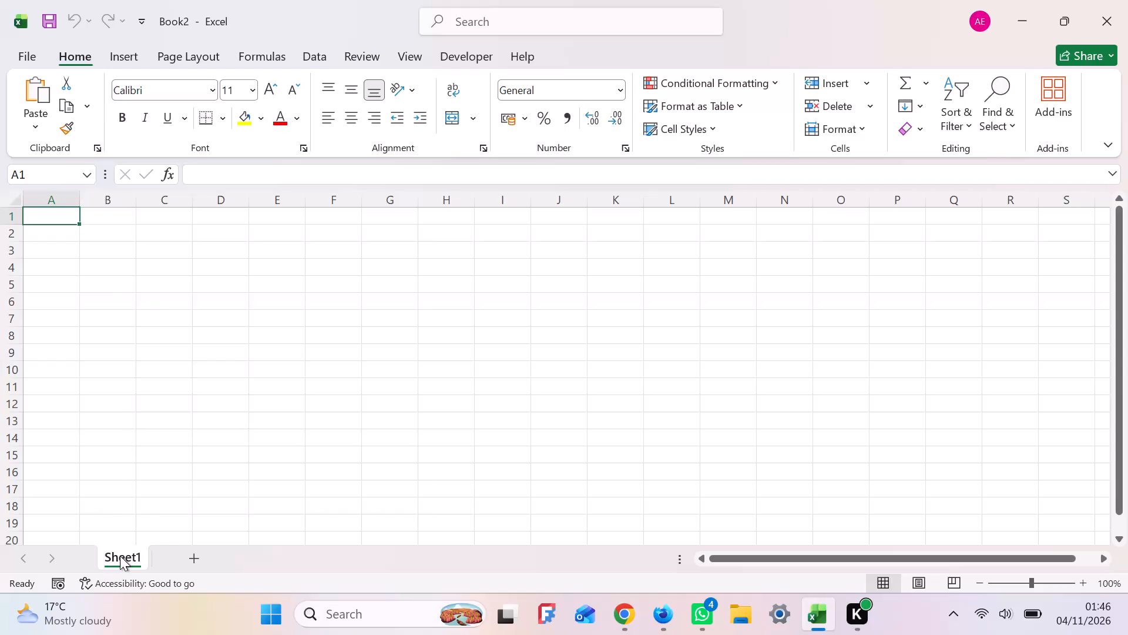
Rename the Sheet1 worksheet as "Room Register,".
right_click(120, 556)
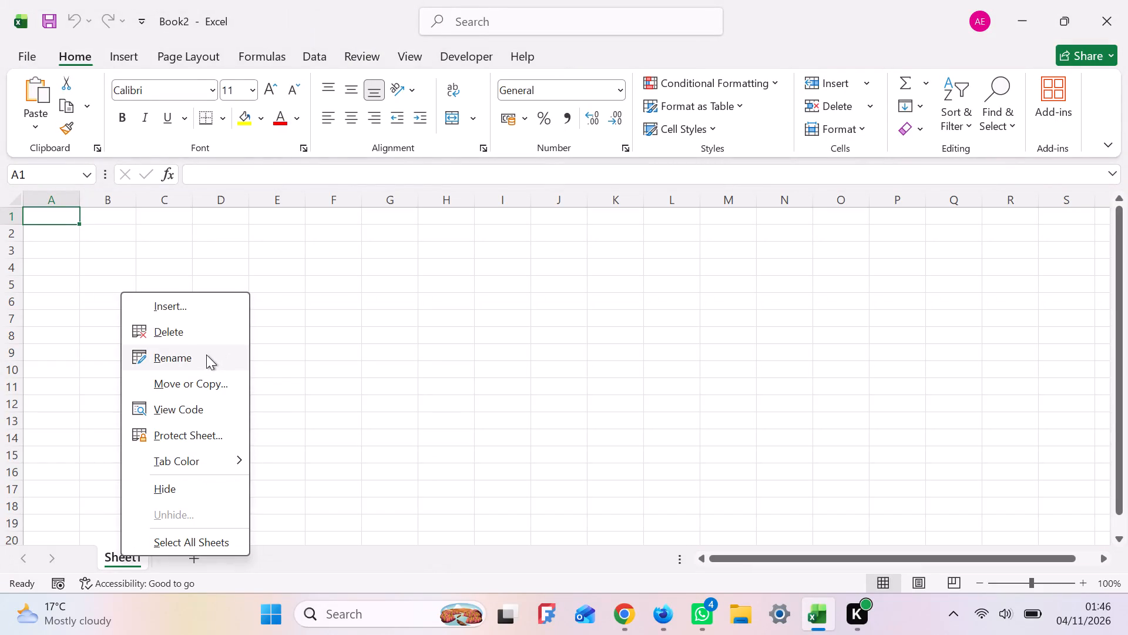
click(206, 355)
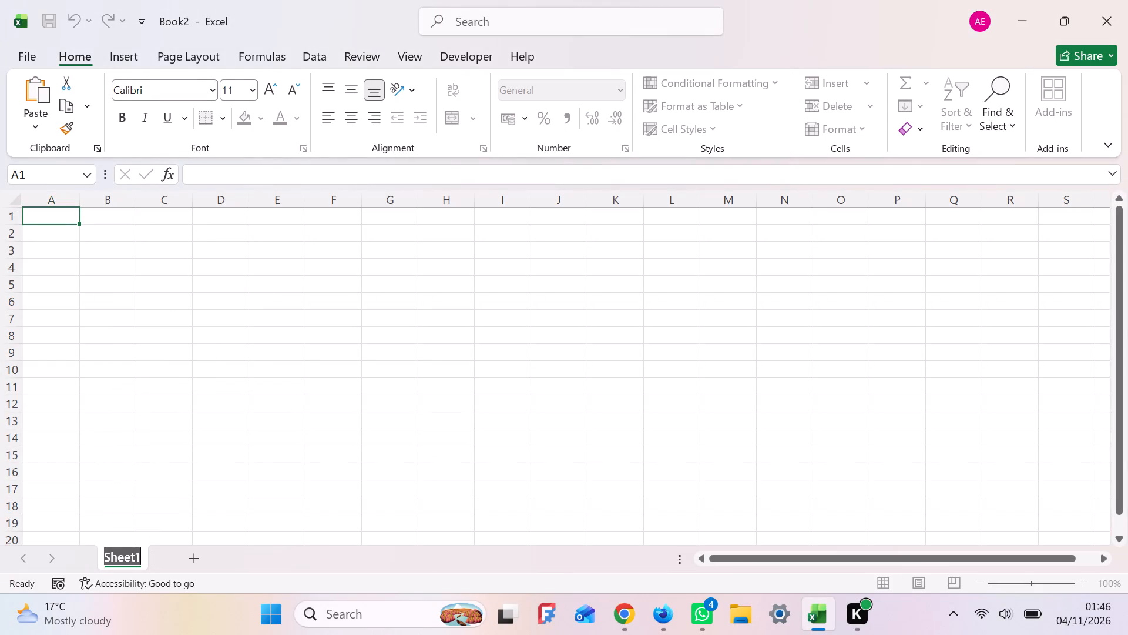
key(r)
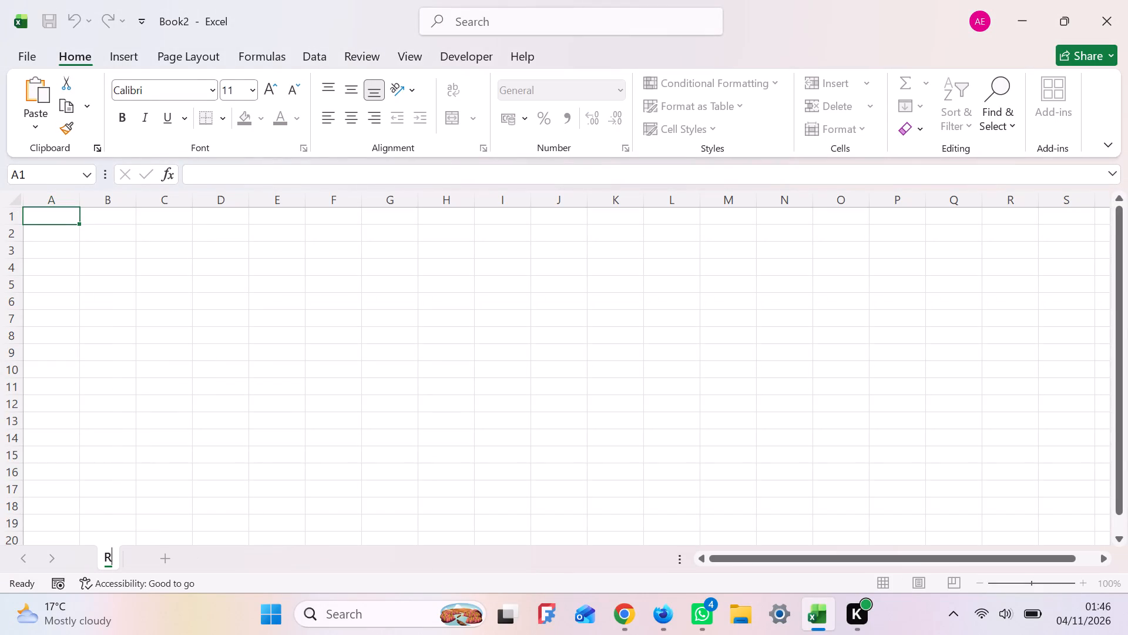
text(oo)
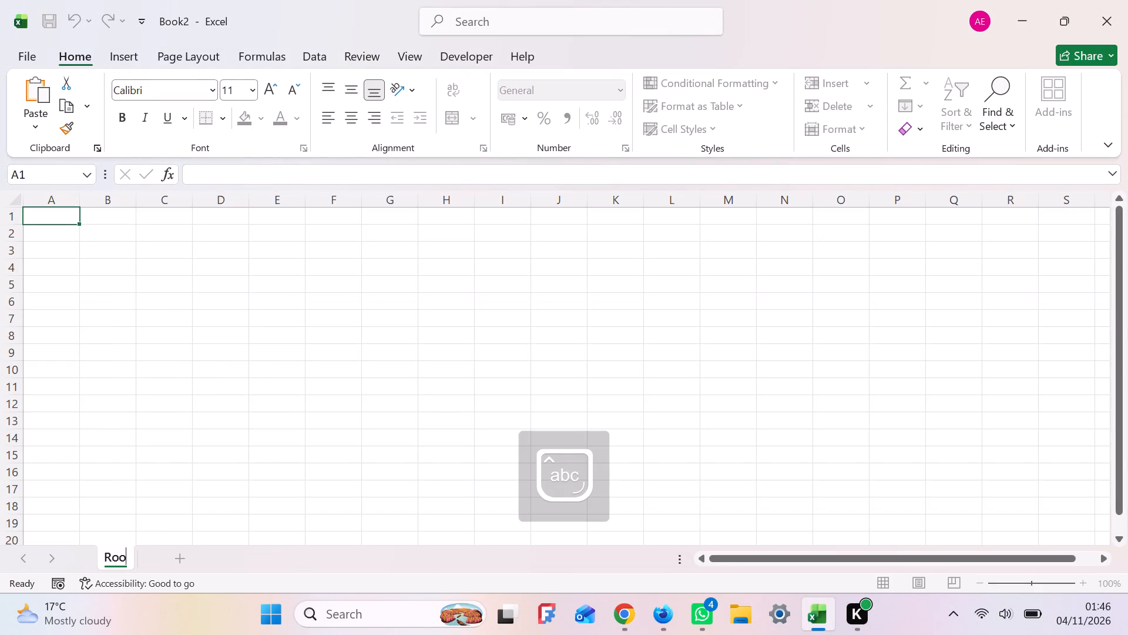
key(m)
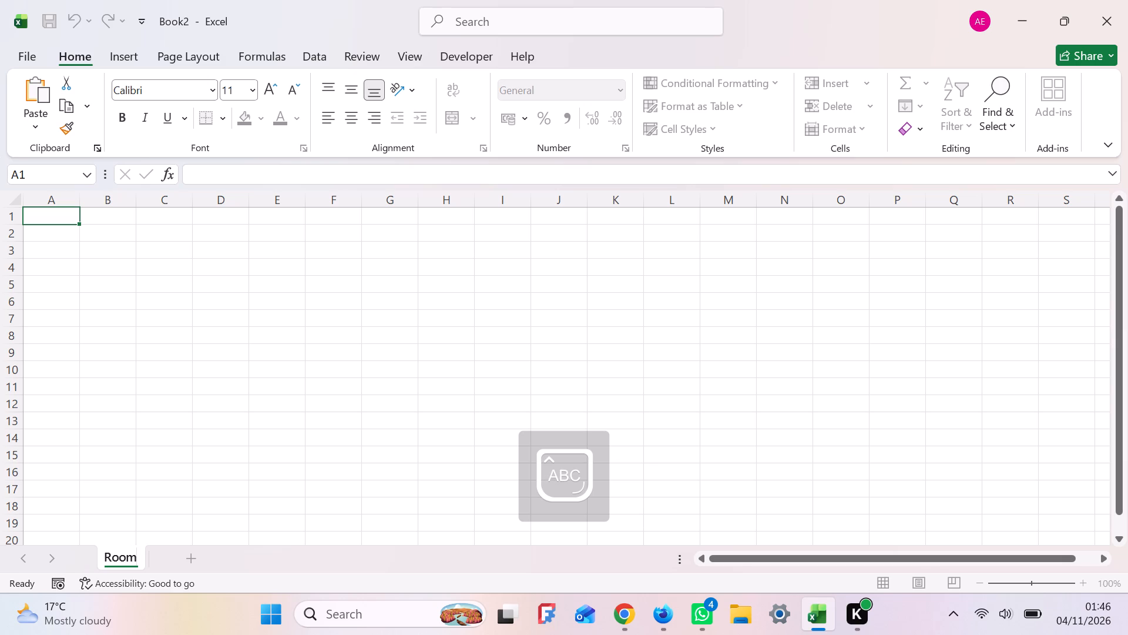
key(space)
key(r)
key(e)
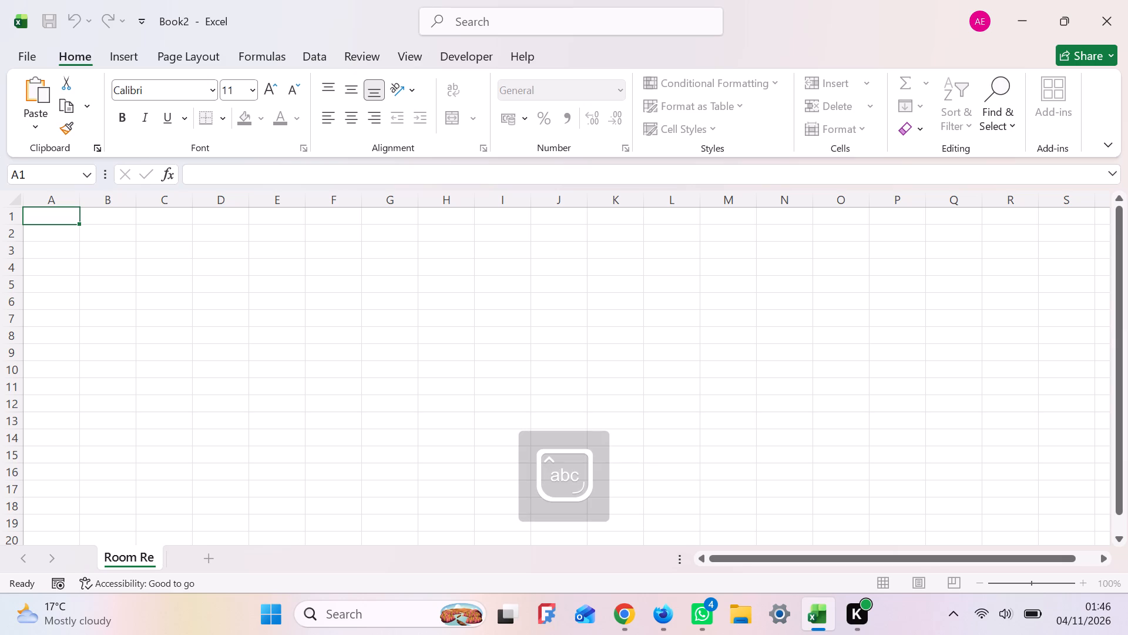
text(gi)
text(st)
text(er)
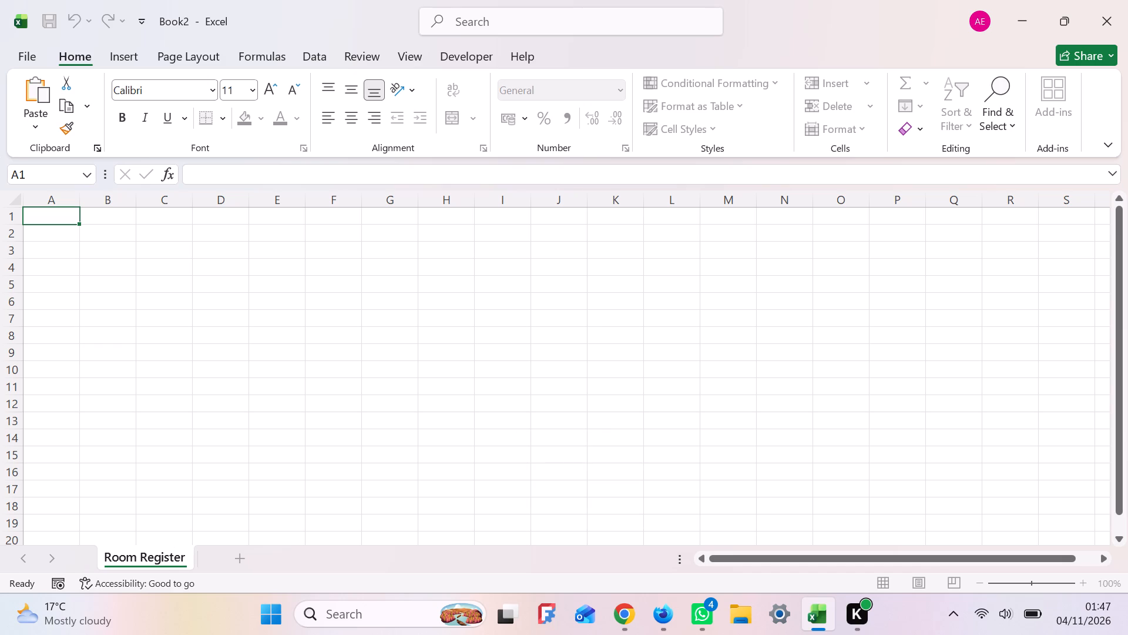
key(comma)
key(Return)
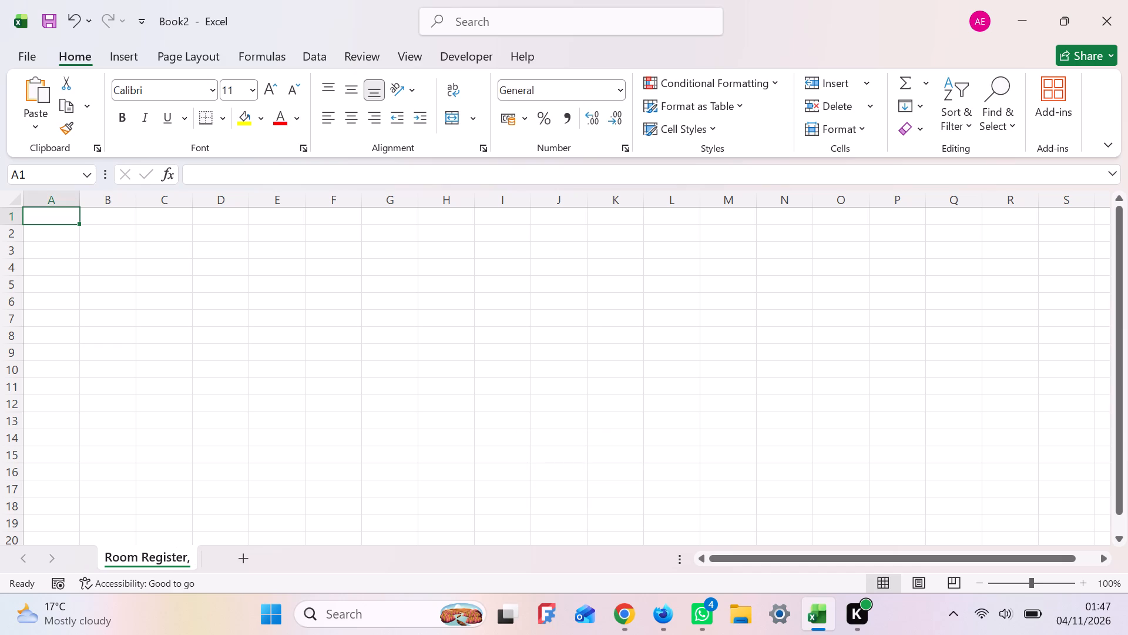
key(BackSpace)
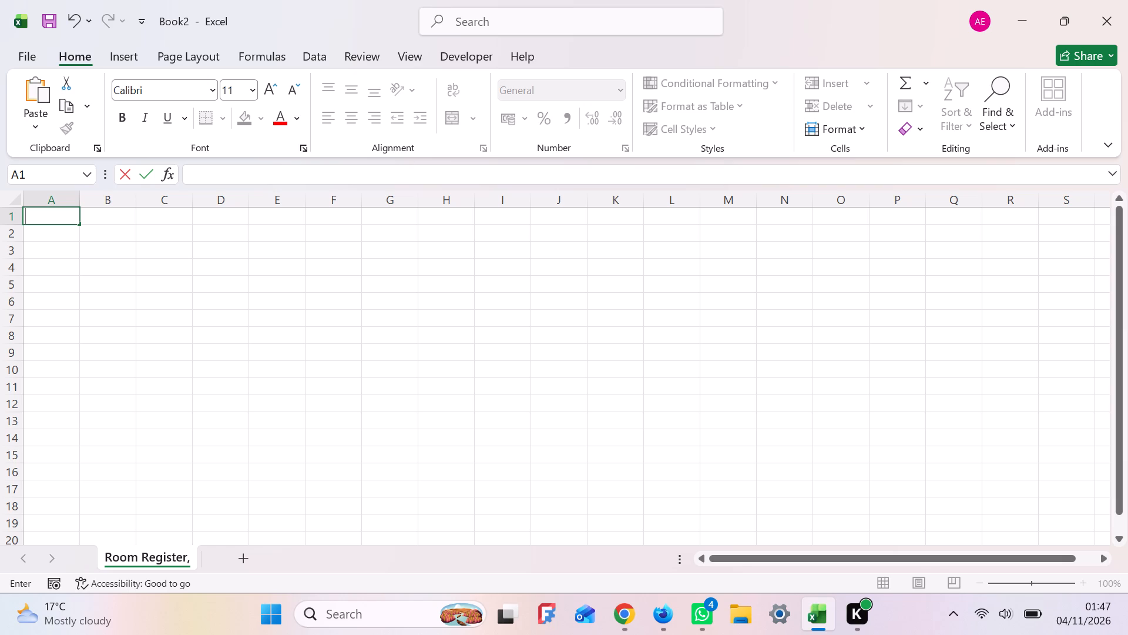
Enter the title "THE ROYAL CREST HOTEL - ROOM REGISTER." in cell A1.
click(46, 217)
key(t)
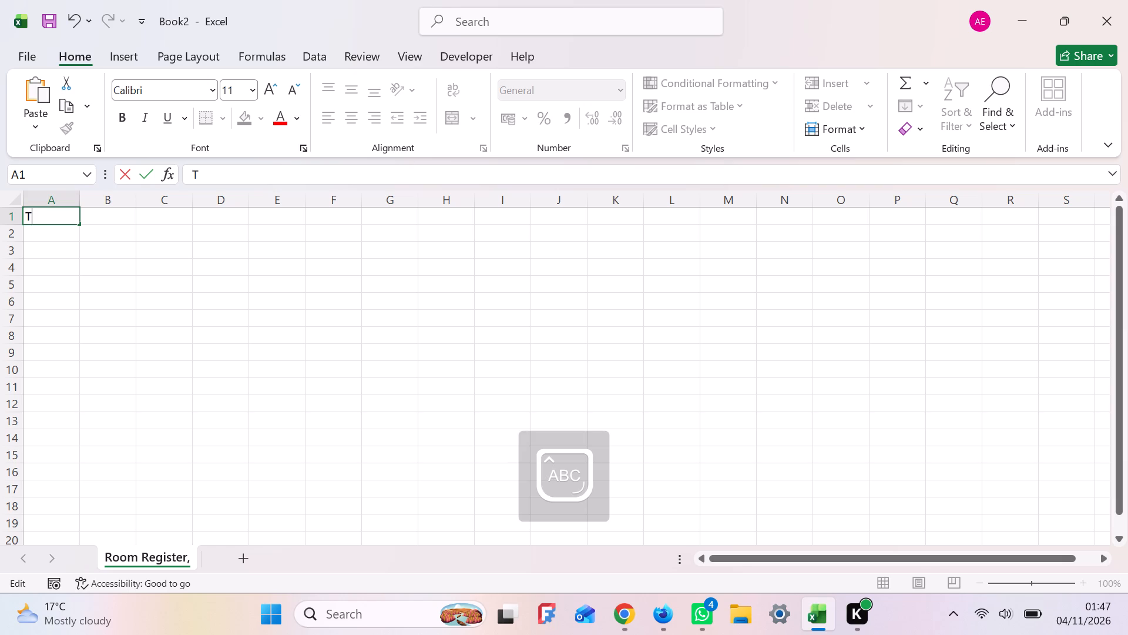
text(HE)
key(space)
key(r)
text(OY)
key(a)
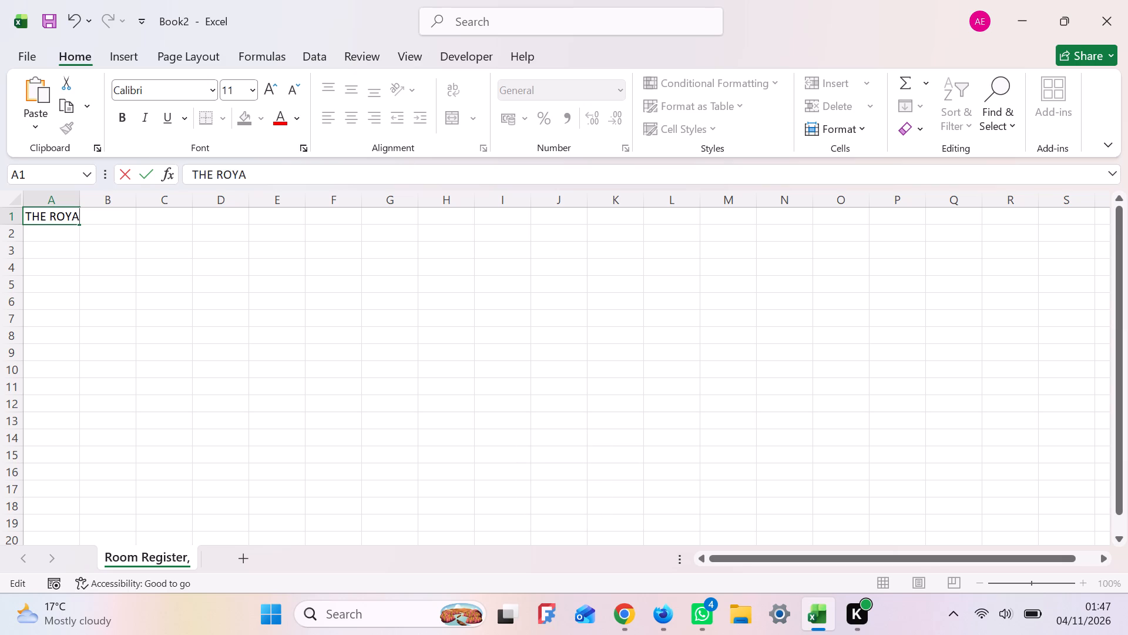
text(L)
key(space)
text(CRE)
text(ST HO)
text(TE)
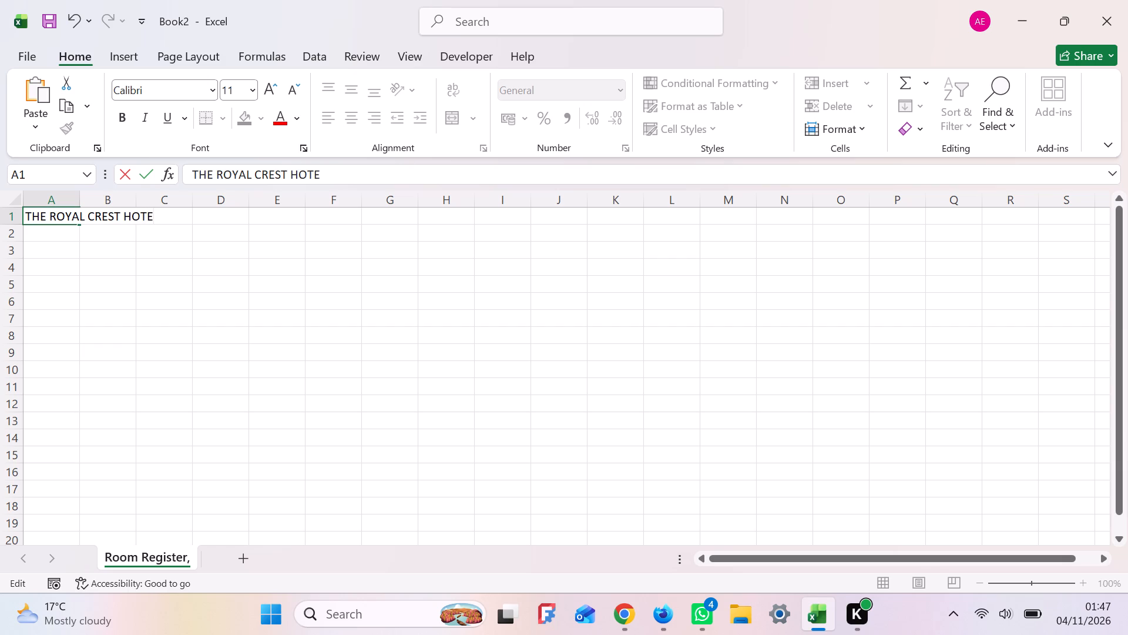
text(L)
key(space)
key(minus)
key(space)
key(r)
text(OO)
text(M RE)
text(GI)
text(STER)
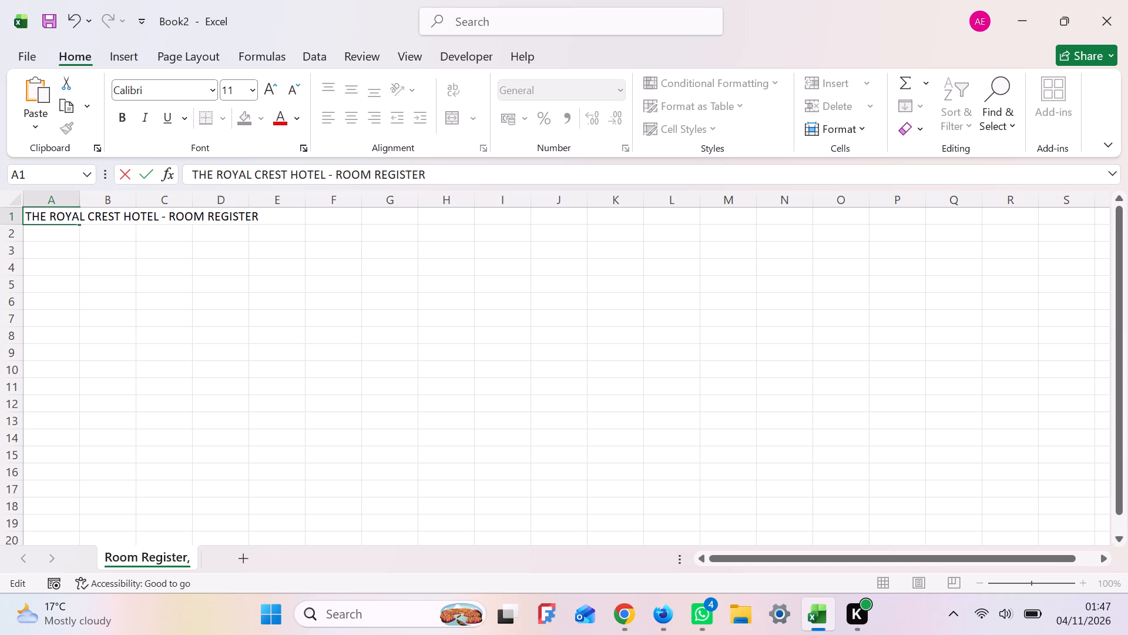
key(period)
key(Return)
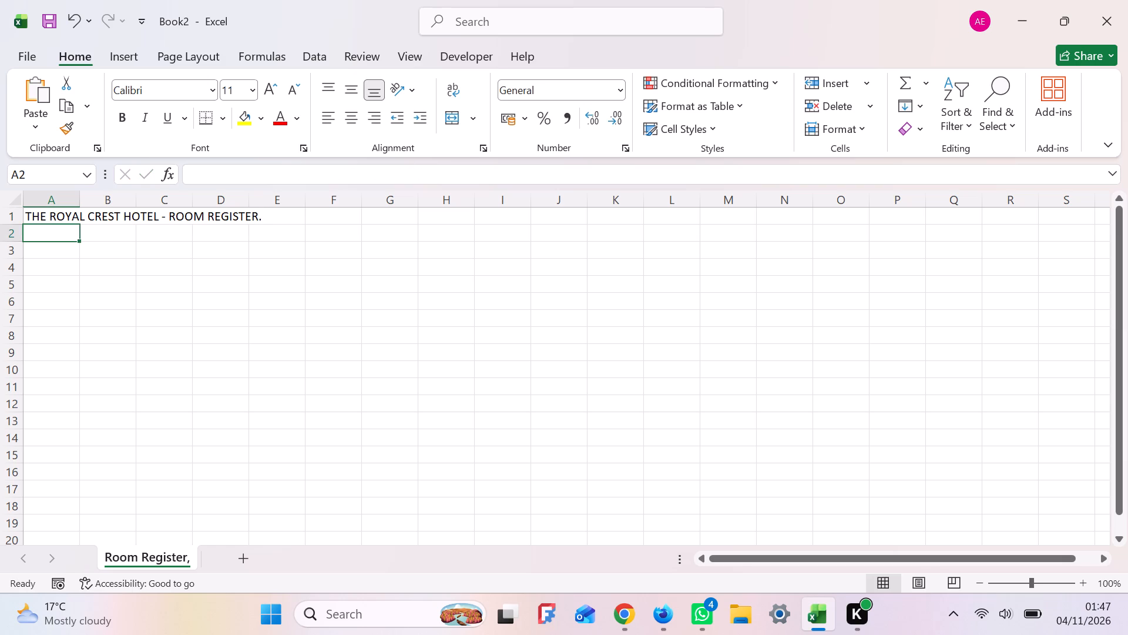
Make the title in row 1 bold and merge and center it across cells A1 to H1.
click(39, 216)
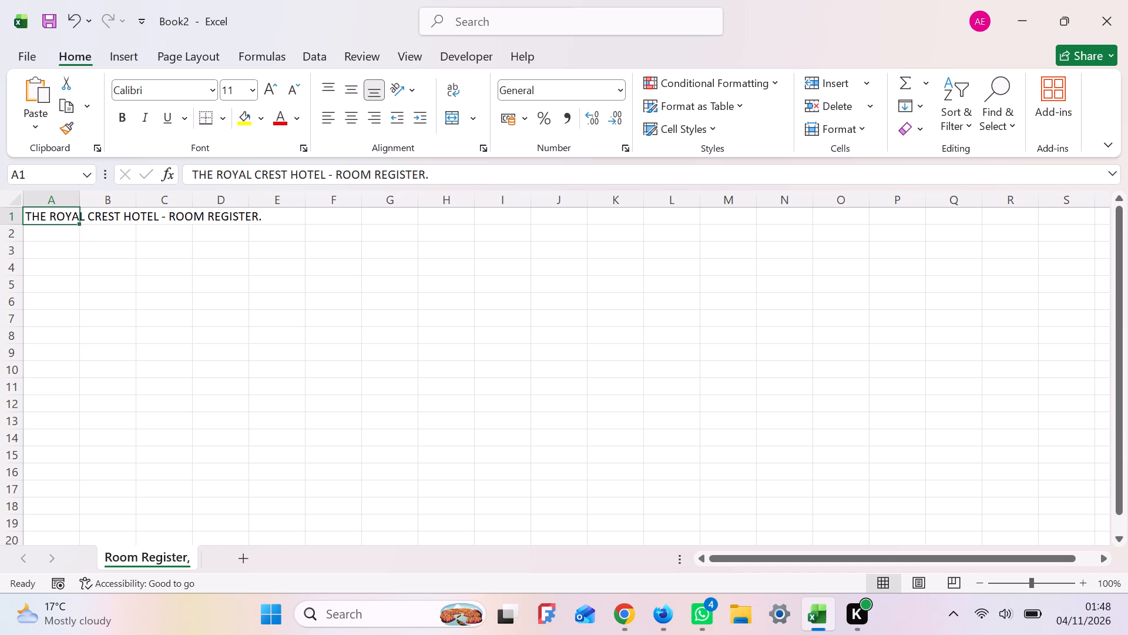
shift+click(451, 218)
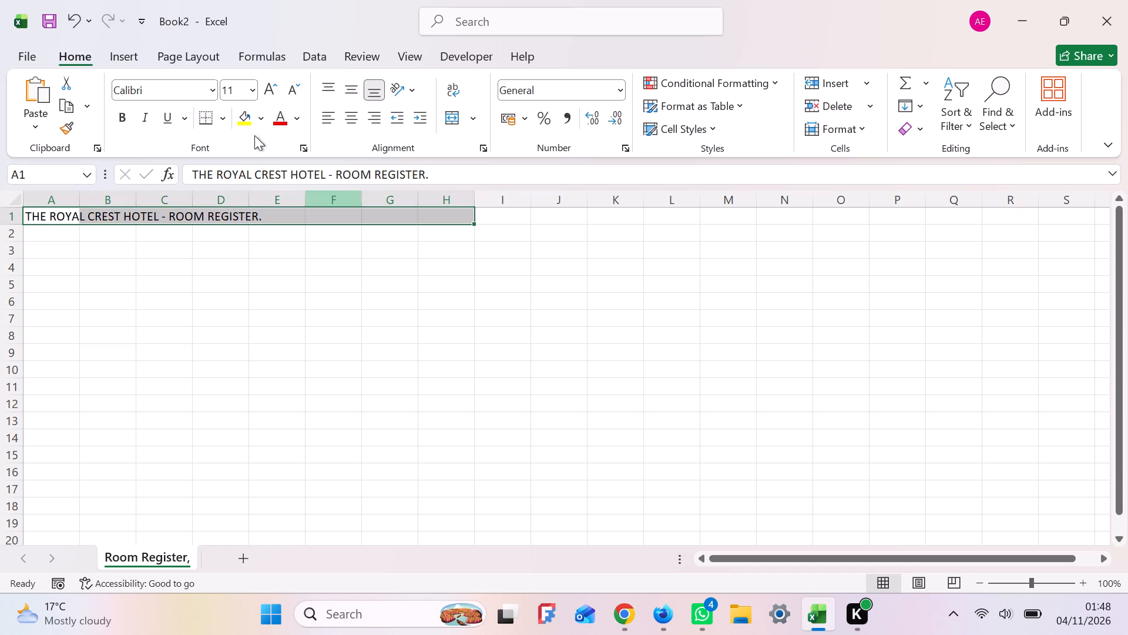
click(125, 116)
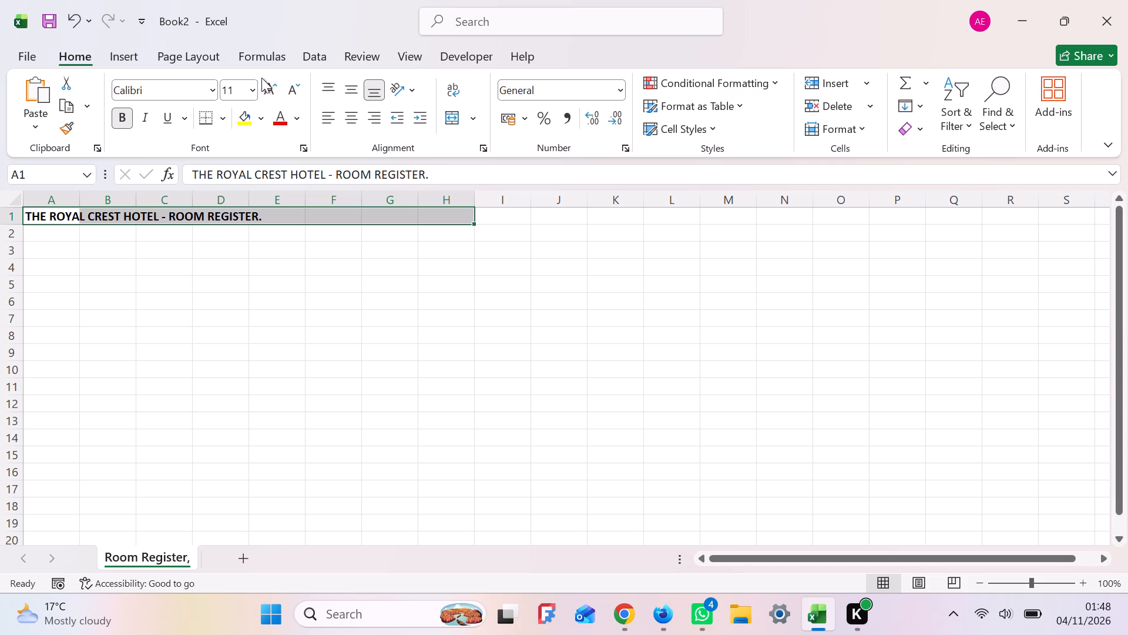
click(249, 91)
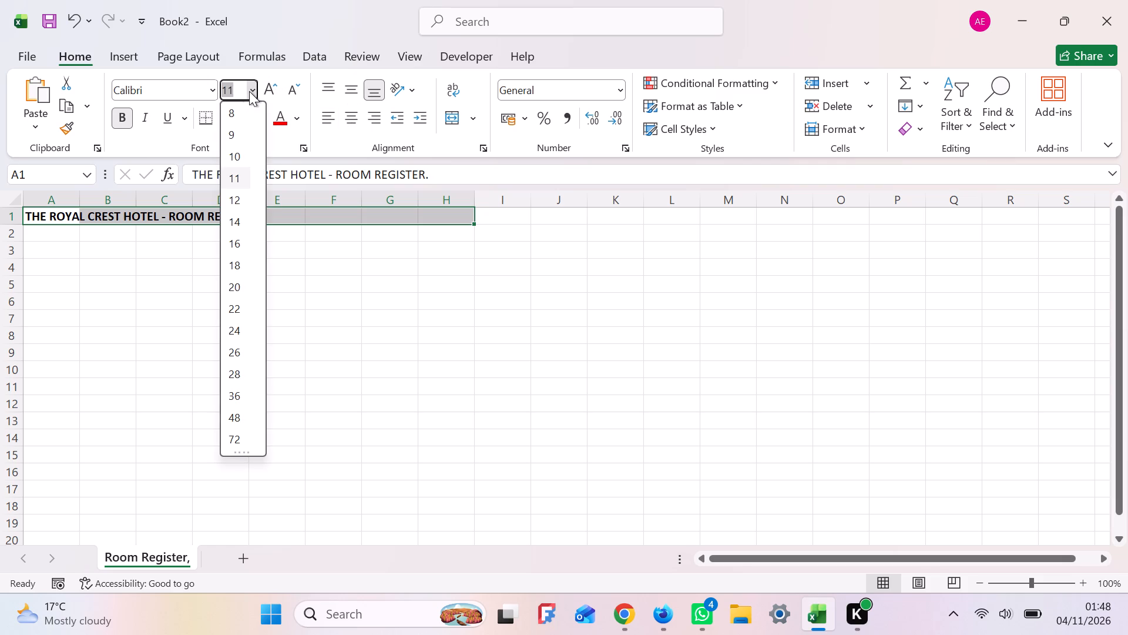
click(474, 122)
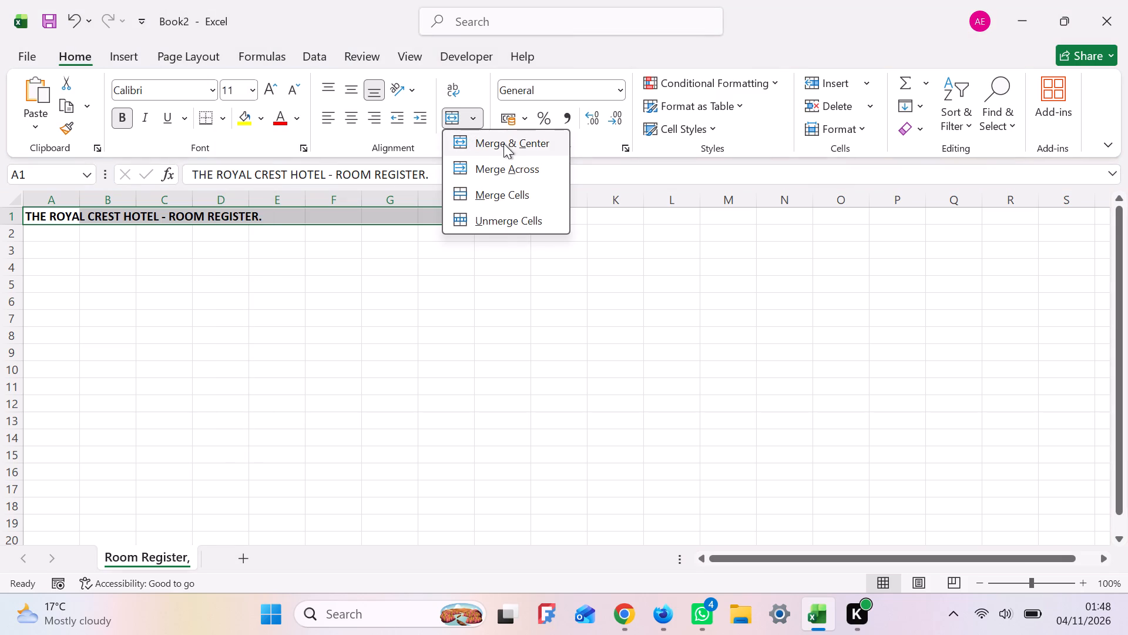
click(503, 143)
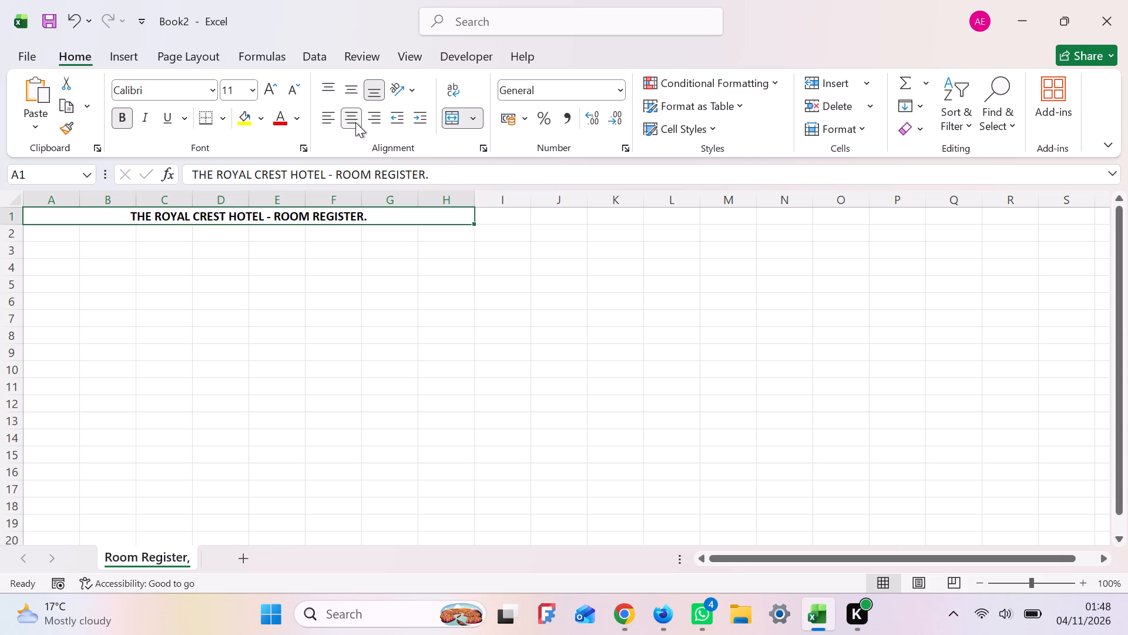
Set the font size of the merged title in row 1 to 18.
click(66, 236)
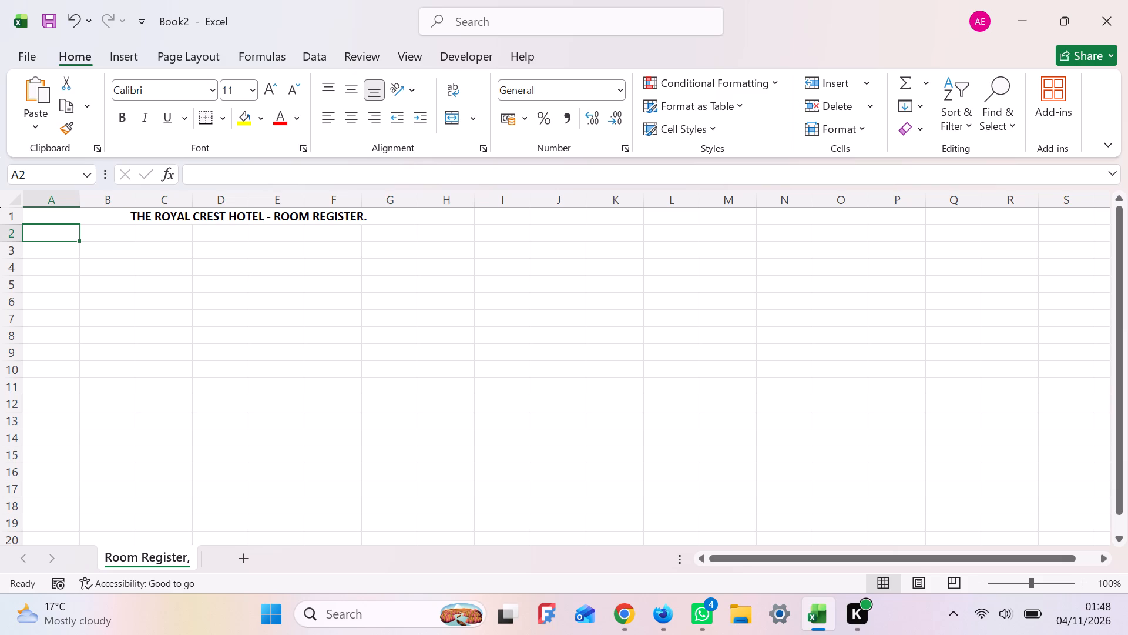
click(110, 216)
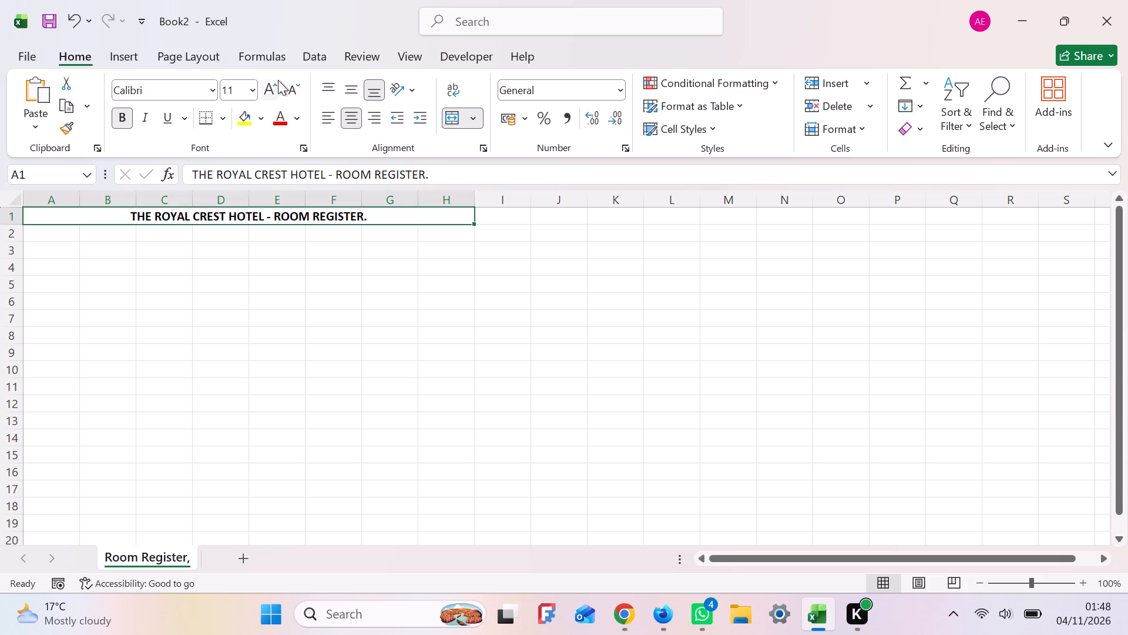
click(252, 89)
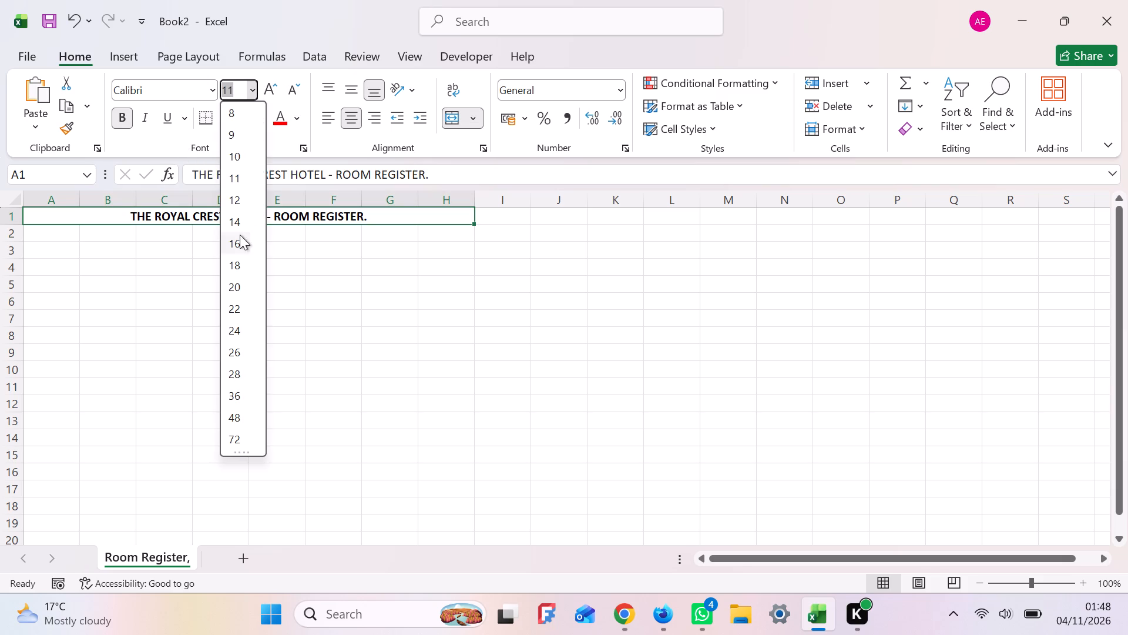
click(237, 259)
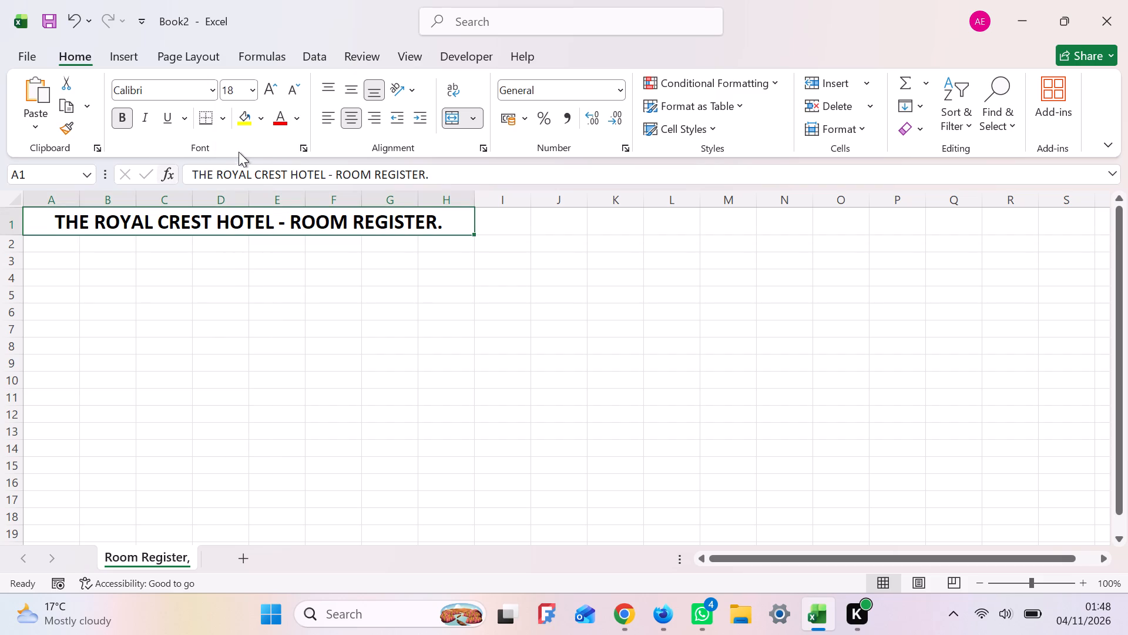
Fill the merged title cell with the medium blue theme color from the base color row.
click(263, 115)
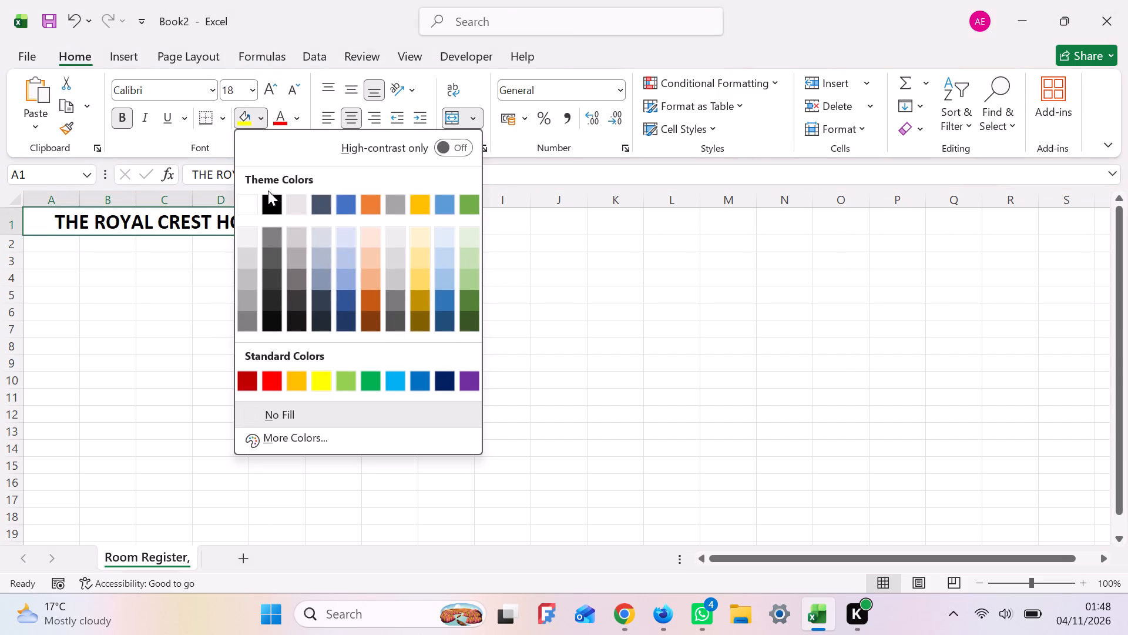
click(345, 205)
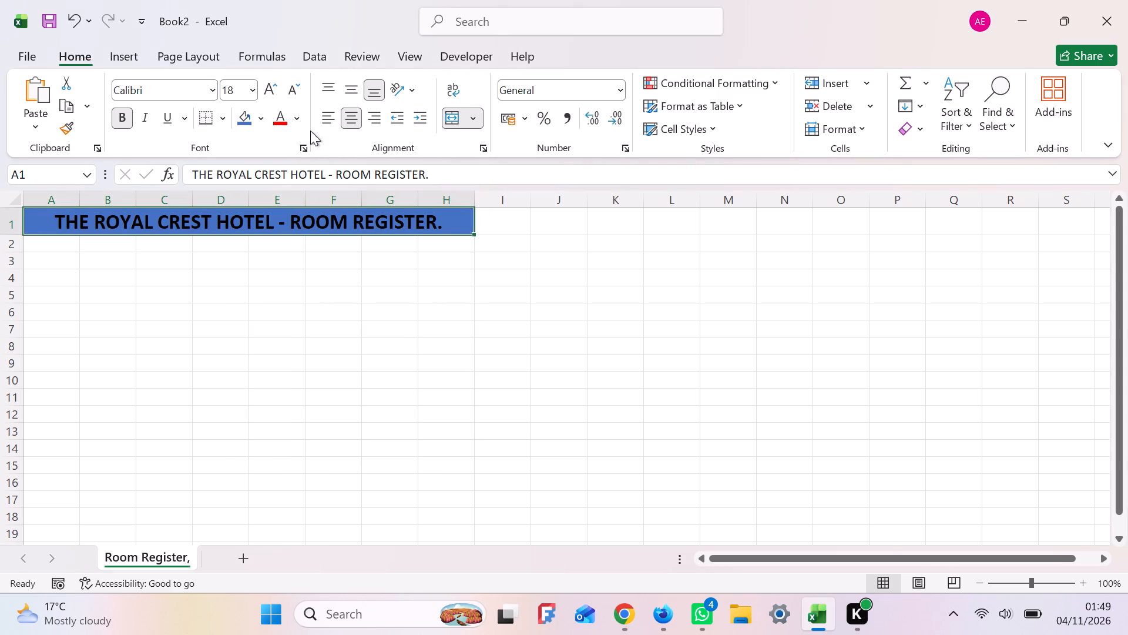
Change the font color of the merged title in row 1 to white and keep it centered.
click(297, 120)
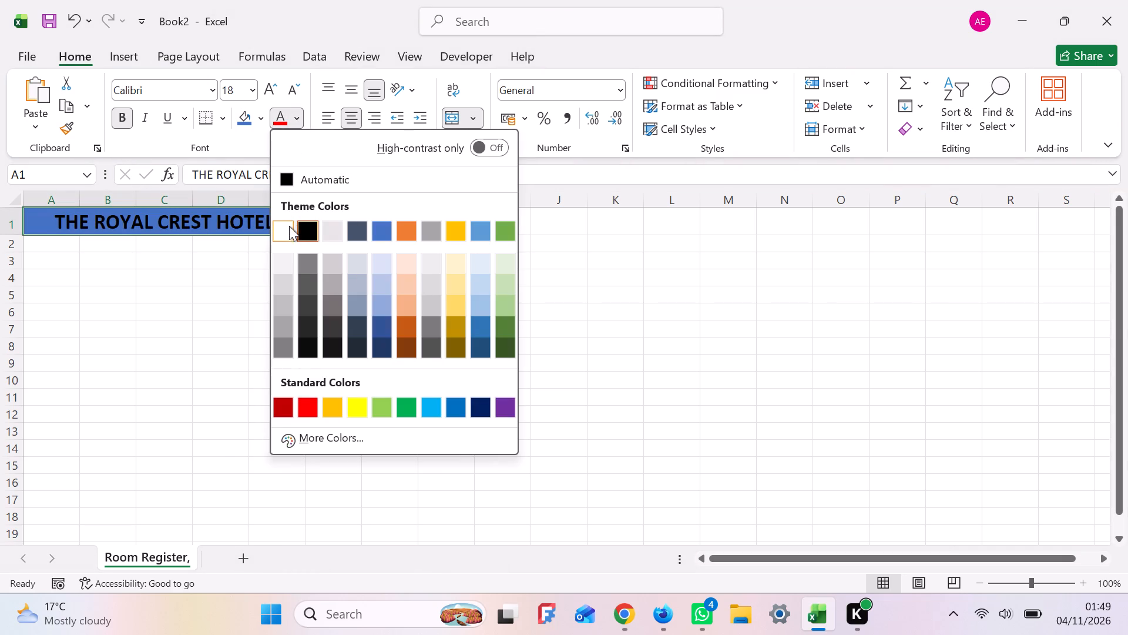
click(288, 232)
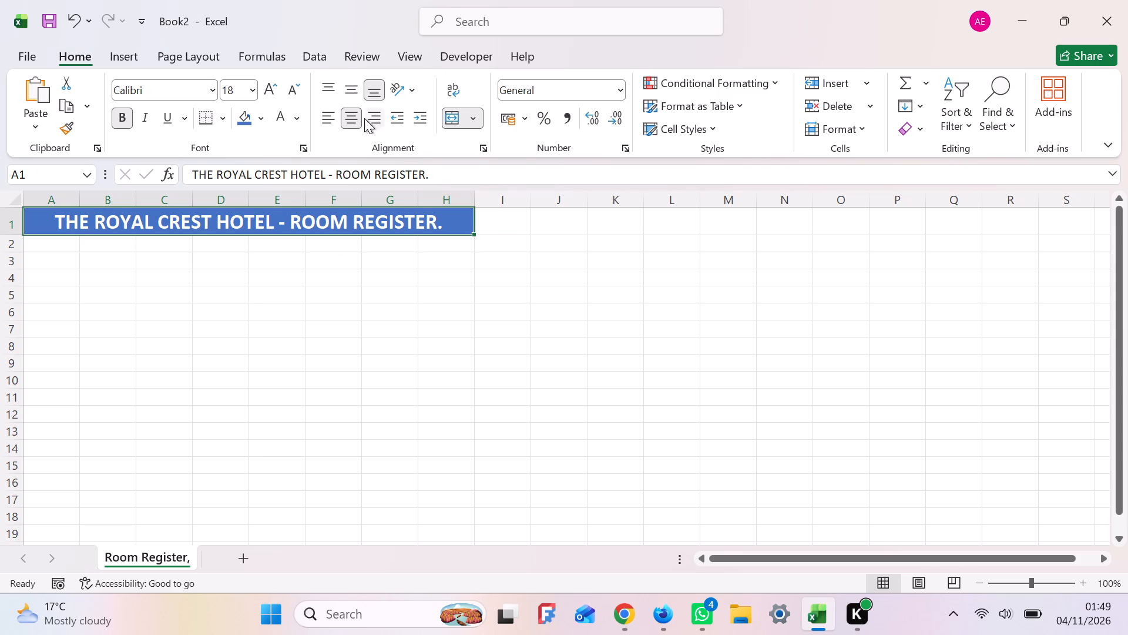
click(346, 117)
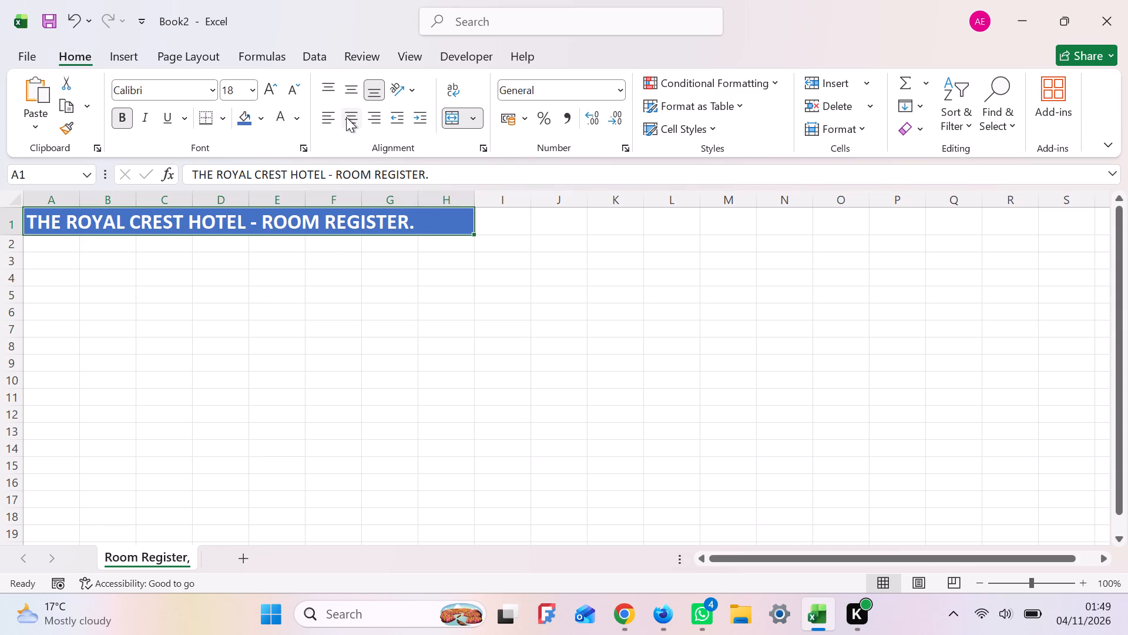
click(346, 117)
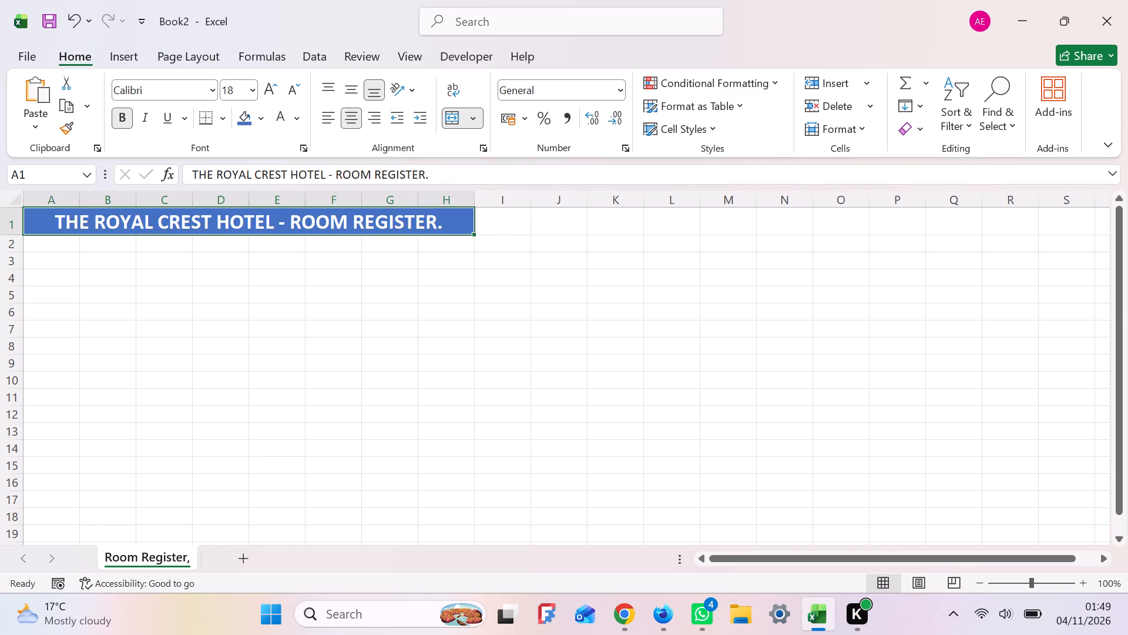
Enter the subtitle "ROOM INVENTORY >> HOTEL OPERATIONS DEPARTMENT>>2026" in cell A2.
click(53, 260)
click(45, 244)
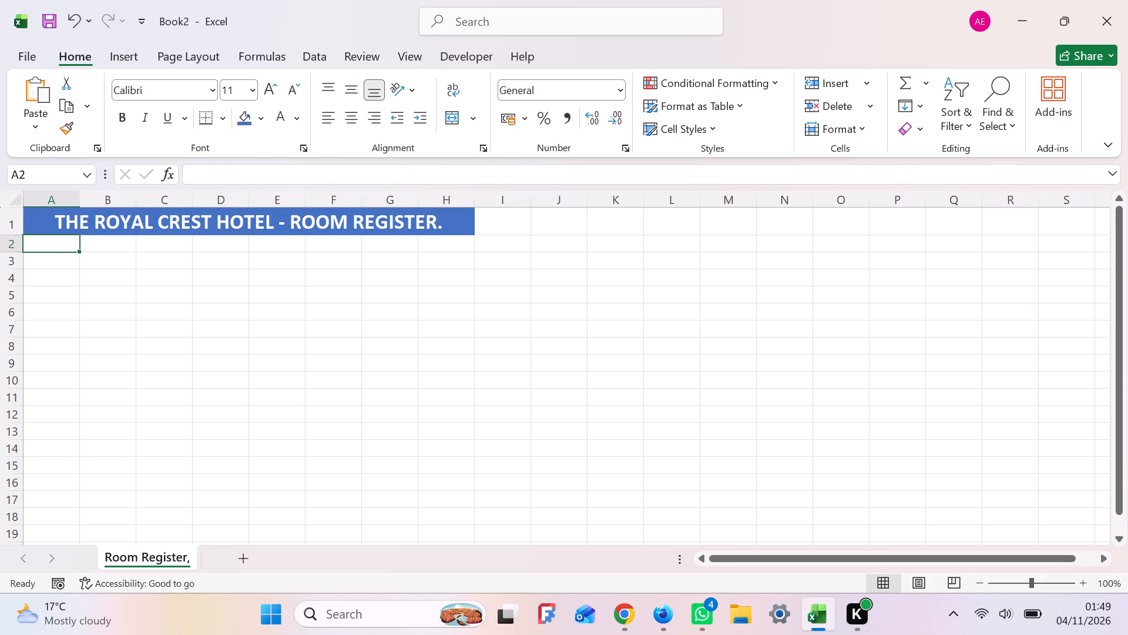
key(r)
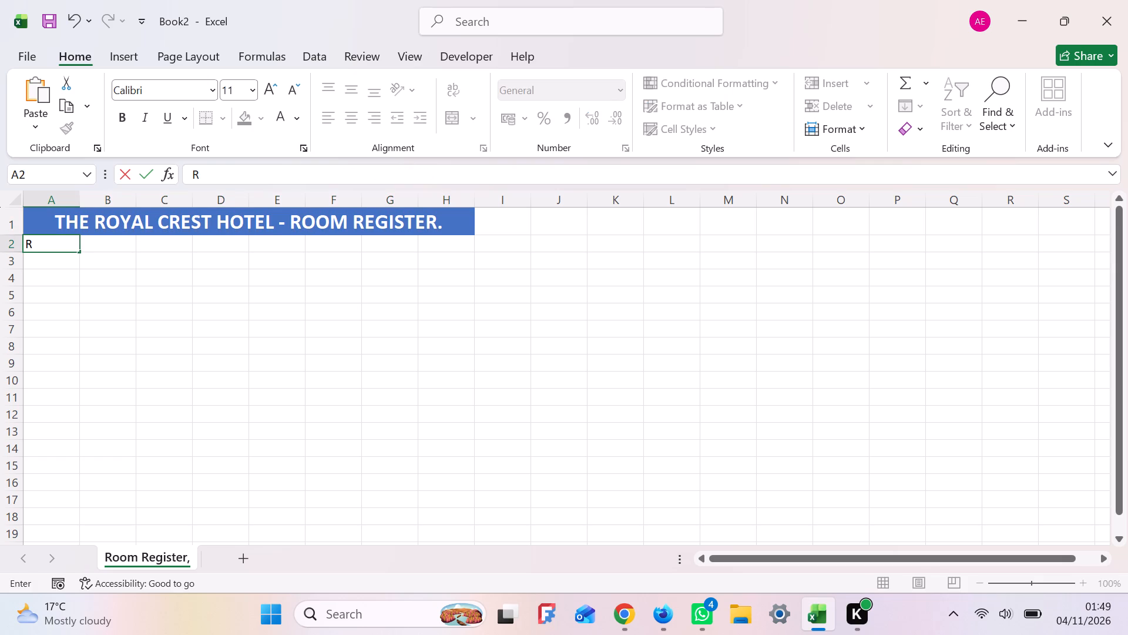
text(OOM)
key(space)
text(INVE)
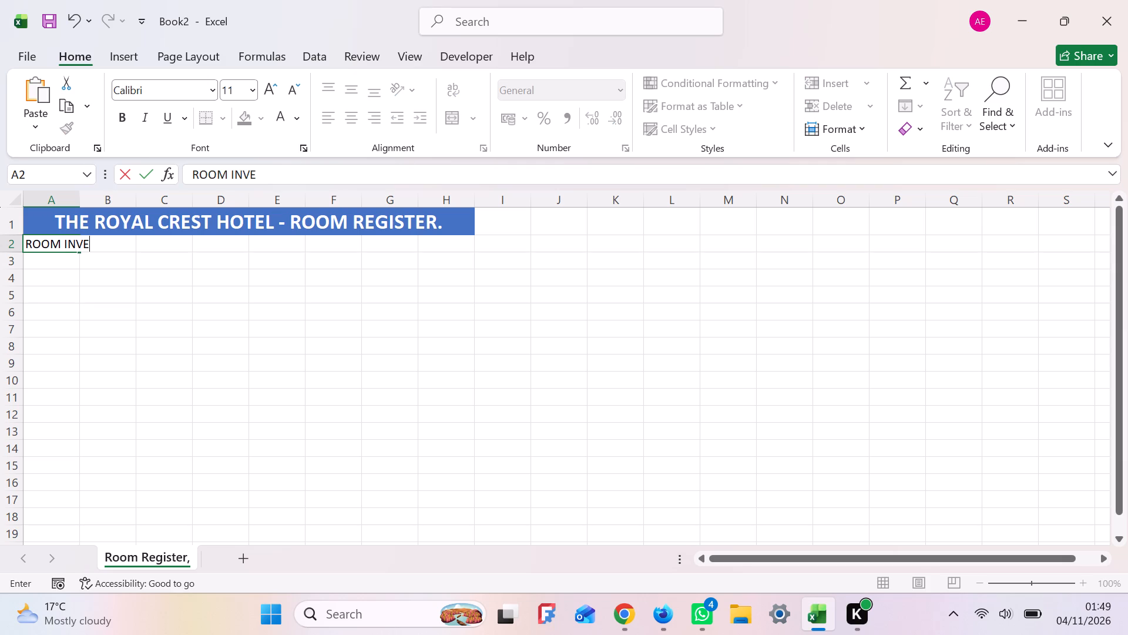
text(NTORY)
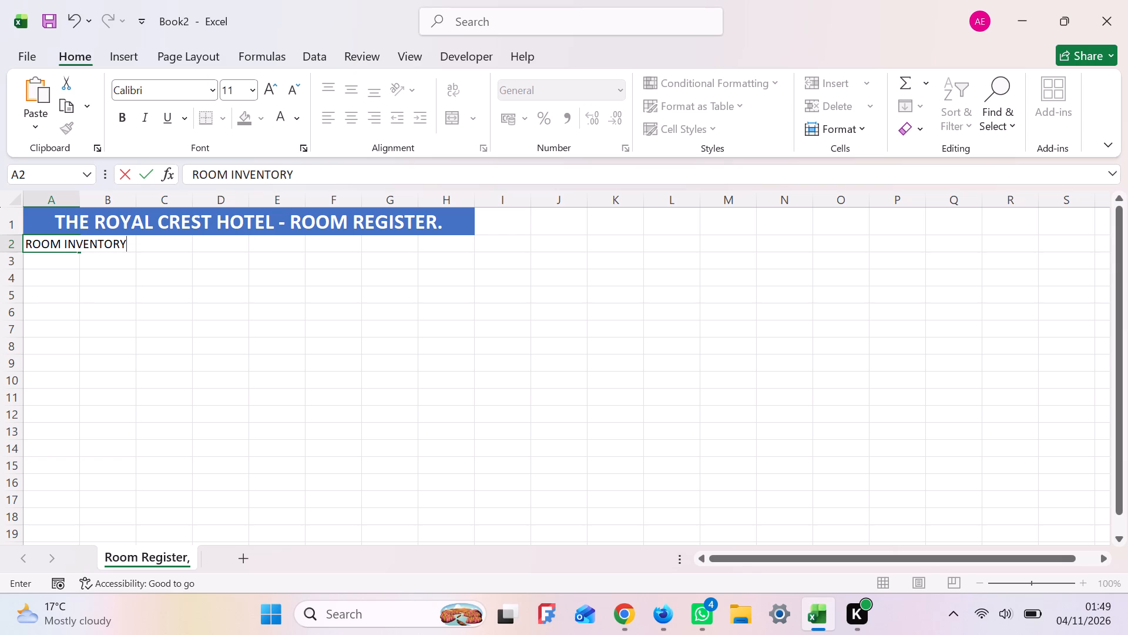
key(space)
text(>>)
key(space)
text(HOTE)
text(L)
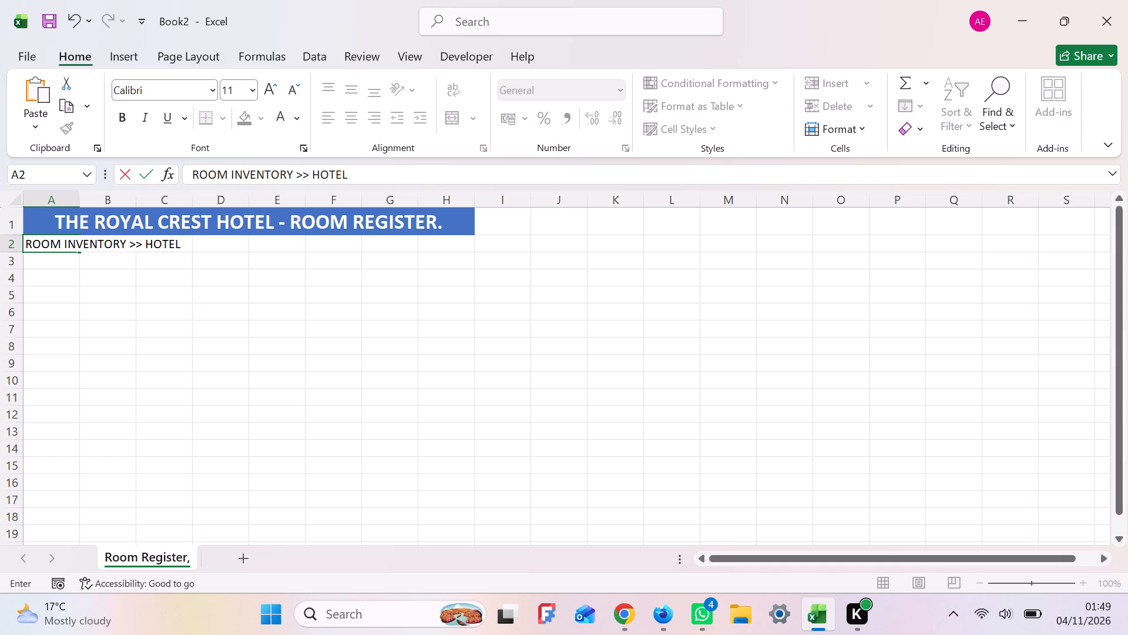
key(space)
text(OP)
text(ERATION)
text(S)
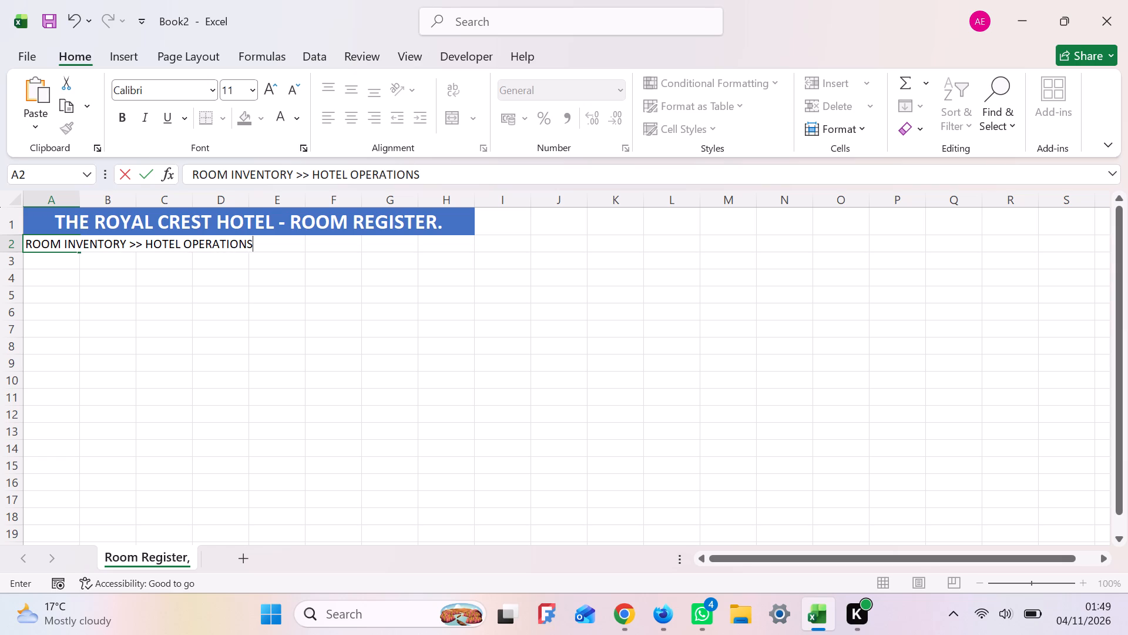
key(space)
text(DE)
text(PART)
key(m)
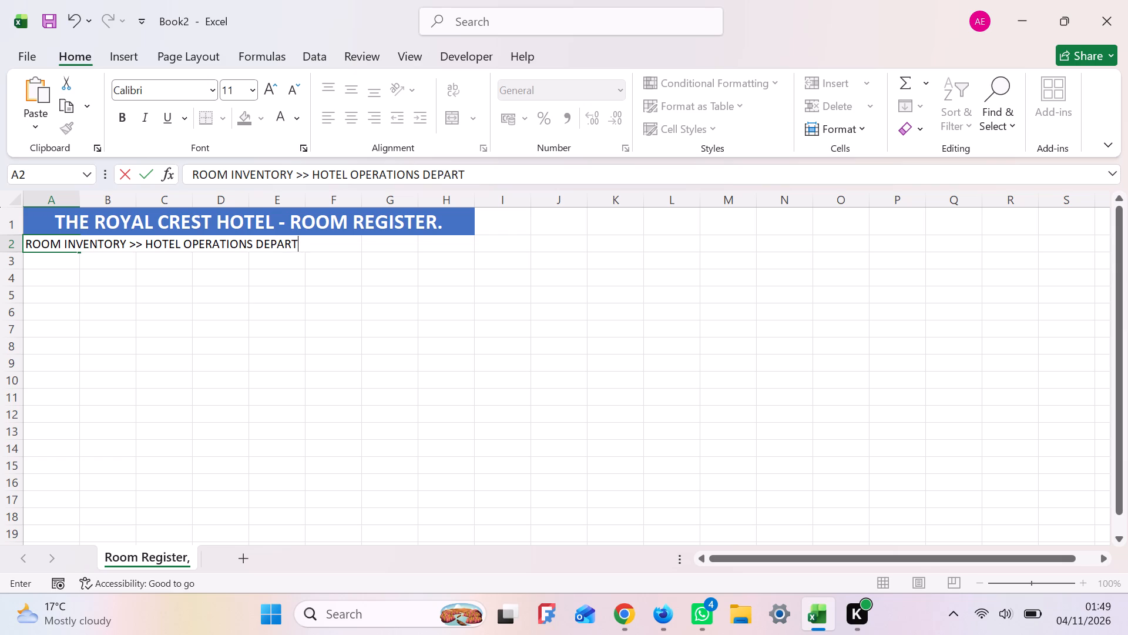
key(e)
key(n)
key(t)
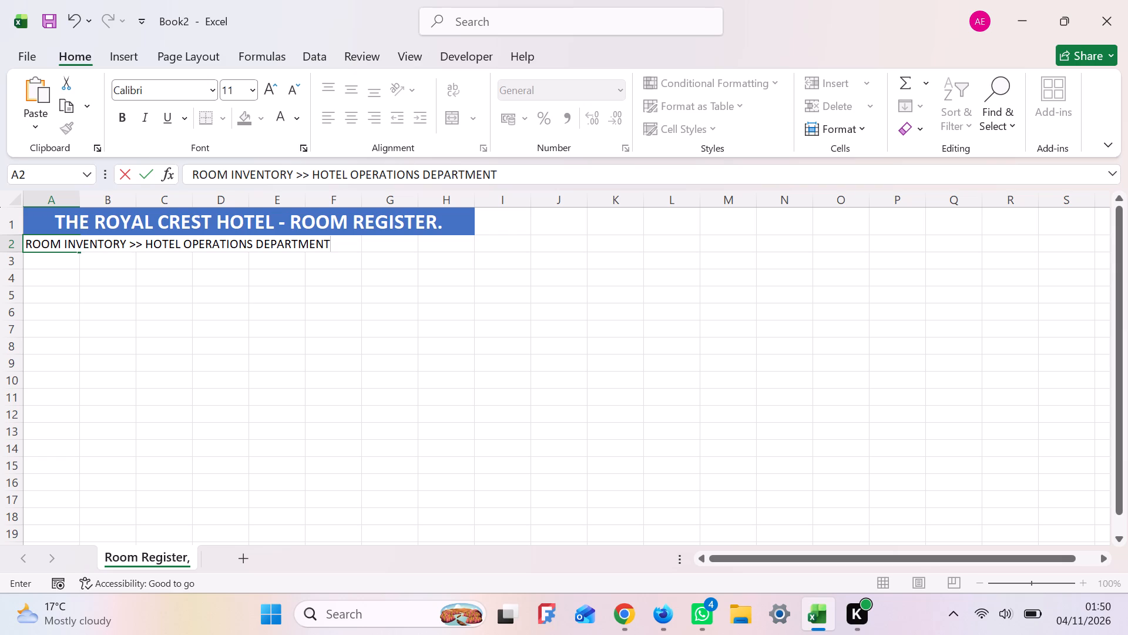
text(>>)
key(2)
key(0)
key(2)
key(6)
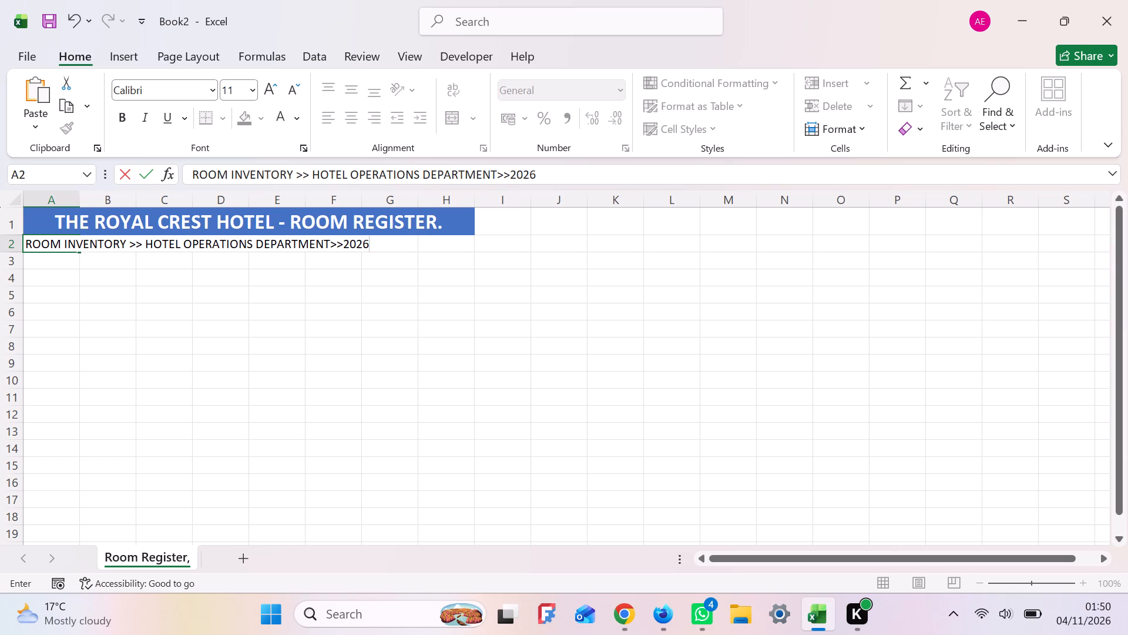
click(36, 245)
drag(36, 245, 53, 277)
click(53, 277)
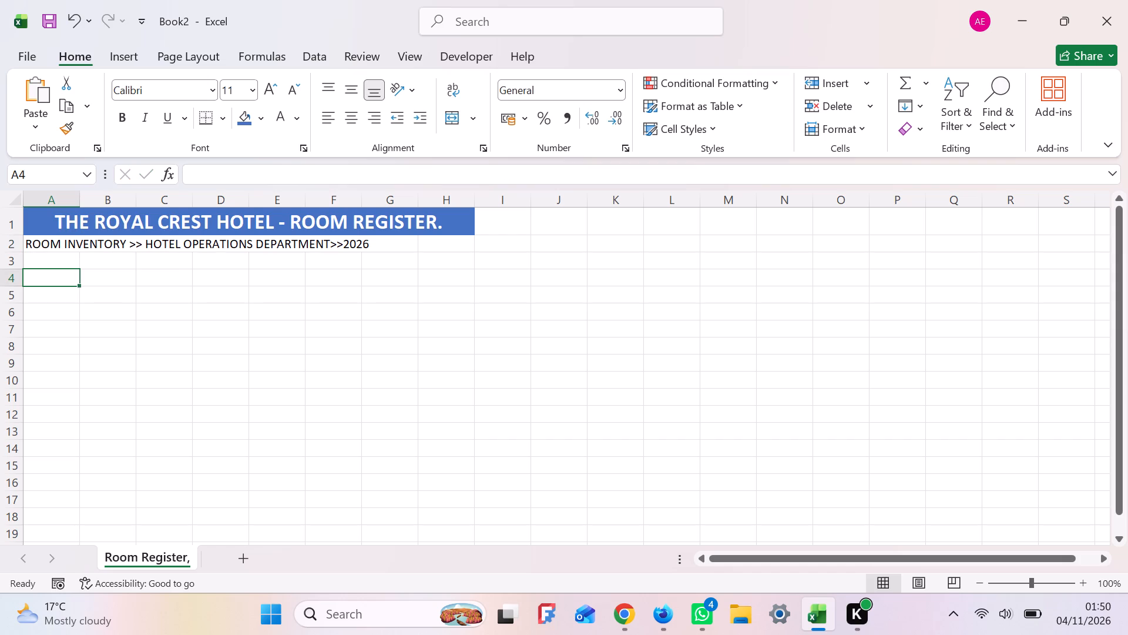
Merge and center the subtitle in row 2 across cells A2 to H2.
click(46, 247)
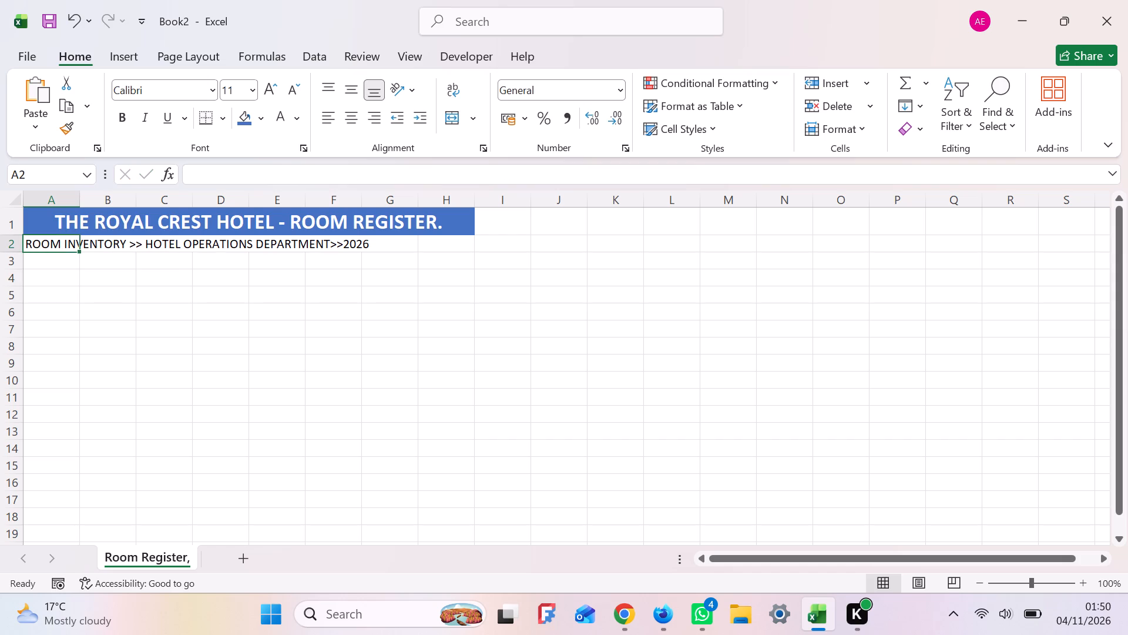
shift+click(459, 243)
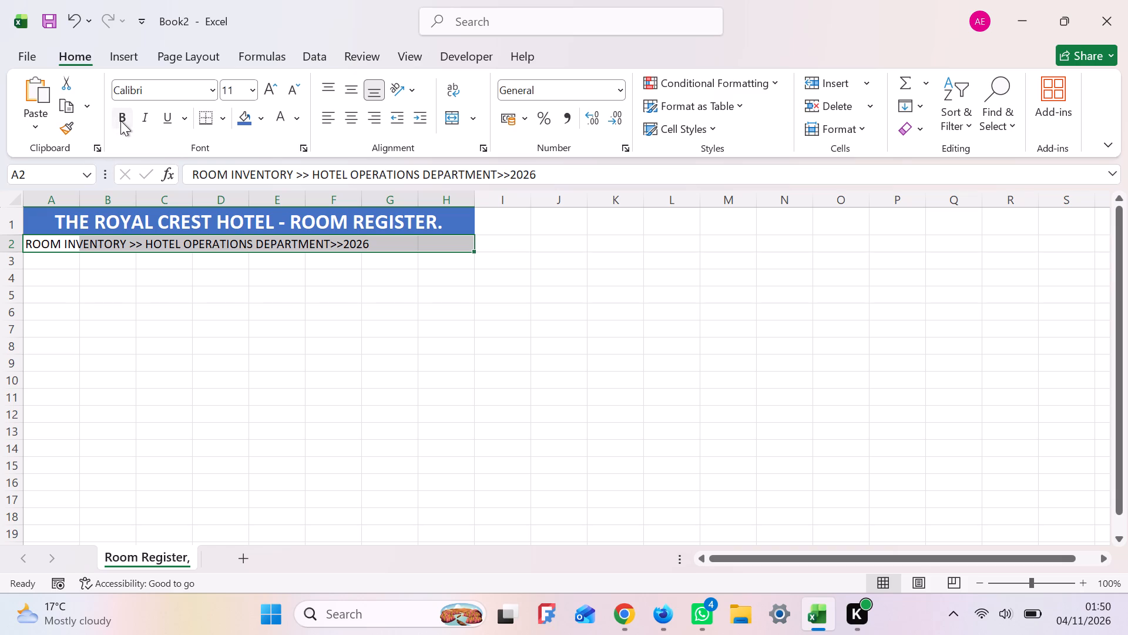
click(467, 116)
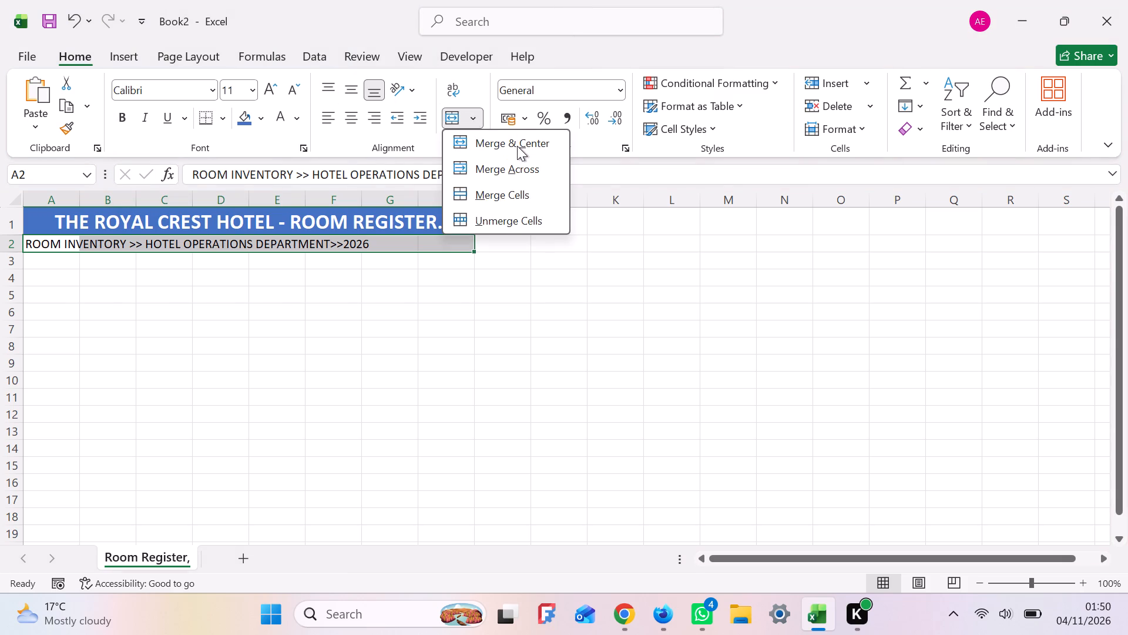
click(517, 146)
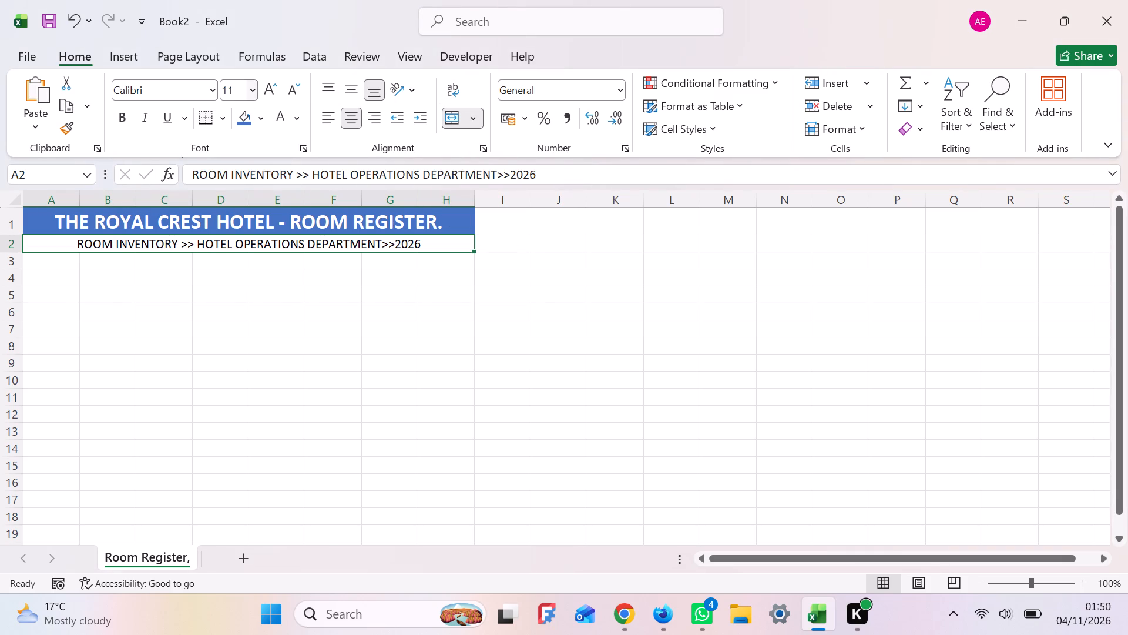
Format the merged subtitle in row 2 with font size 10 and italic.
click(254, 92)
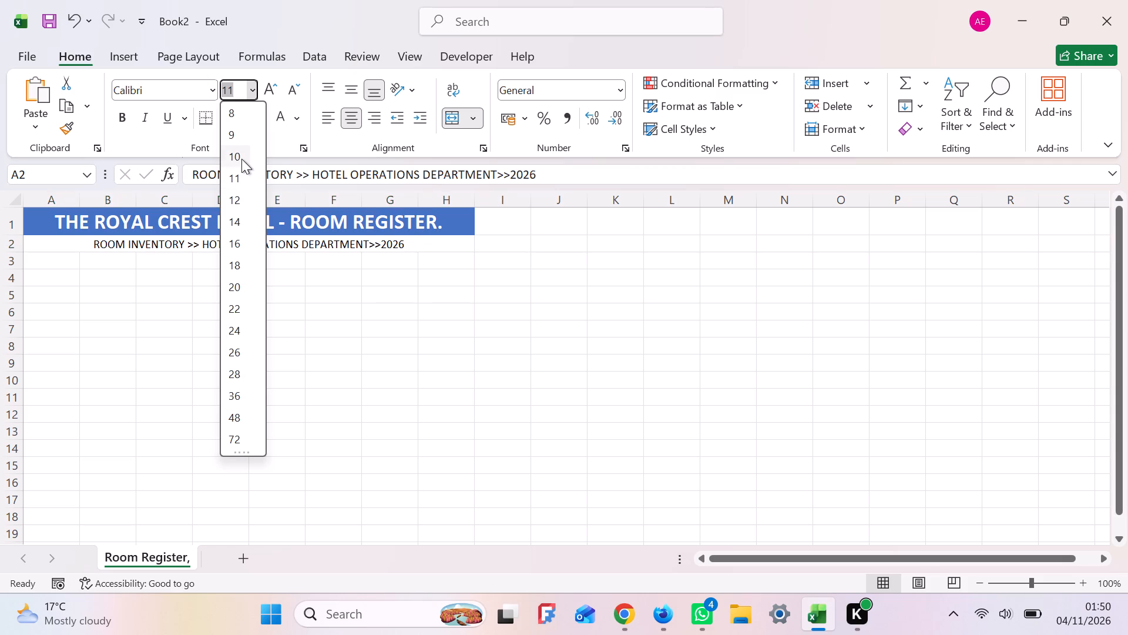
click(241, 159)
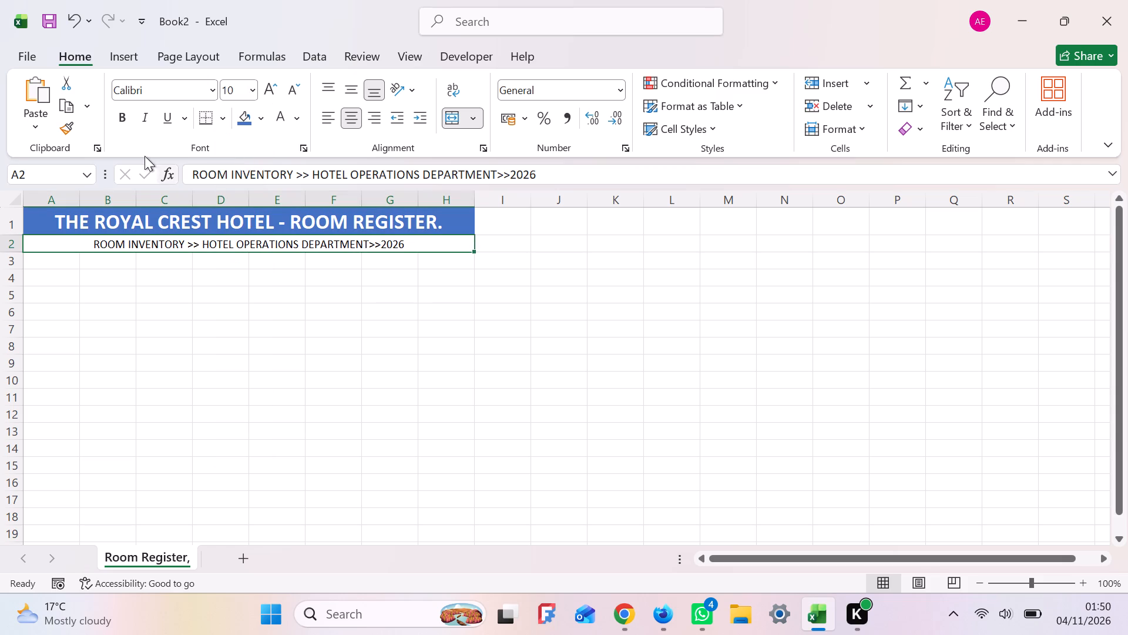
click(147, 114)
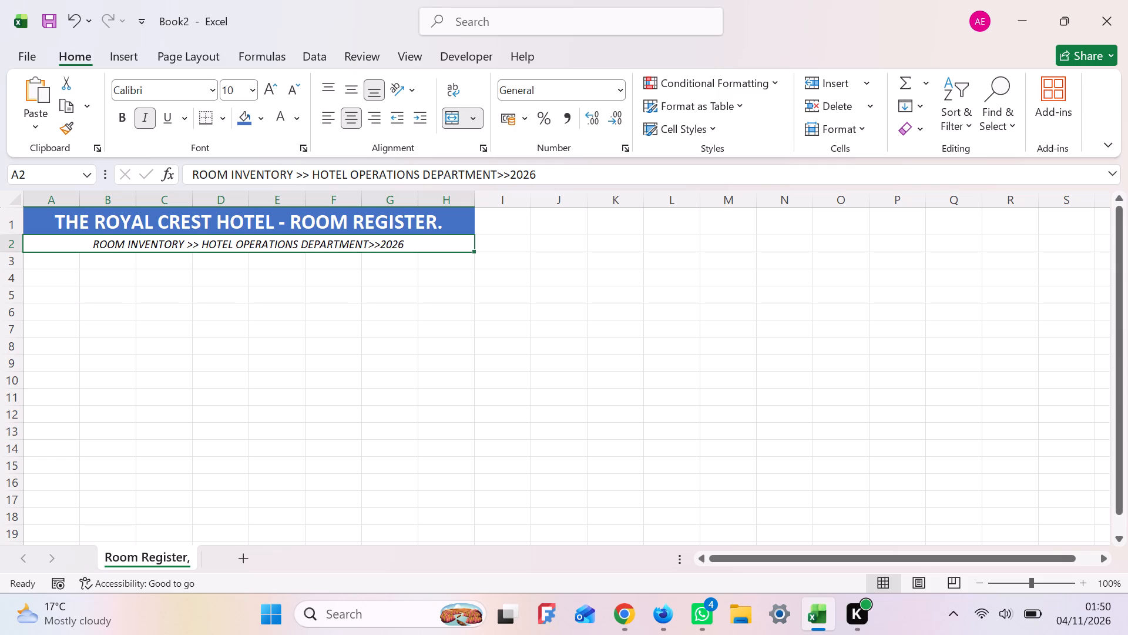
Enter the column header "Room Number" in cell A4.
click(43, 275)
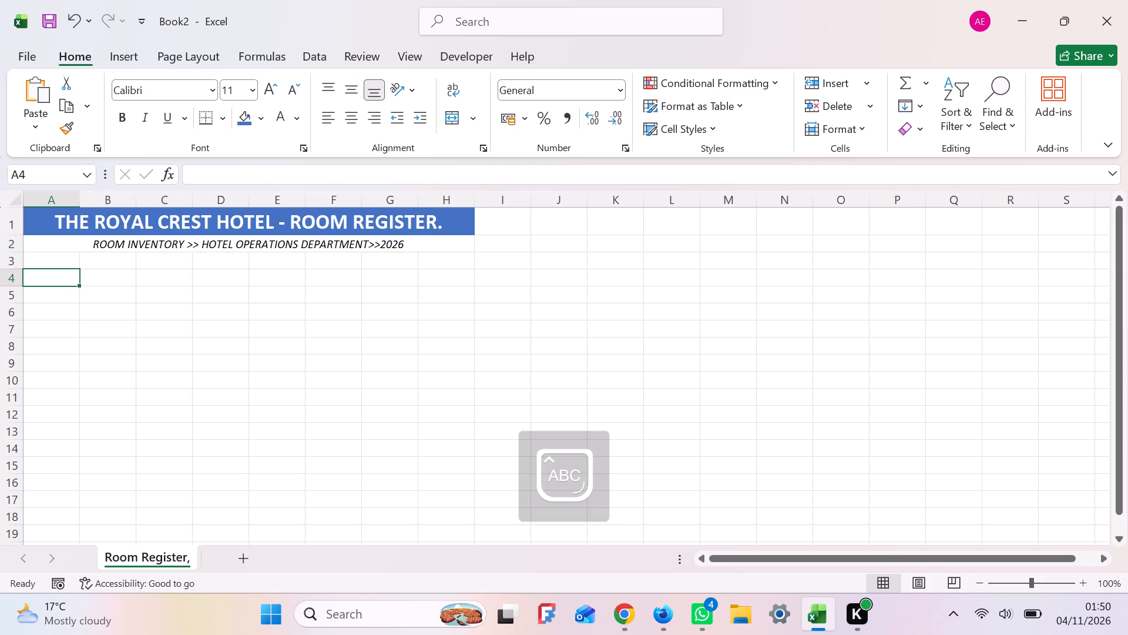
key(r)
text(oo)
text(m)
key(space)
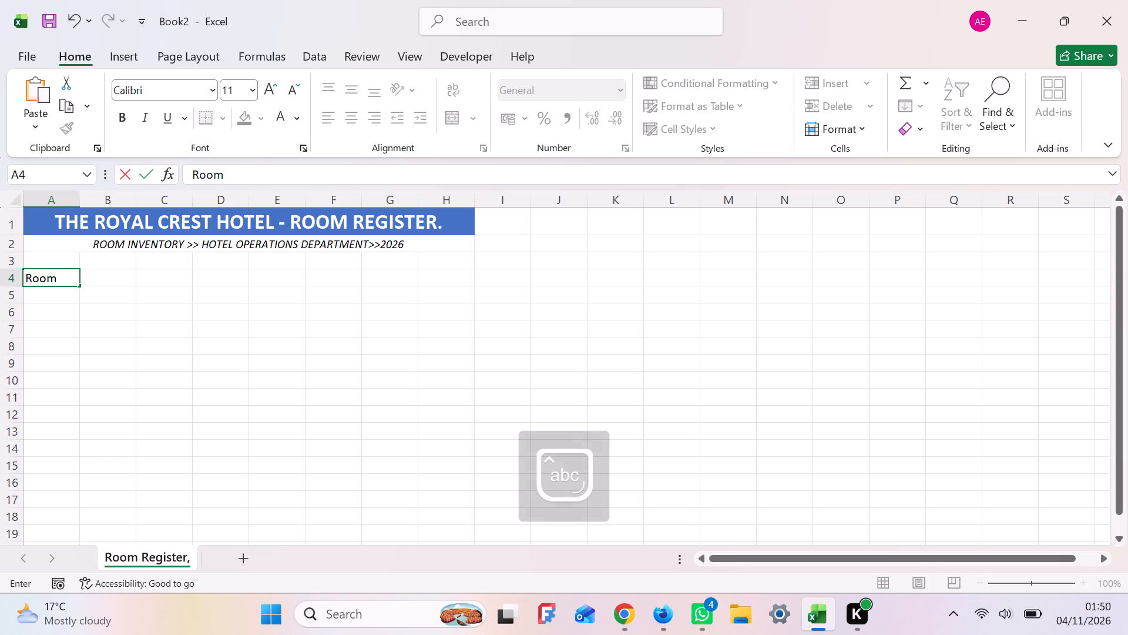
key(n)
key(u)
text(mber)
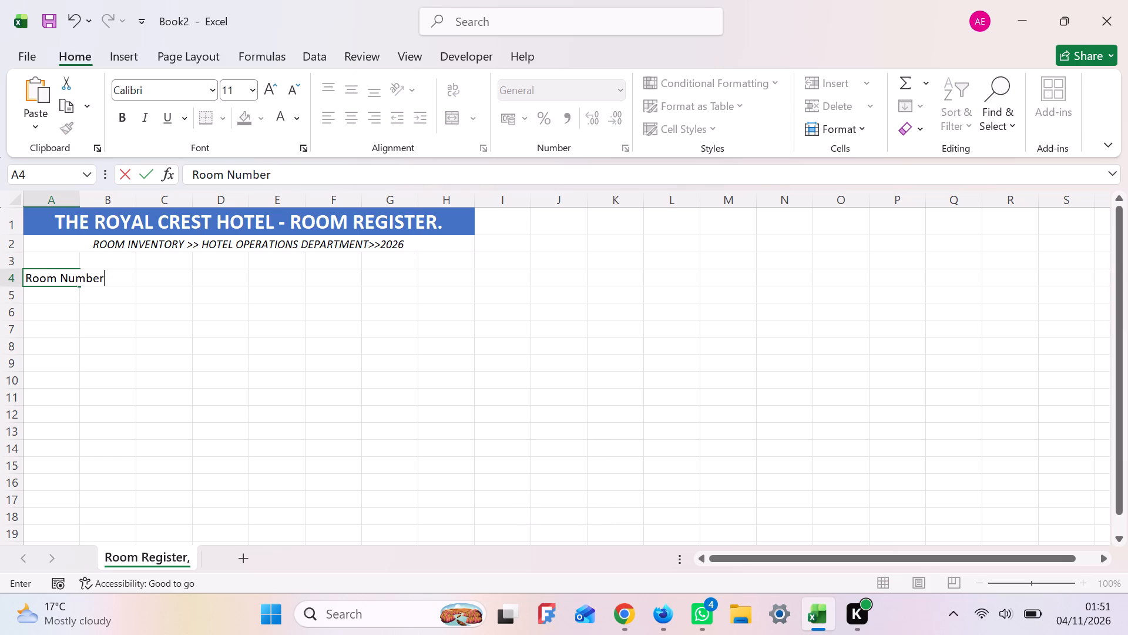
key(Tab)
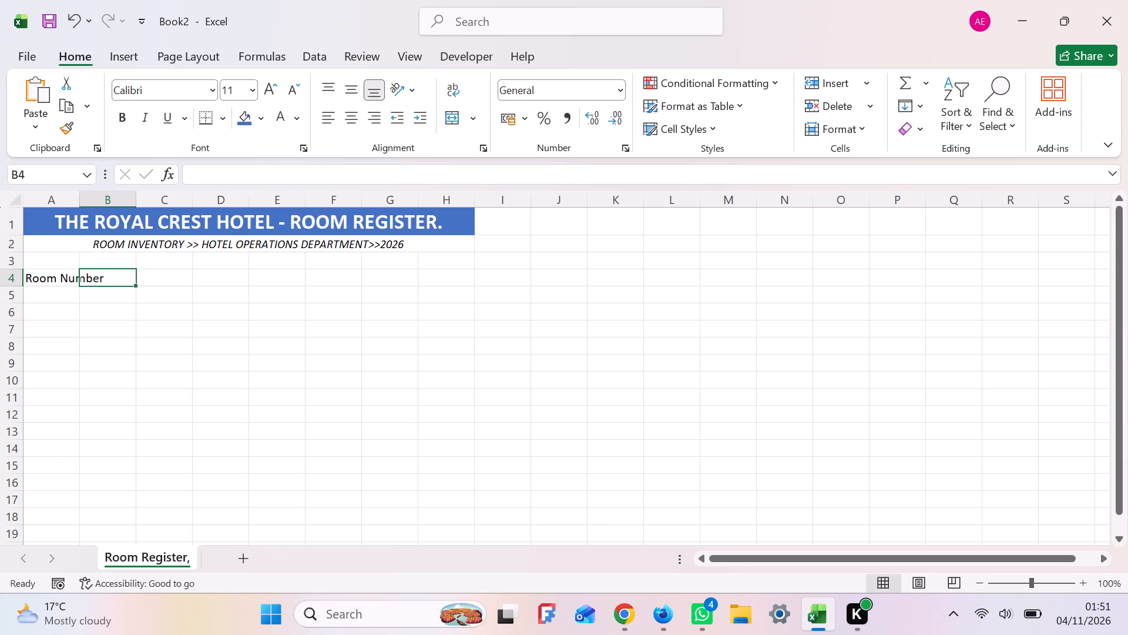
Set the width of column A to 15.
right_click(79, 199)
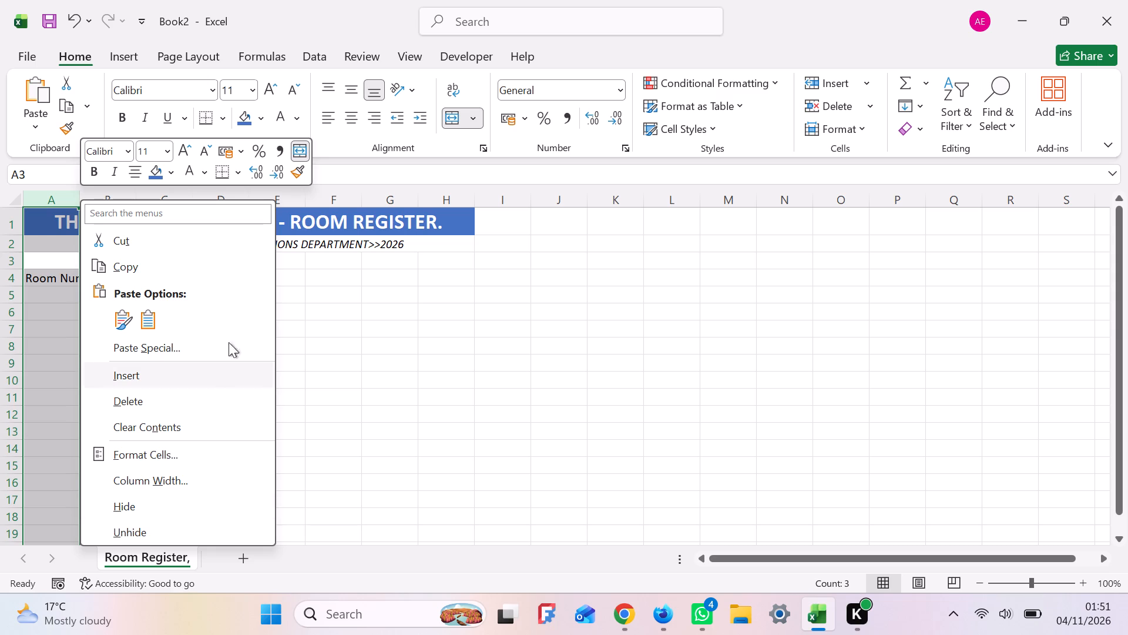
click(146, 482)
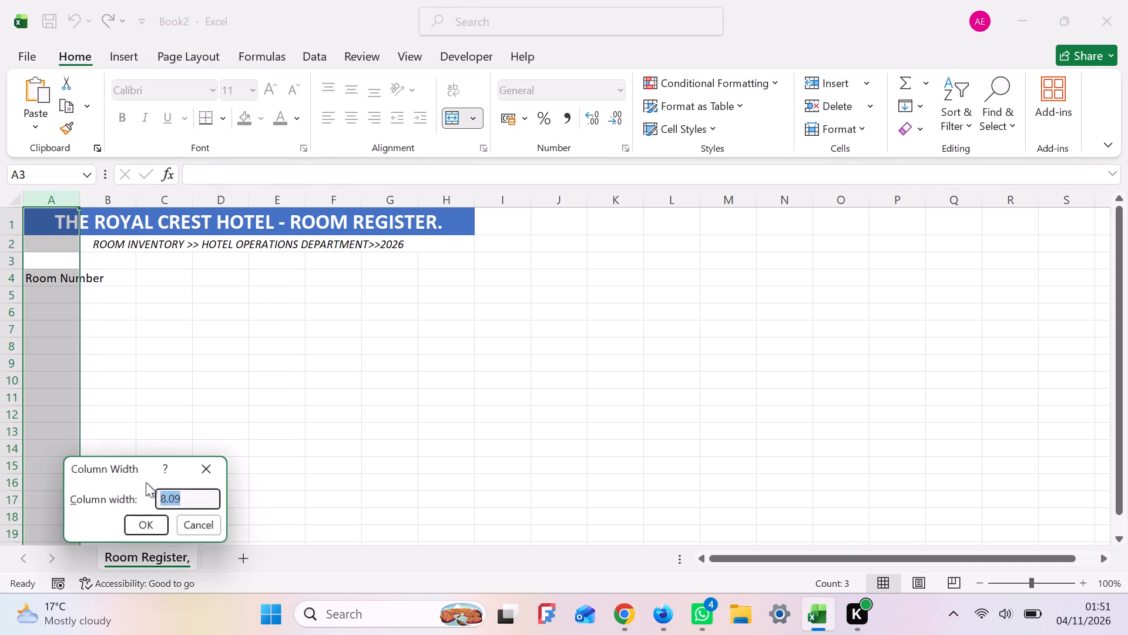
click(187, 499)
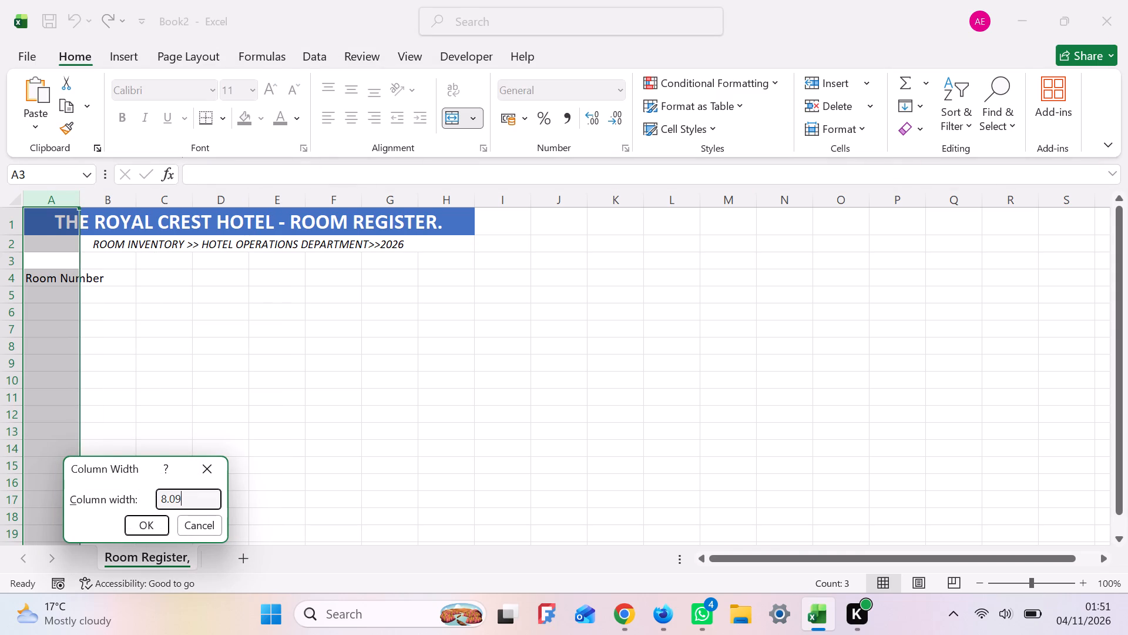
key(BackSpace)
key(BackSpace)
key(BackSpace)
key(BackSpace)
key(1)
key(5)
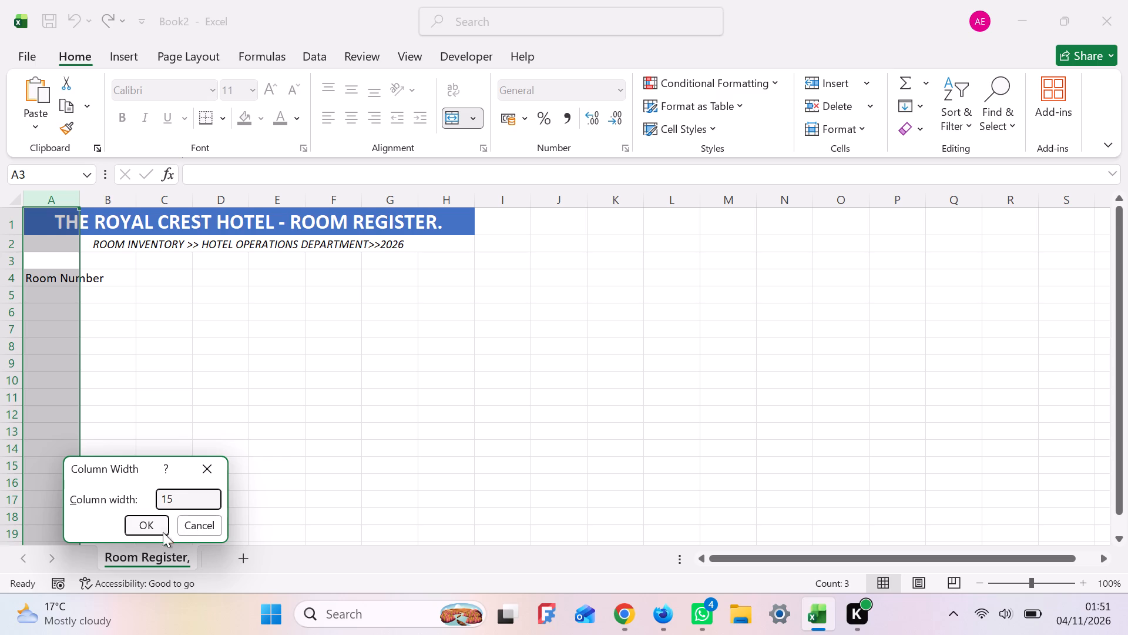
click(154, 522)
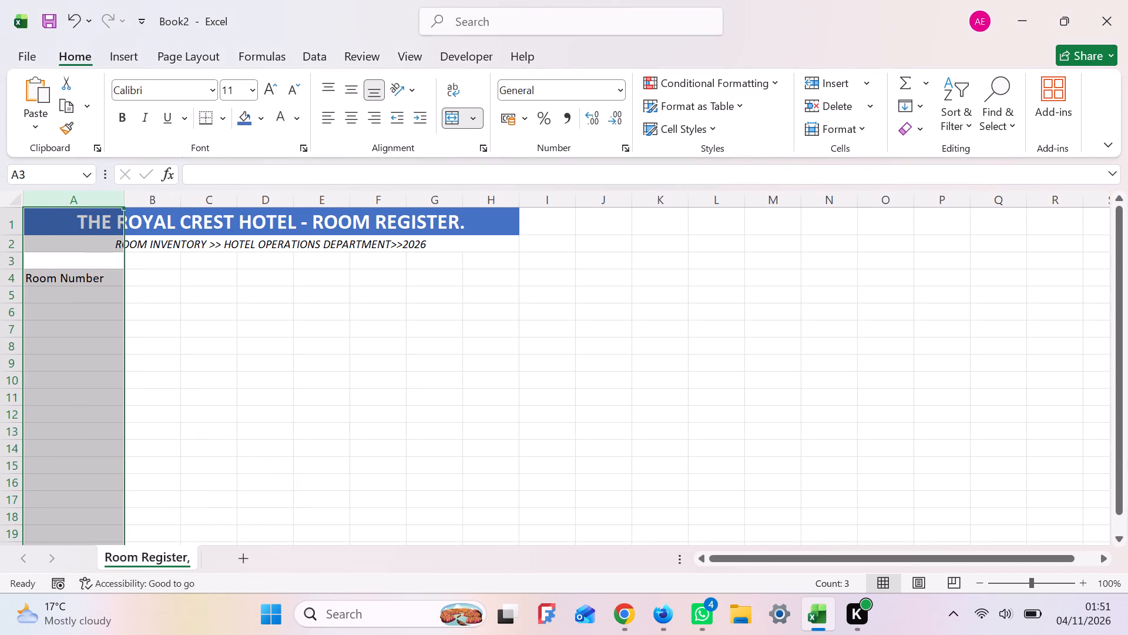
Set the width of column B to 18.
click(179, 201)
right_click(177, 201)
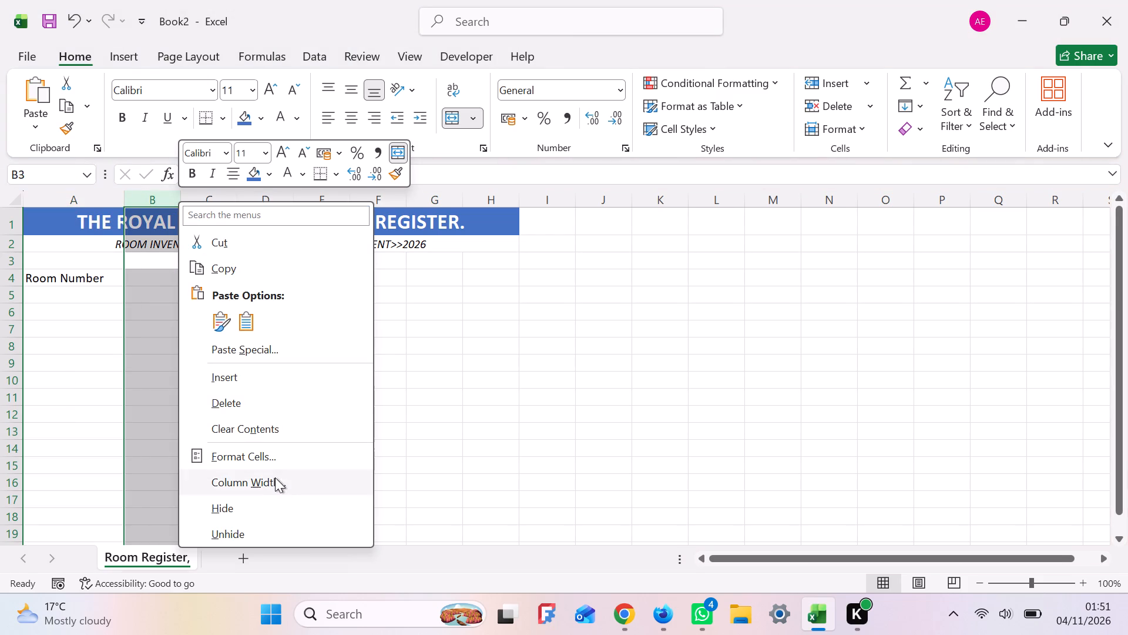
click(279, 482)
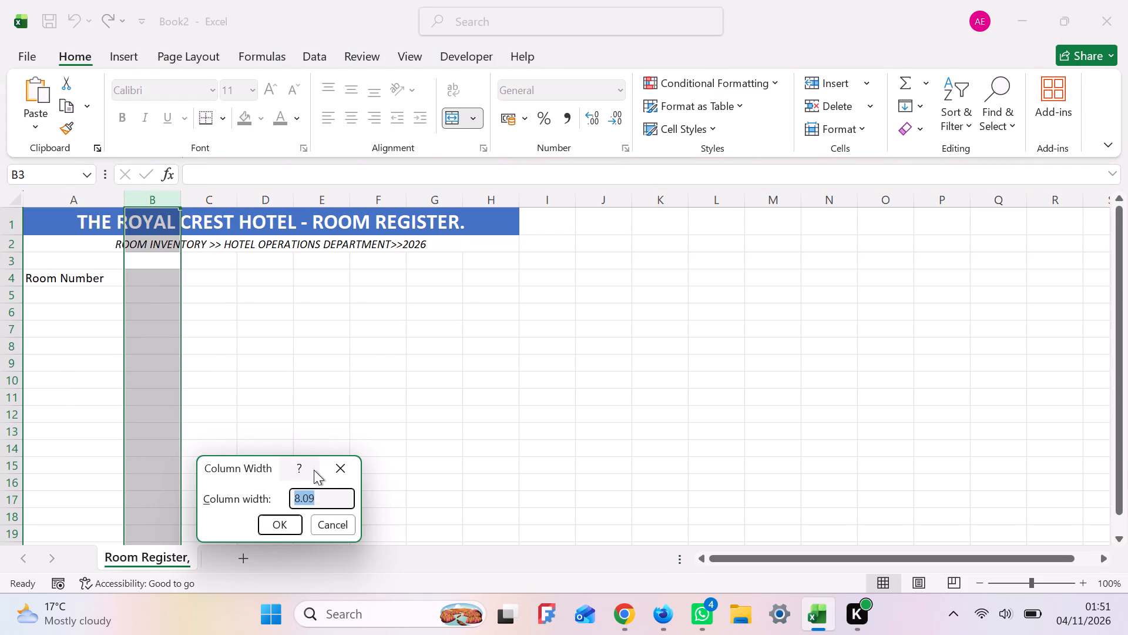
key(BackSpace)
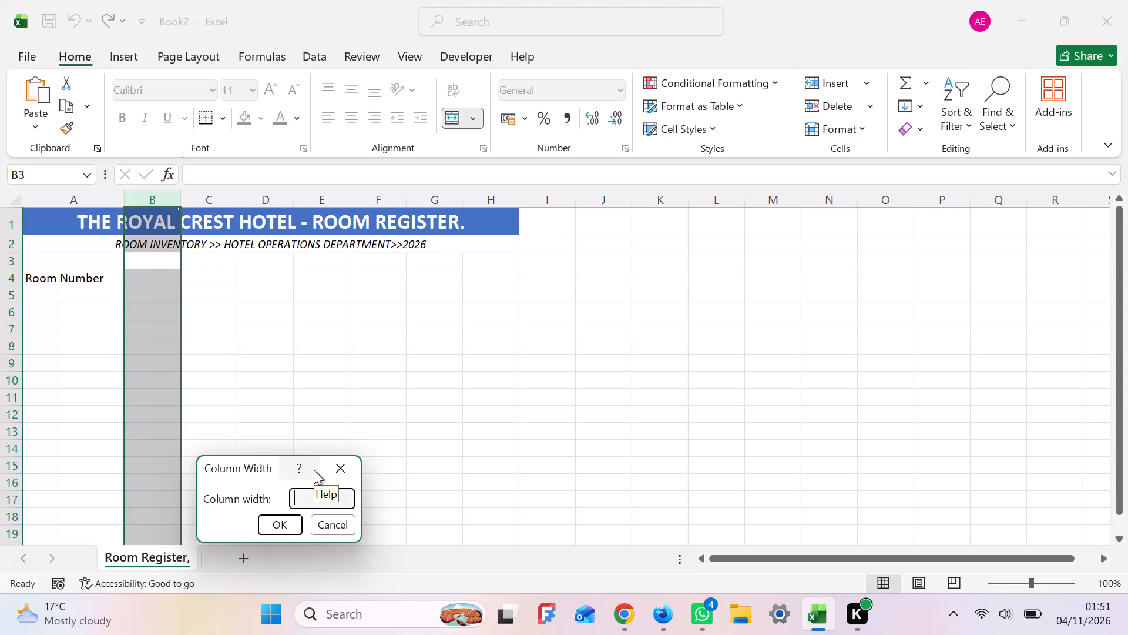
key(1)
key(8)
key(Return)
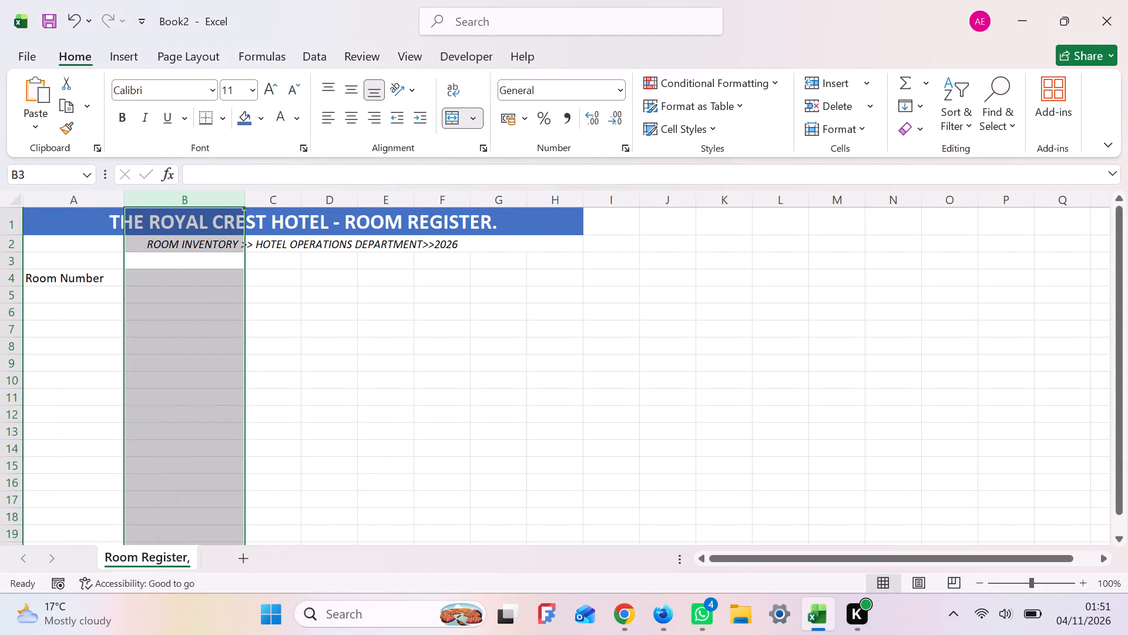
Enter the column header "Room Type" in cell B4.
click(176, 280)
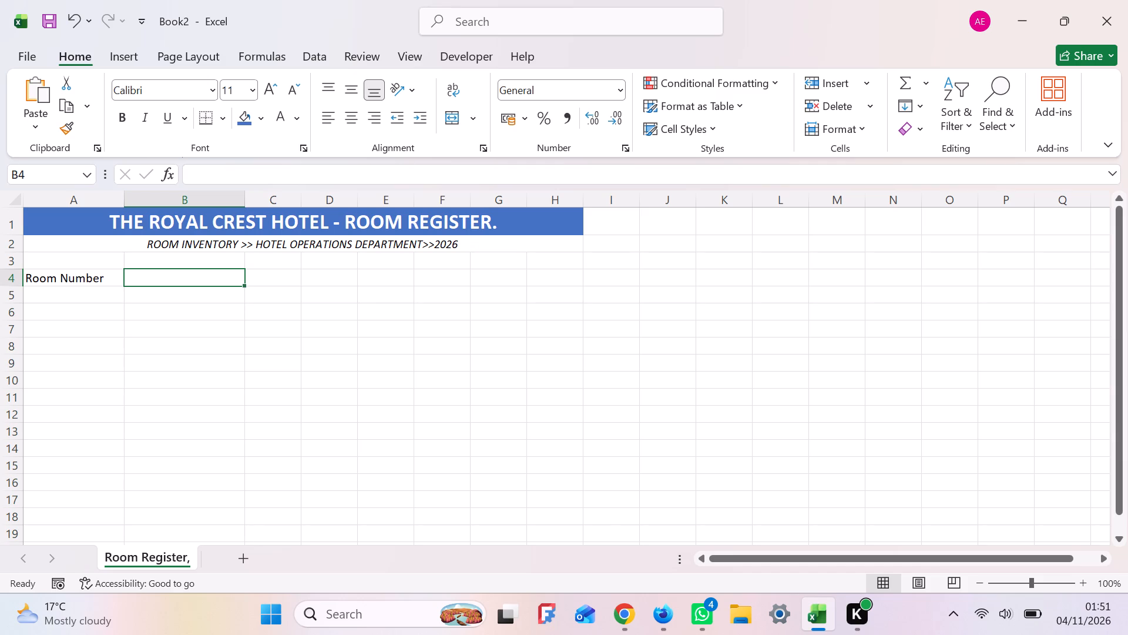
key(r)
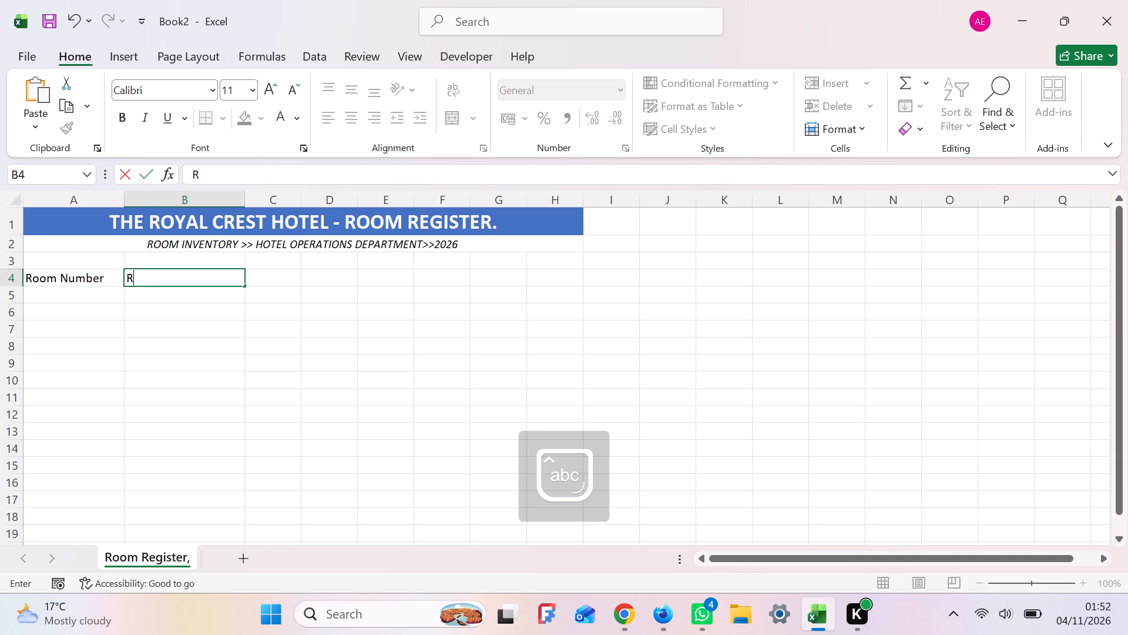
text(oo)
text(m)
key(space)
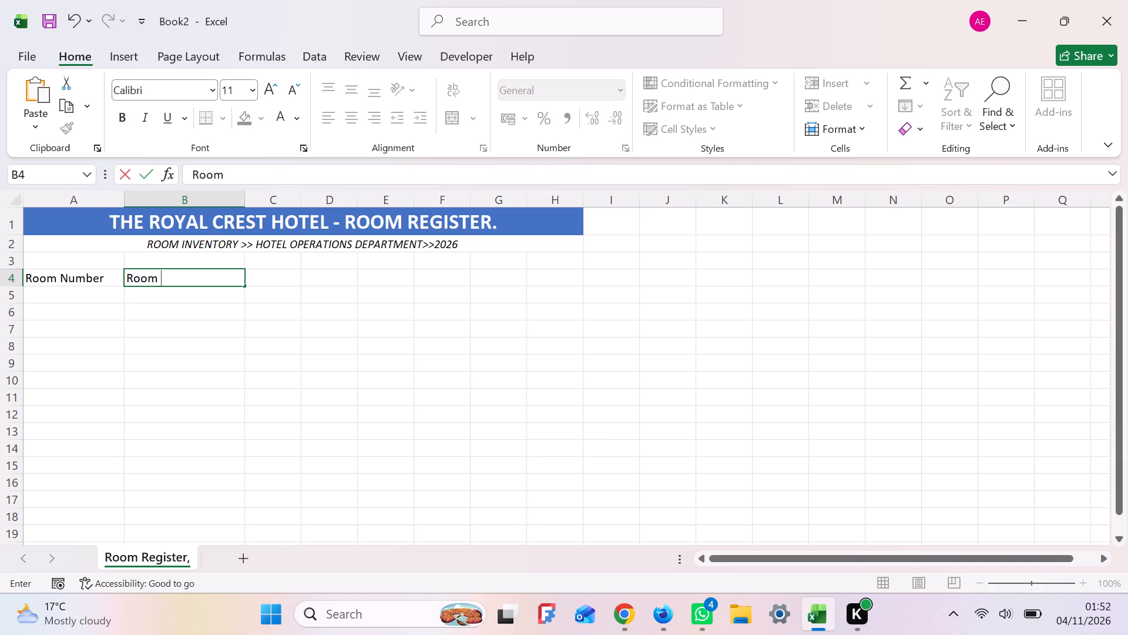
key(t)
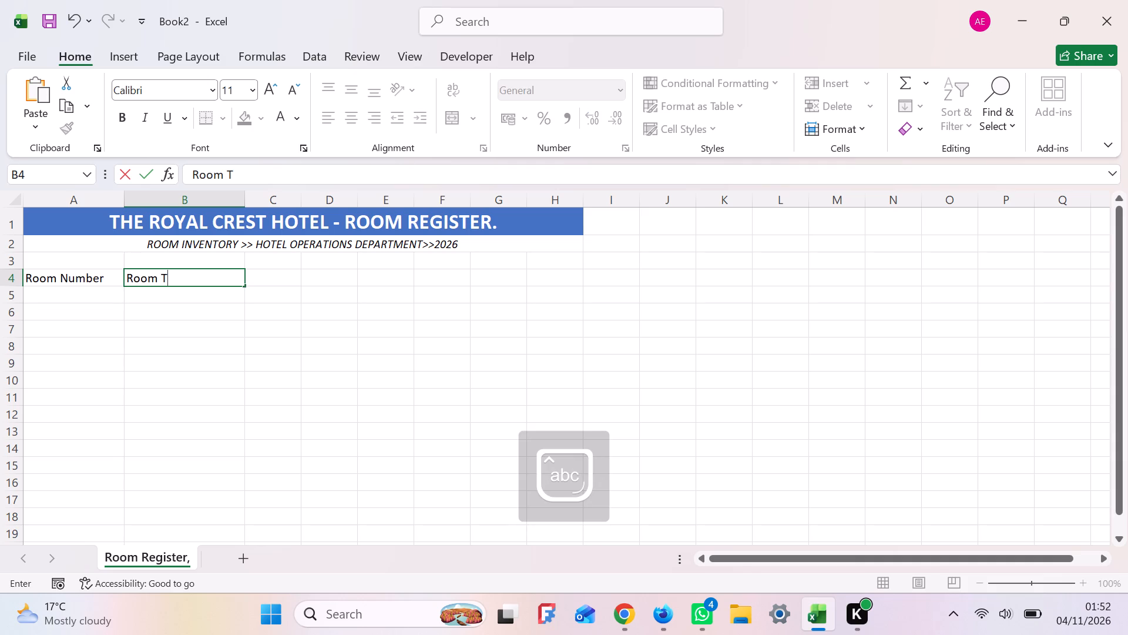
key(y)
key(p)
key(e)
key(Tab)
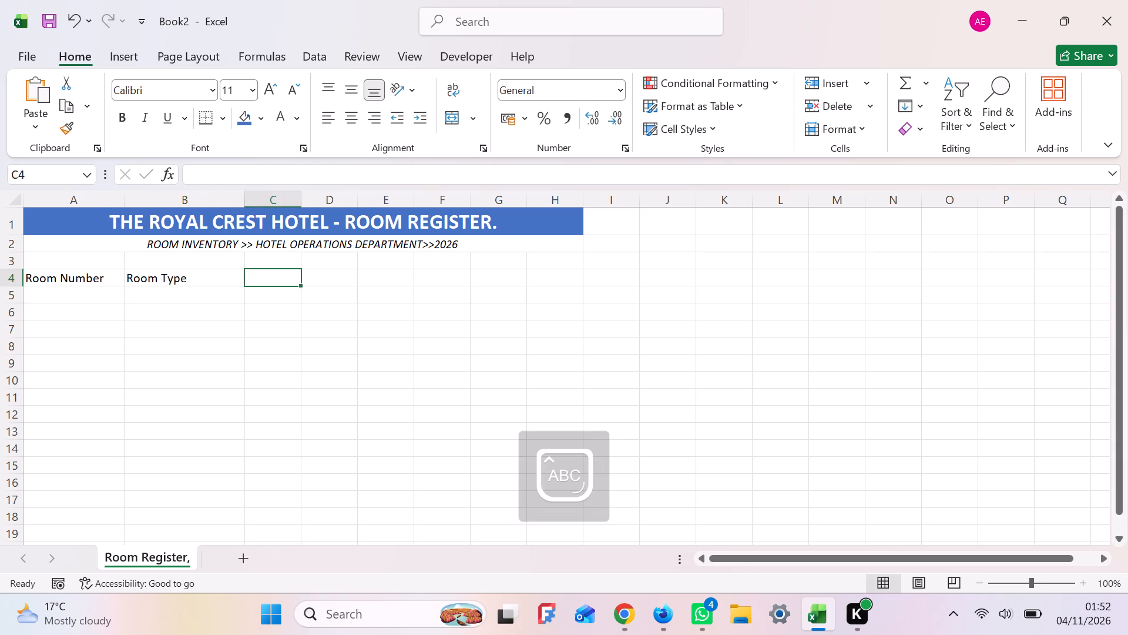
Enter the column headers "Floor" in cell C4 and "Bed Type" in cell D4.
key(f)
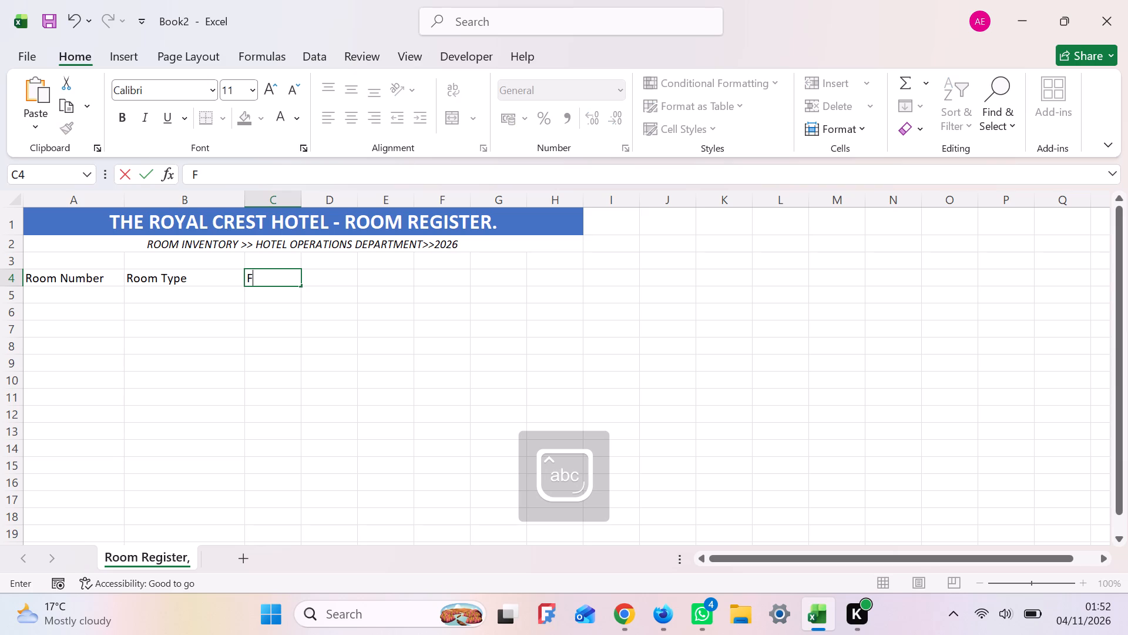
text(loo)
key(r)
key(Tab)
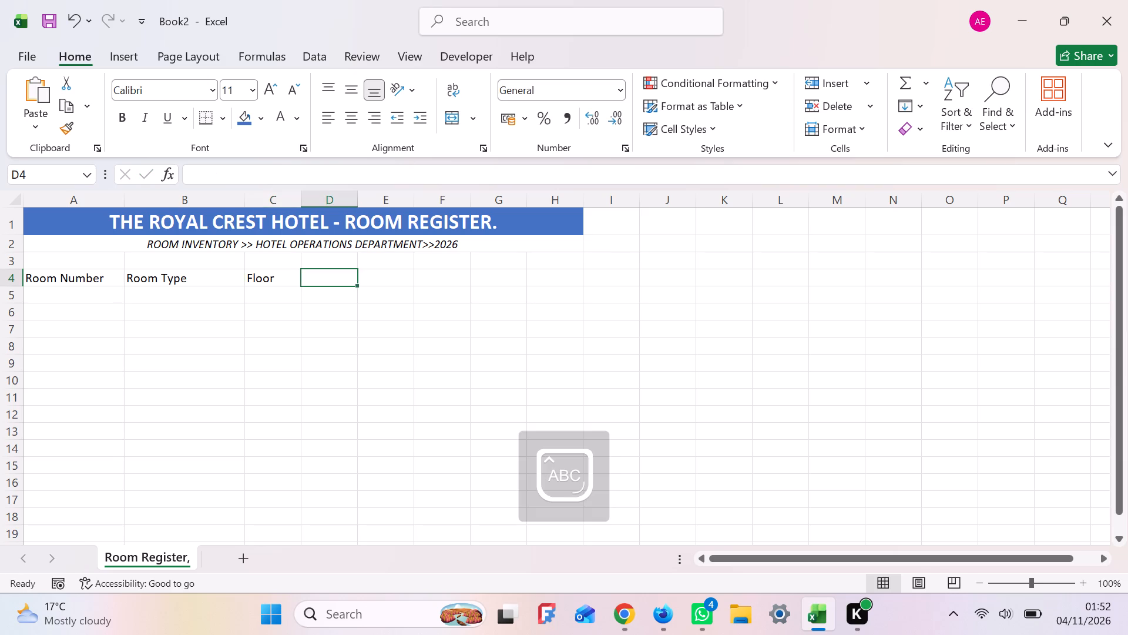
key(b)
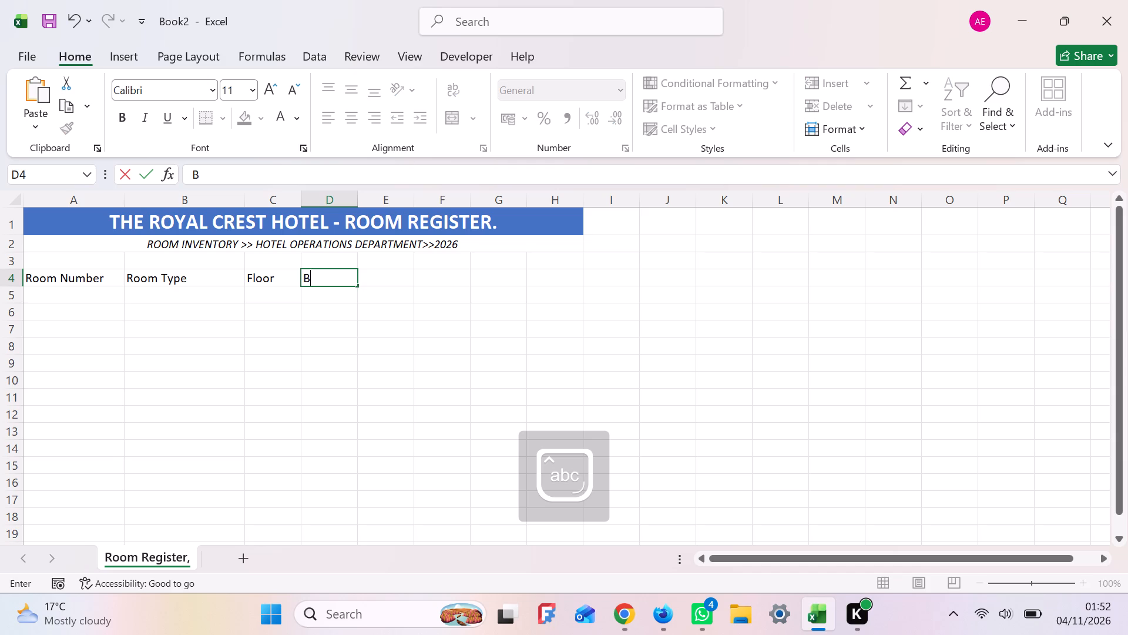
key(e)
text(d)
key(space)
key(t)
text(ype)
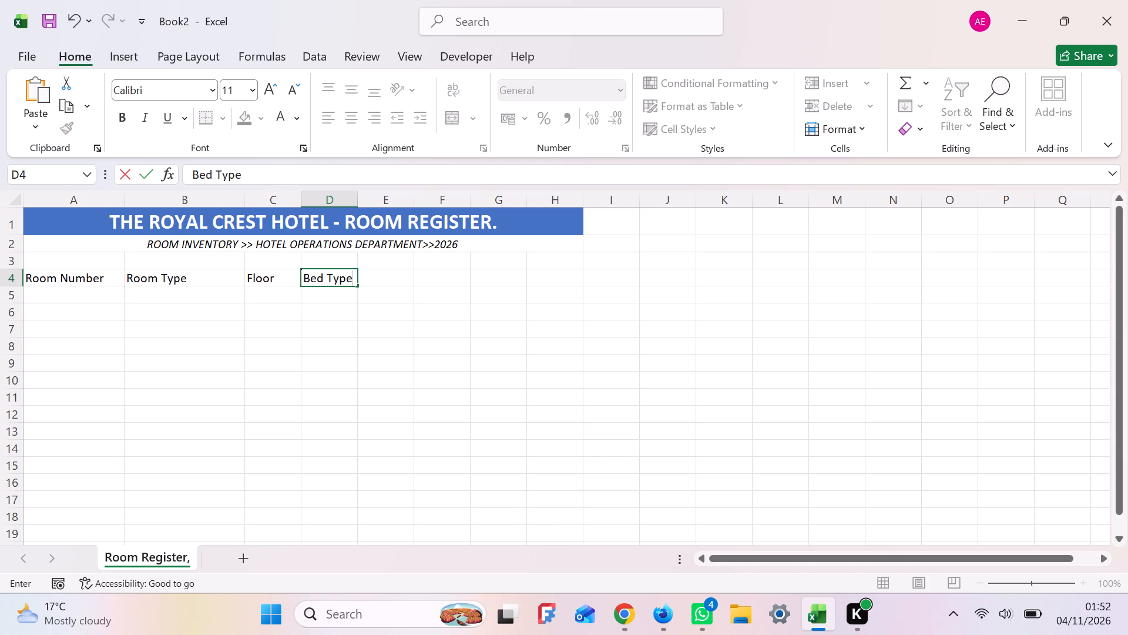
key(Tab)
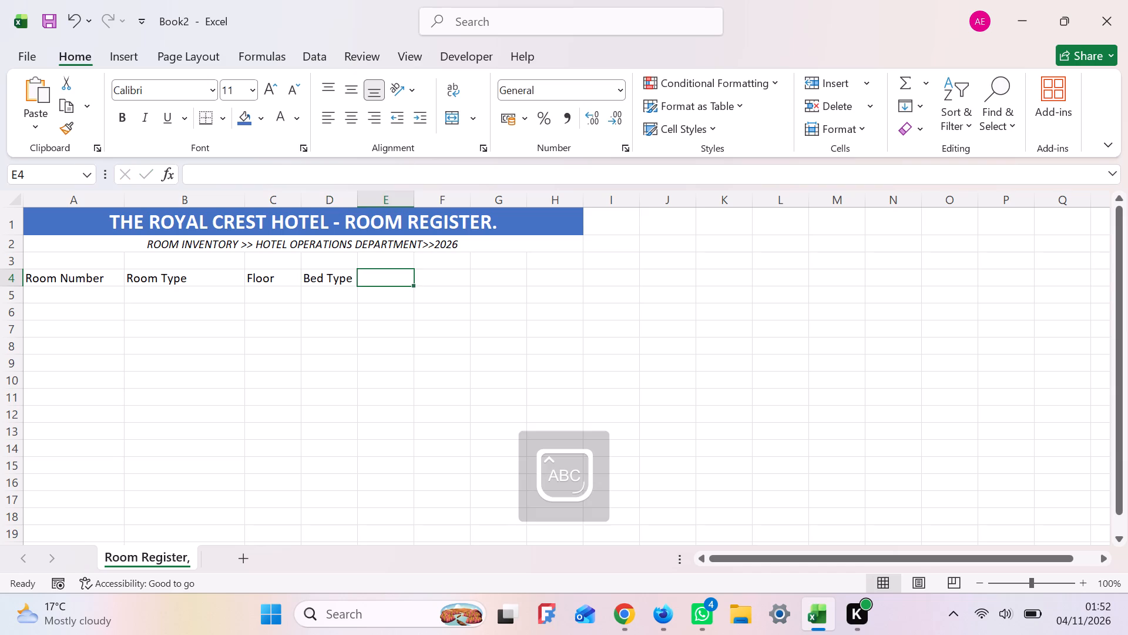
Enter the column header text "Capacity" in cell E4.
key(c)
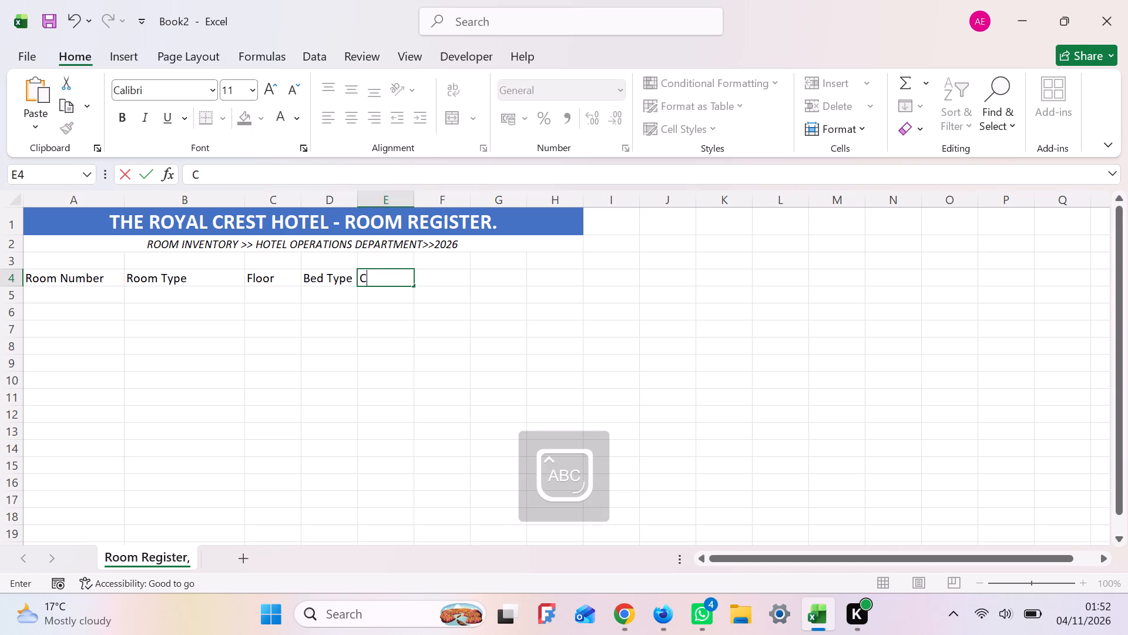
key(a)
text(pa)
text(city)
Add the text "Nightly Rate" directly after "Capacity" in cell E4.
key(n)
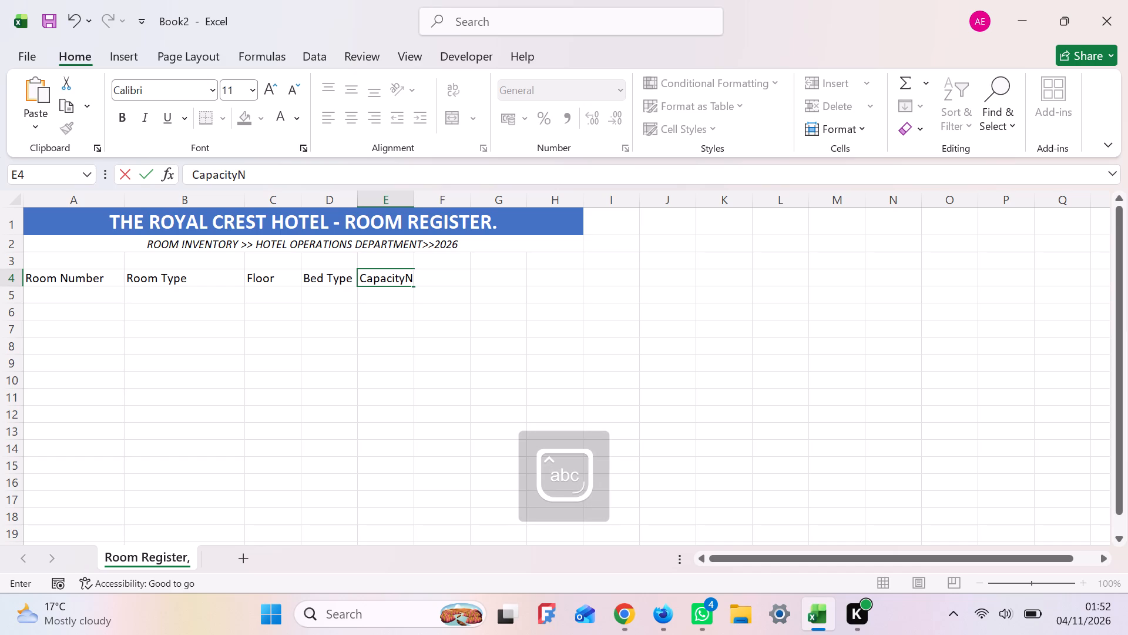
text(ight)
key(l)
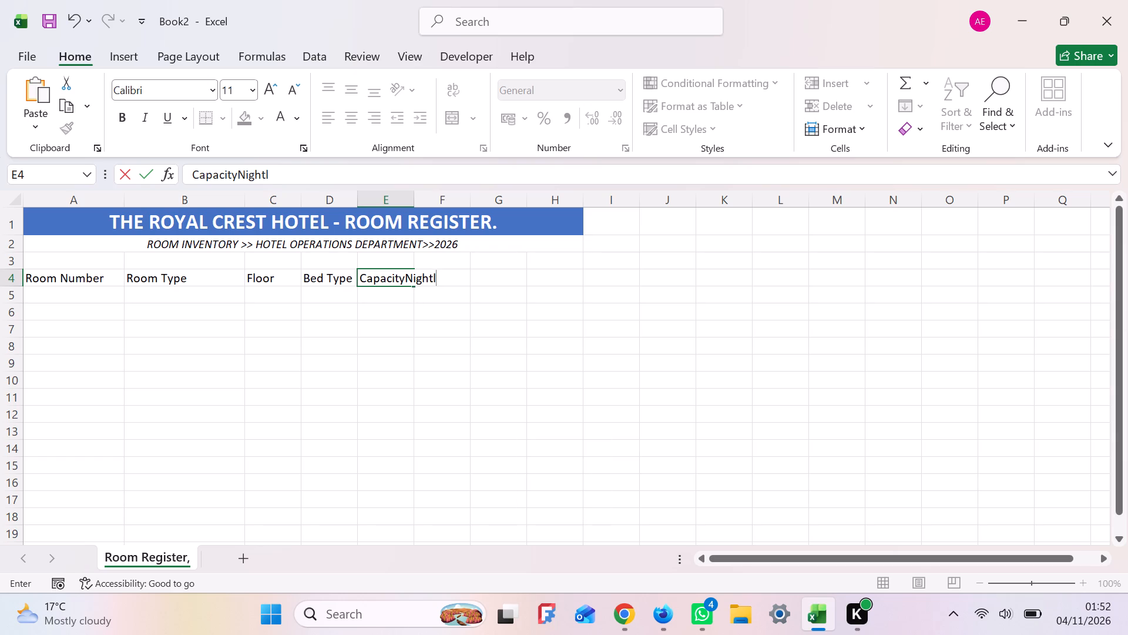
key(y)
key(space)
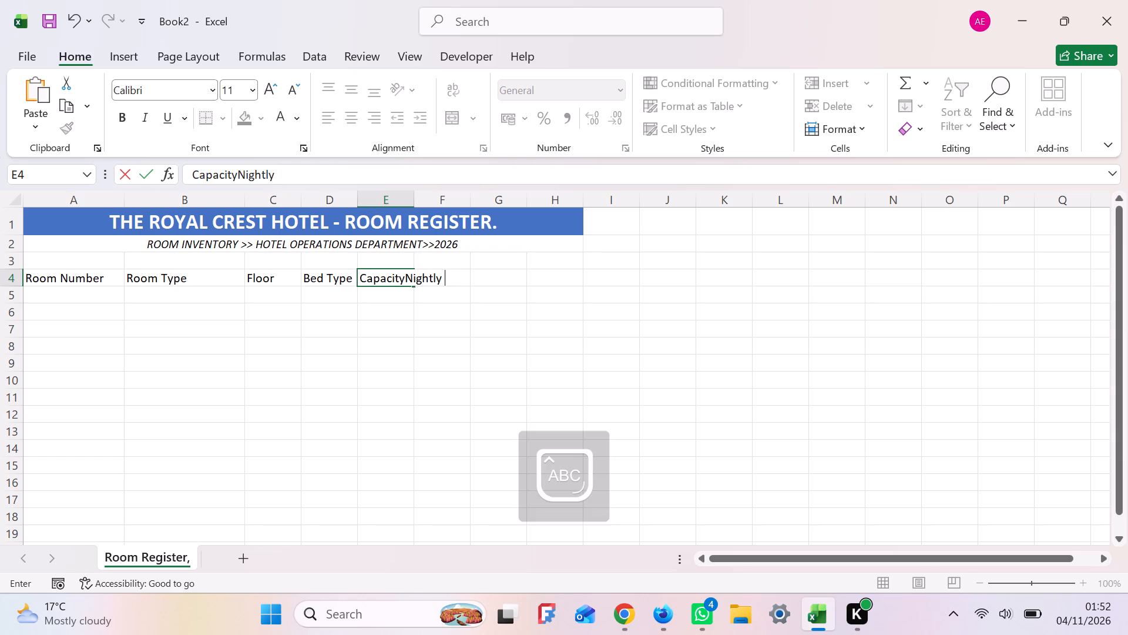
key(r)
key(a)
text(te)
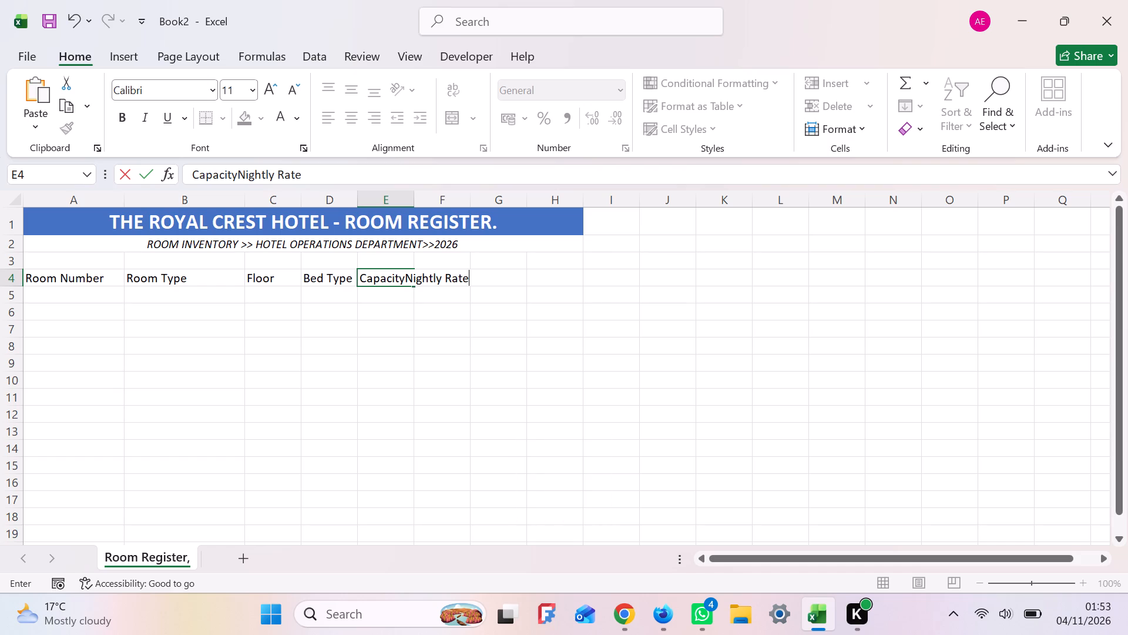
Widen column E to about 10.
click(415, 201)
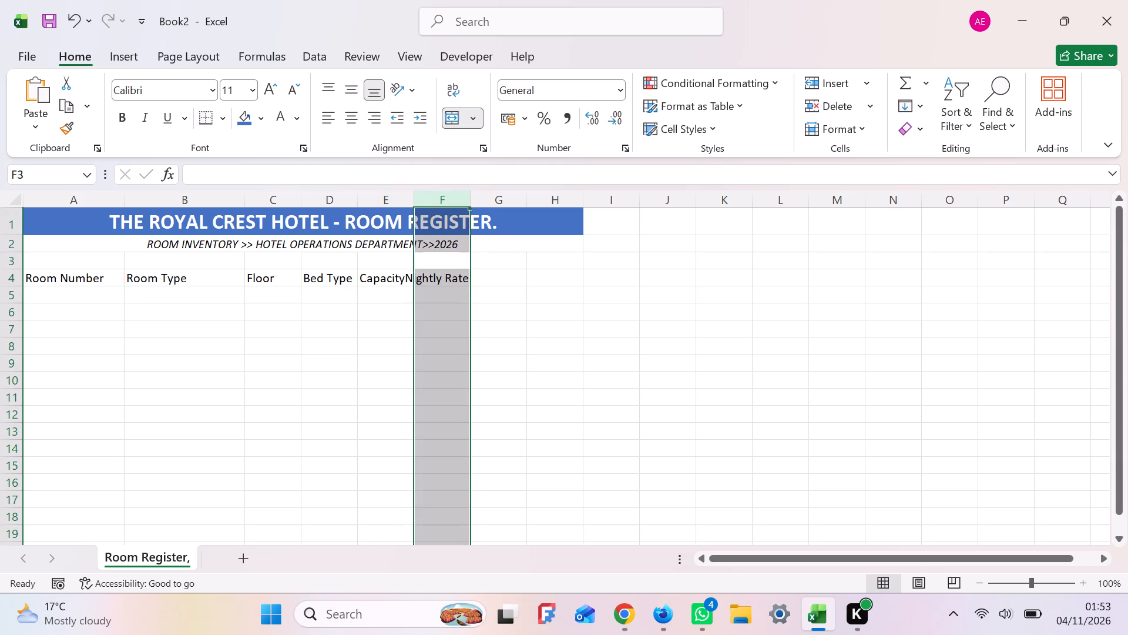
drag(415, 199, 428, 202)
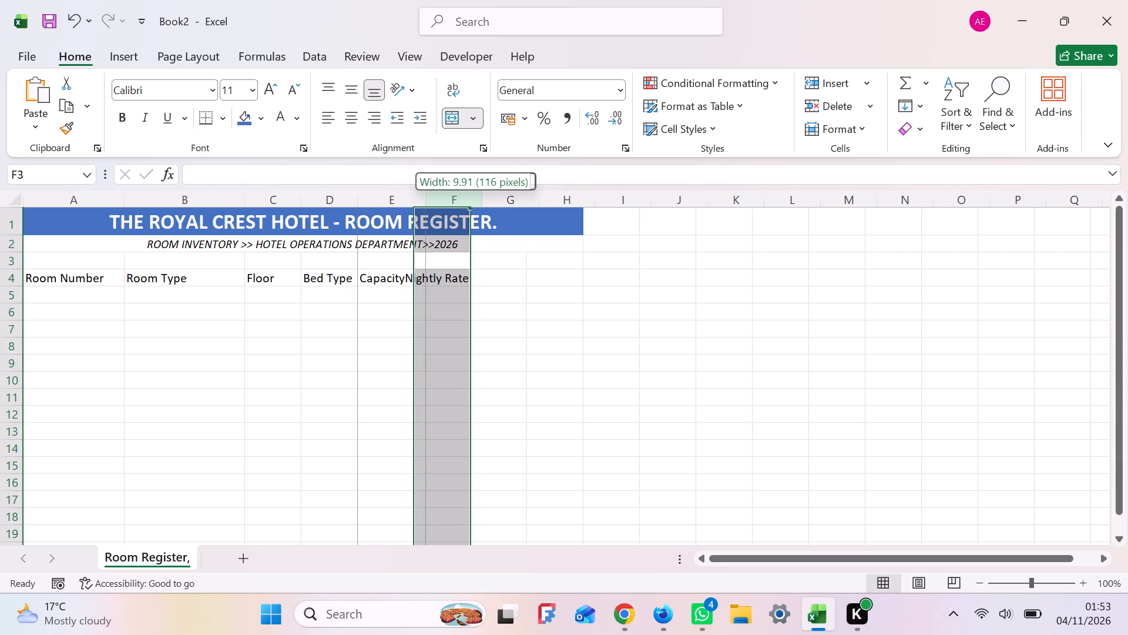
drag(428, 202, 429, 202)
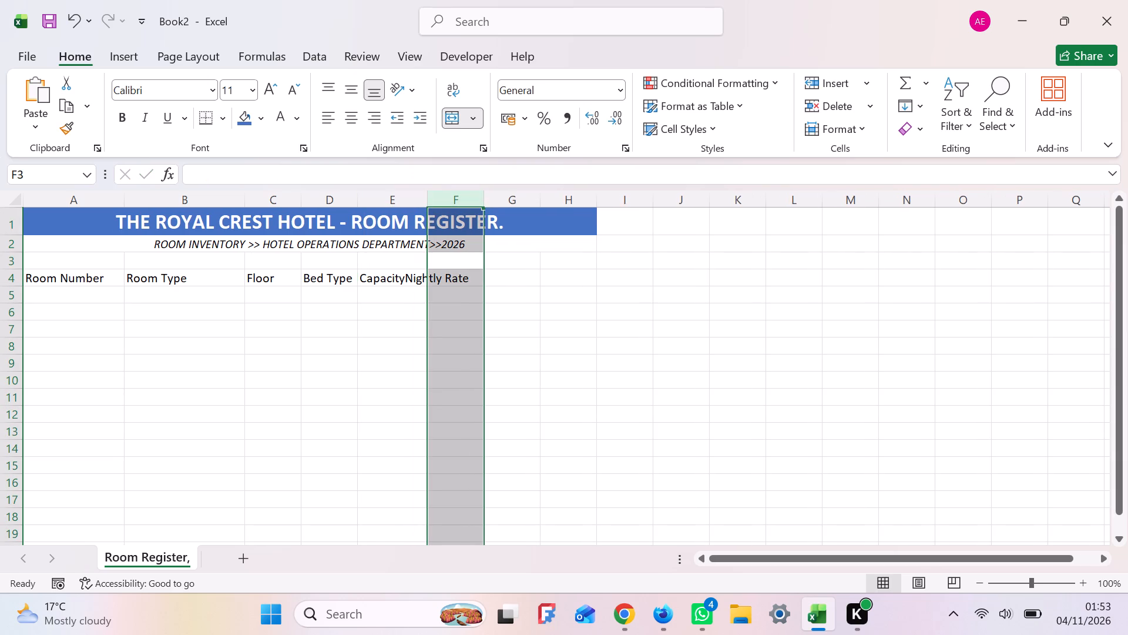
Remove the "Nightly Rate" text from cell E4 so that it contains only "Capacity".
click(419, 280)
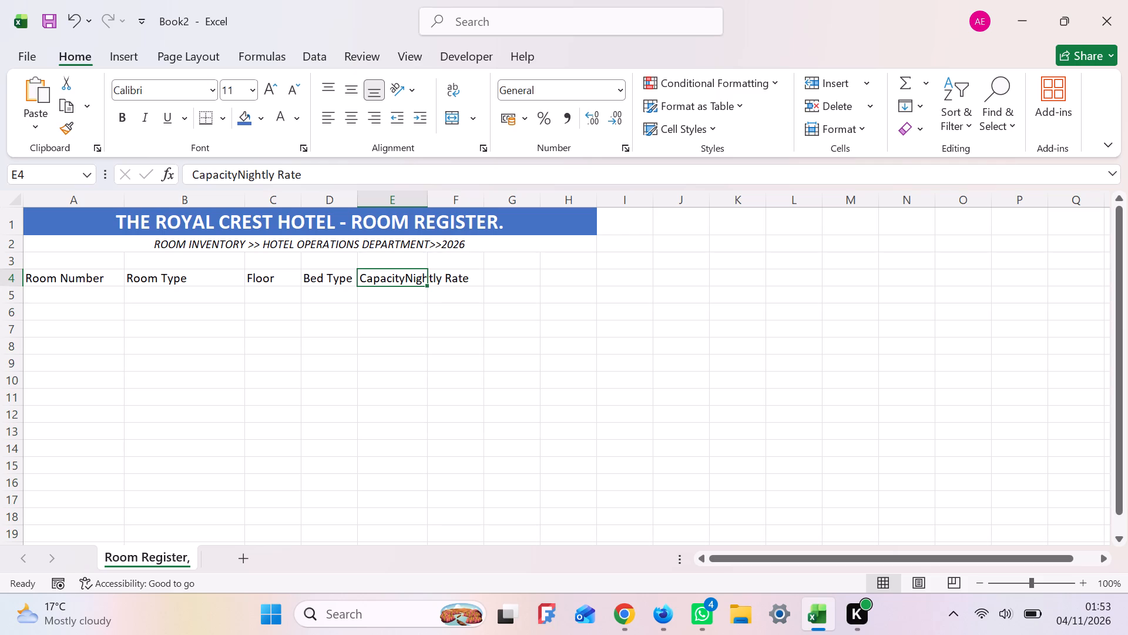
double_click(419, 280)
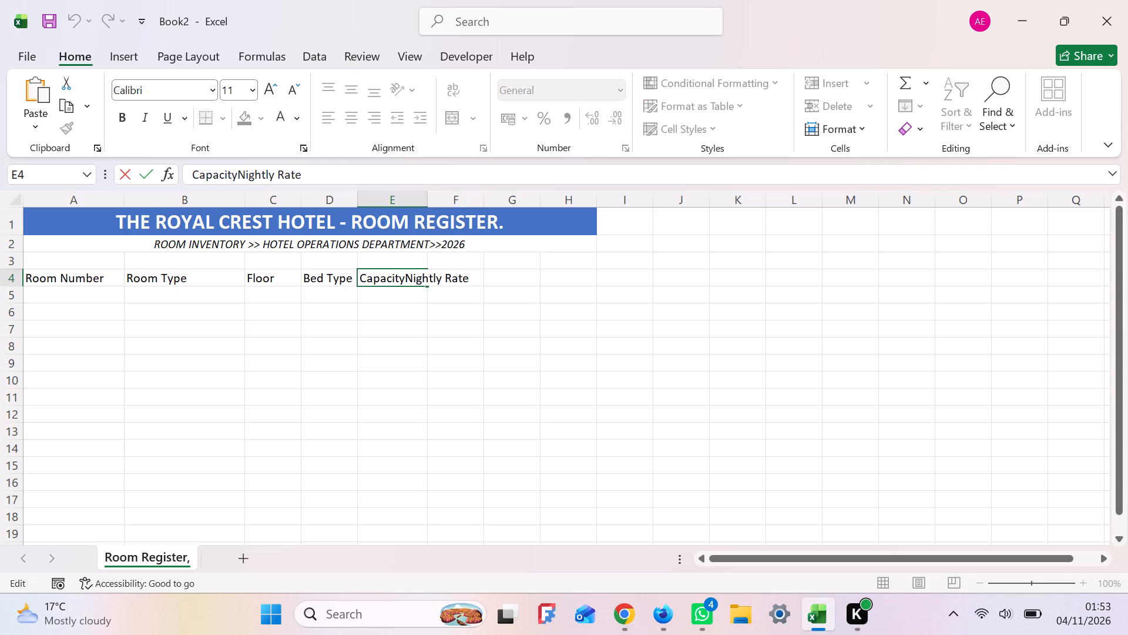
key(BackSpace)
key(BackSpace)
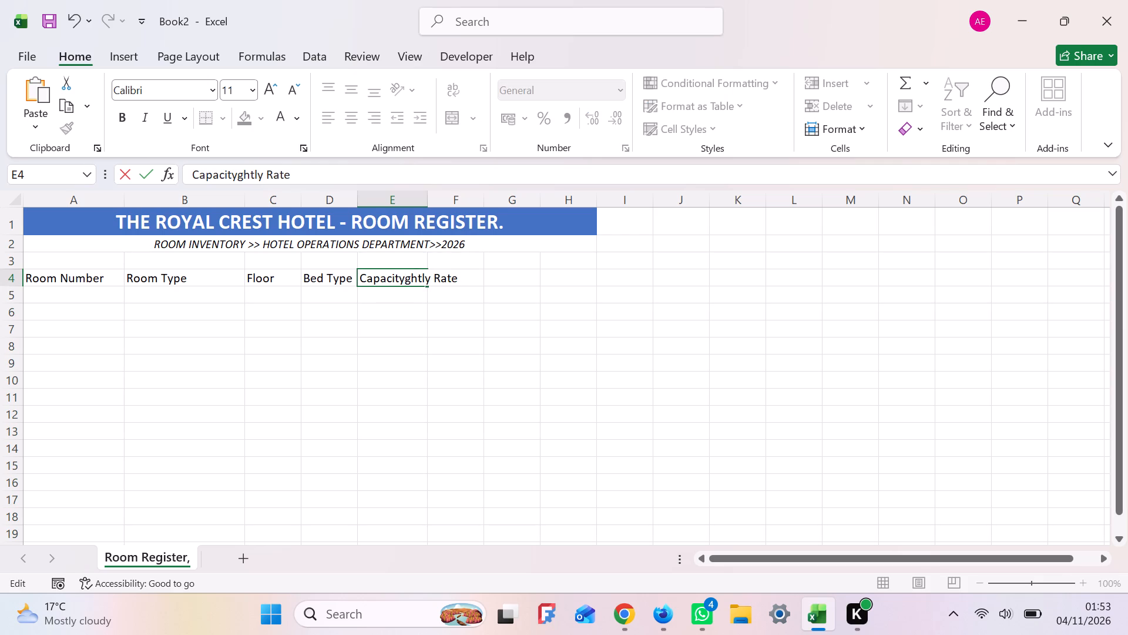
click(426, 278)
key(BackSpace)
key(BackSpace)
key(BackSpace)
key(BackSpace)
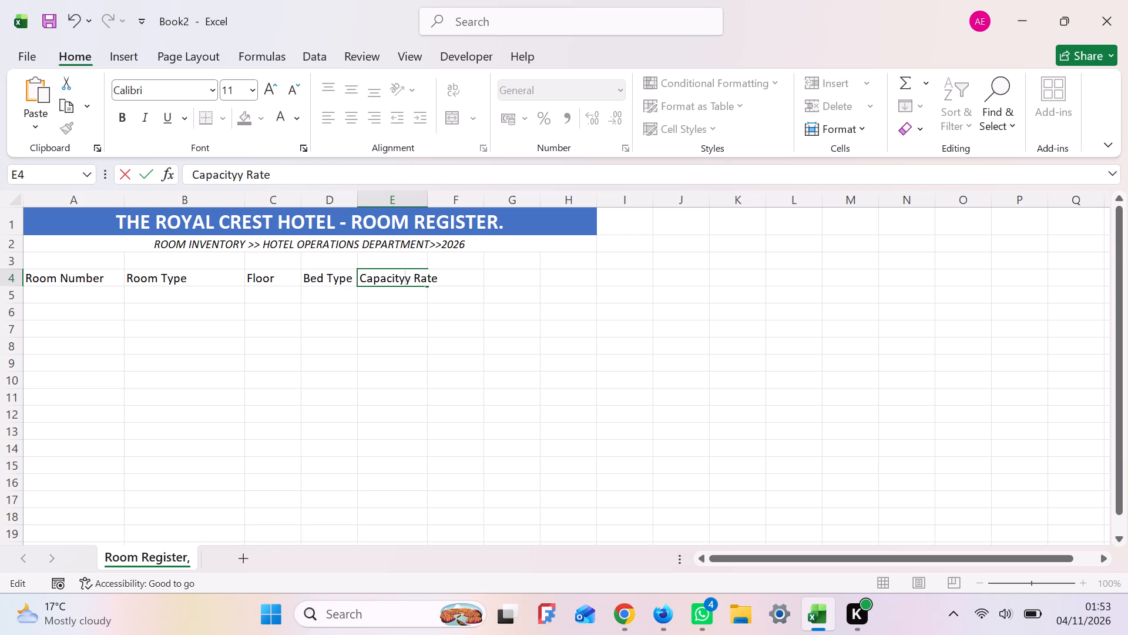
click(414, 273)
key(BackSpace)
click(432, 284)
key(BackSpace)
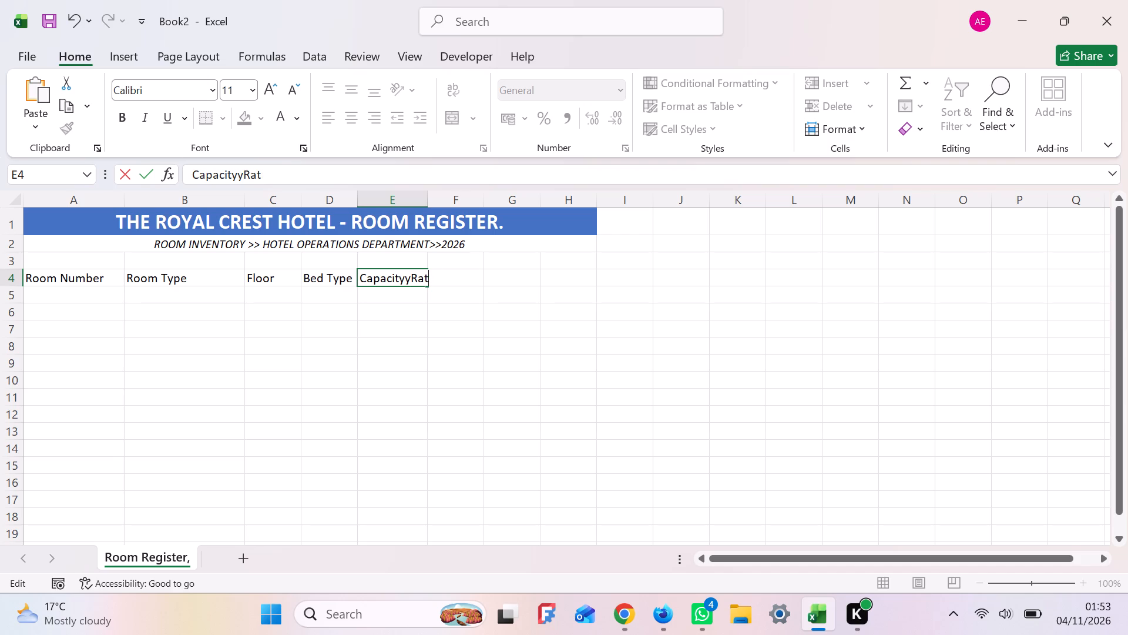
key(BackSpace)
key(BackSpace)
key(BackSpace)
click(432, 284)
key(BackSpace)
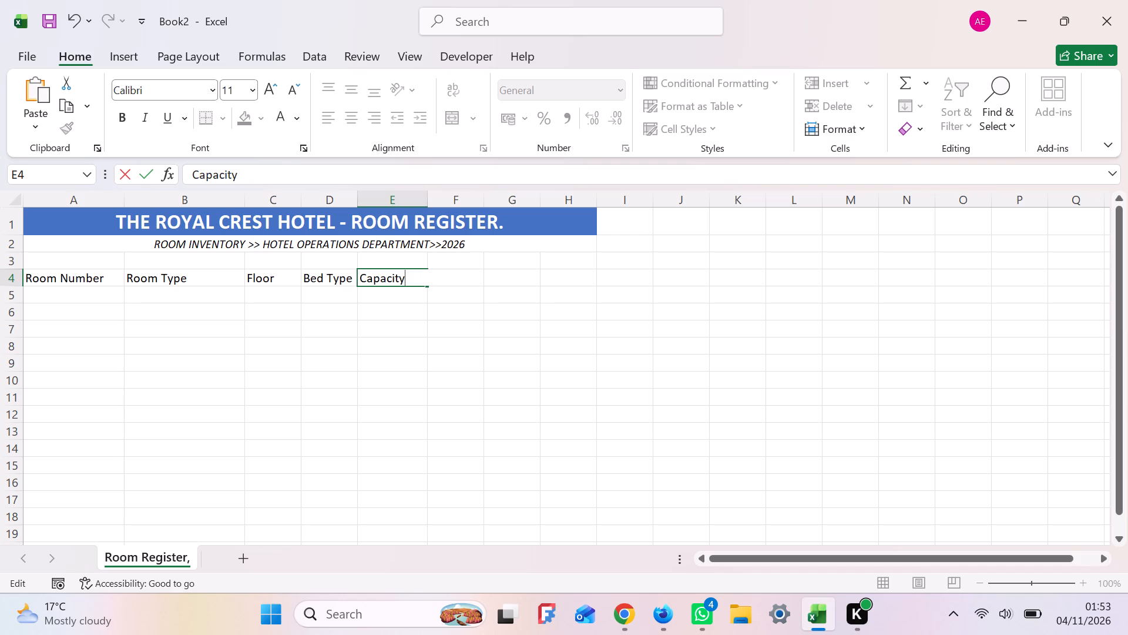
click(442, 282)
click(442, 282)
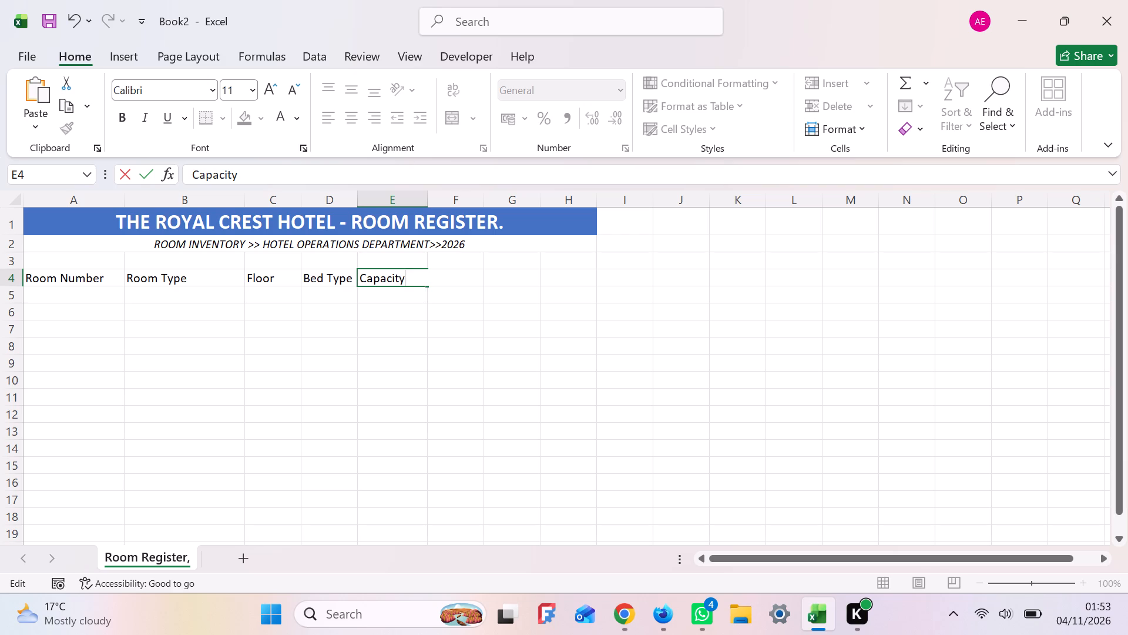
drag(442, 282, 443, 295)
click(443, 295)
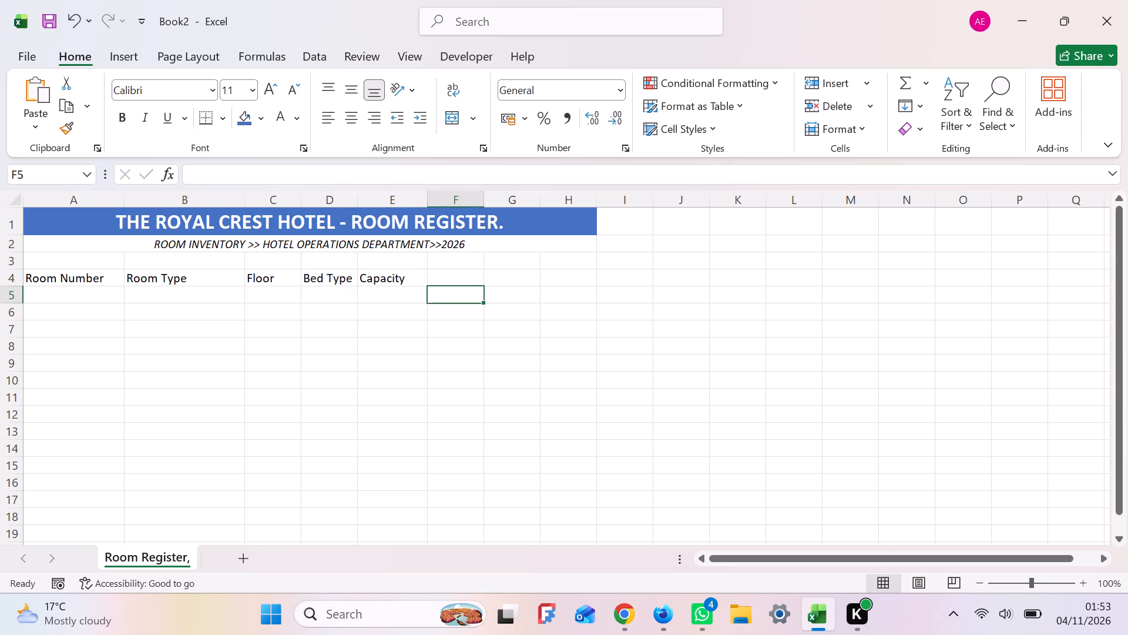
Enter the column header "Nightly Rate" in cell F4.
click(443, 282)
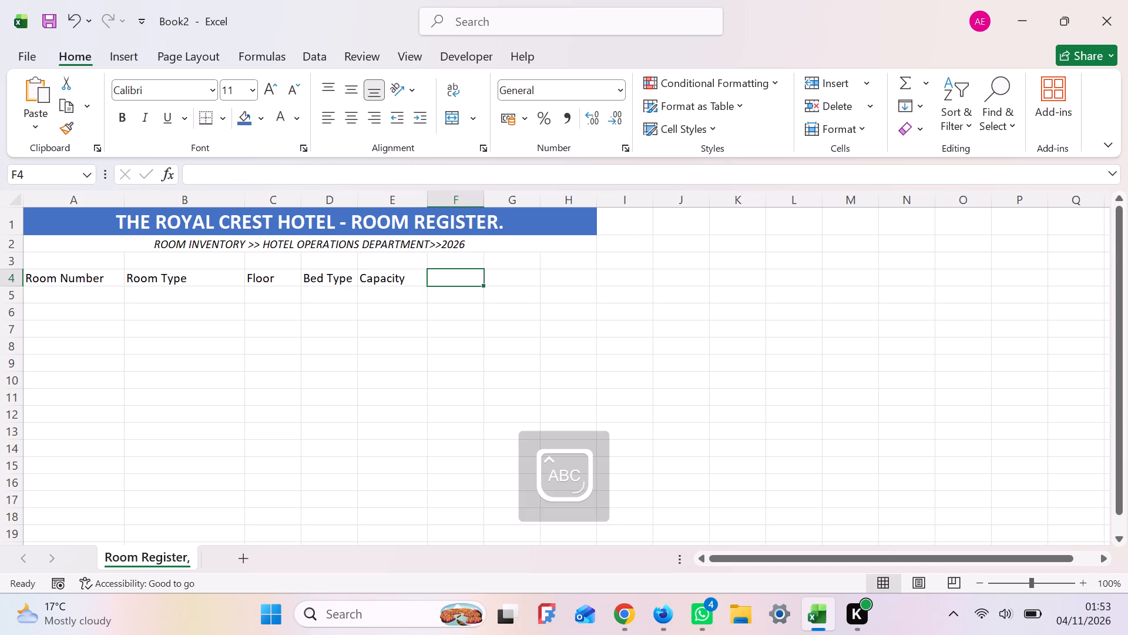
key(n)
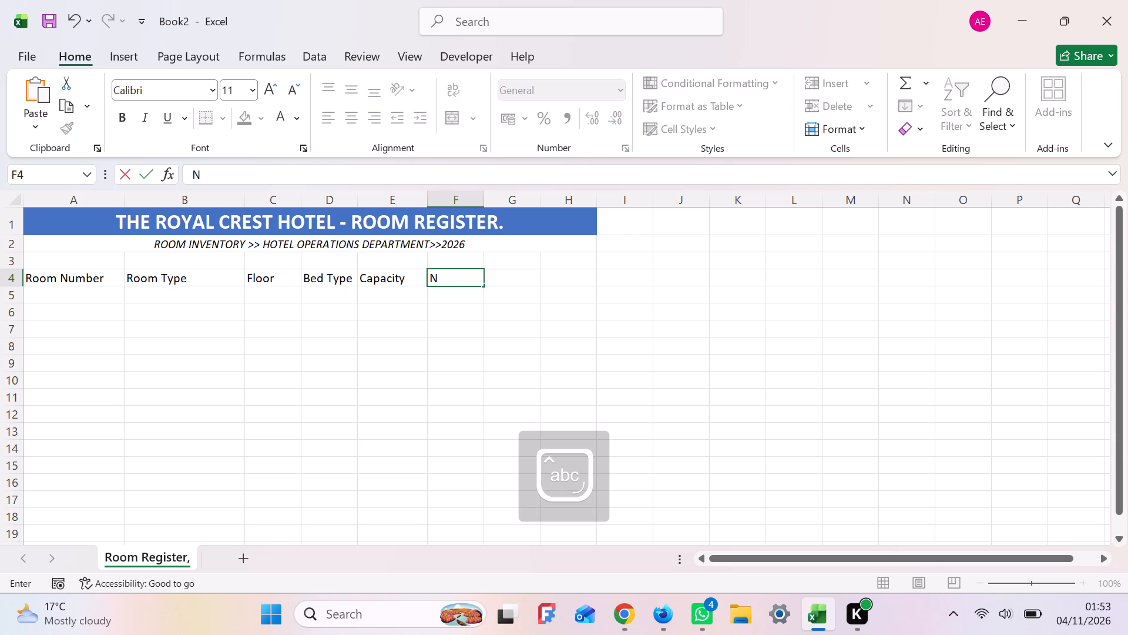
text(ightly)
key(space)
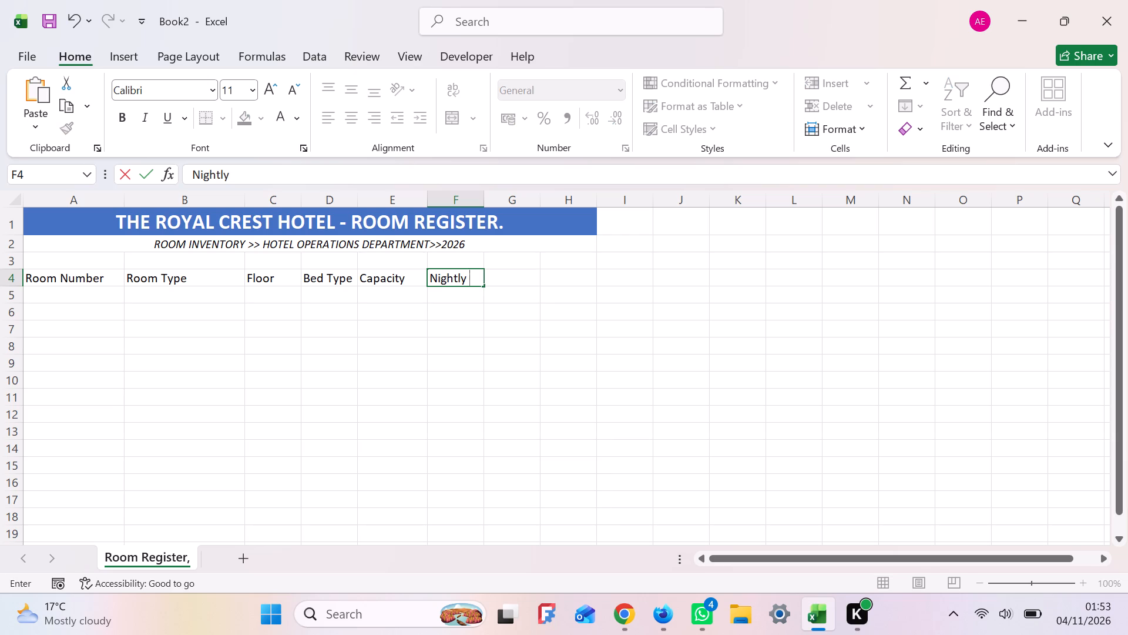
key(r)
key(a)
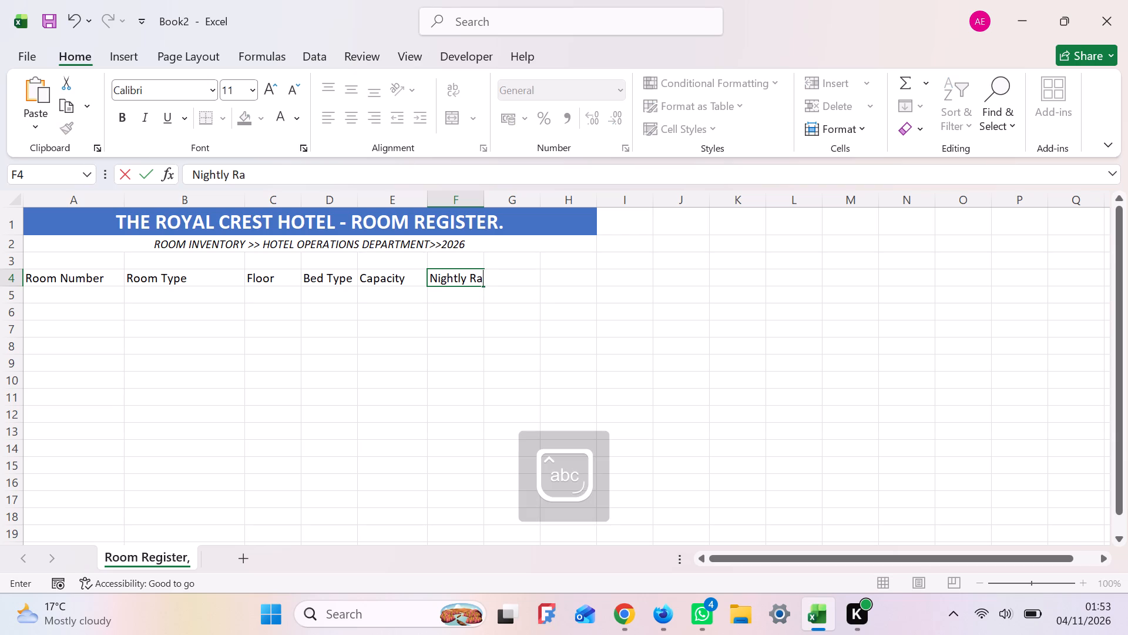
key(e)
key(BackSpace)
text(te)
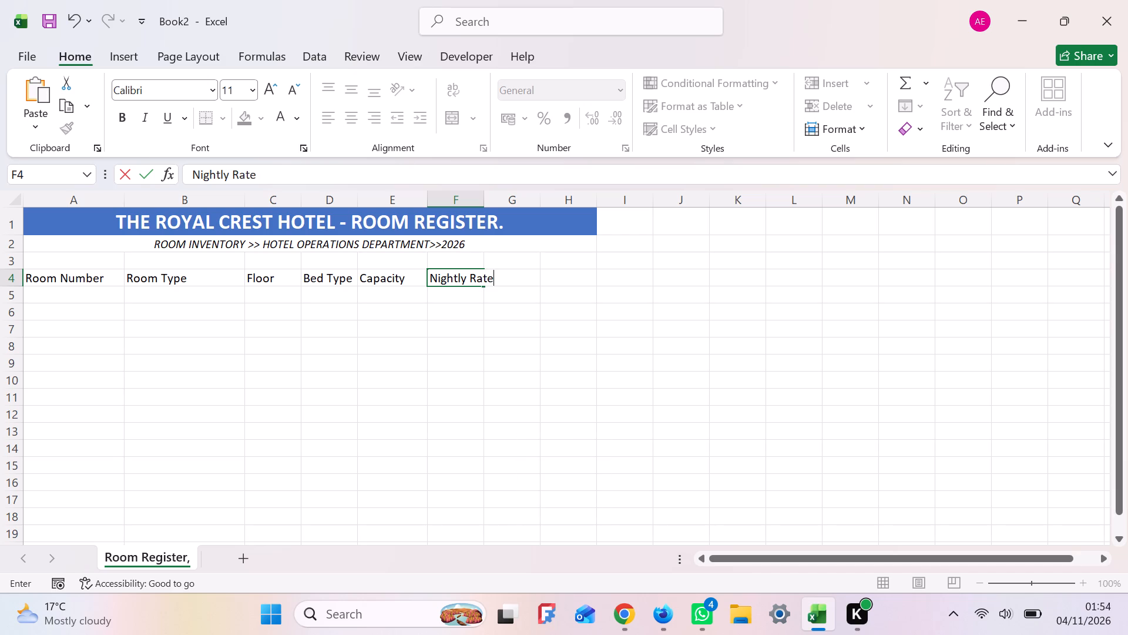
key(Return)
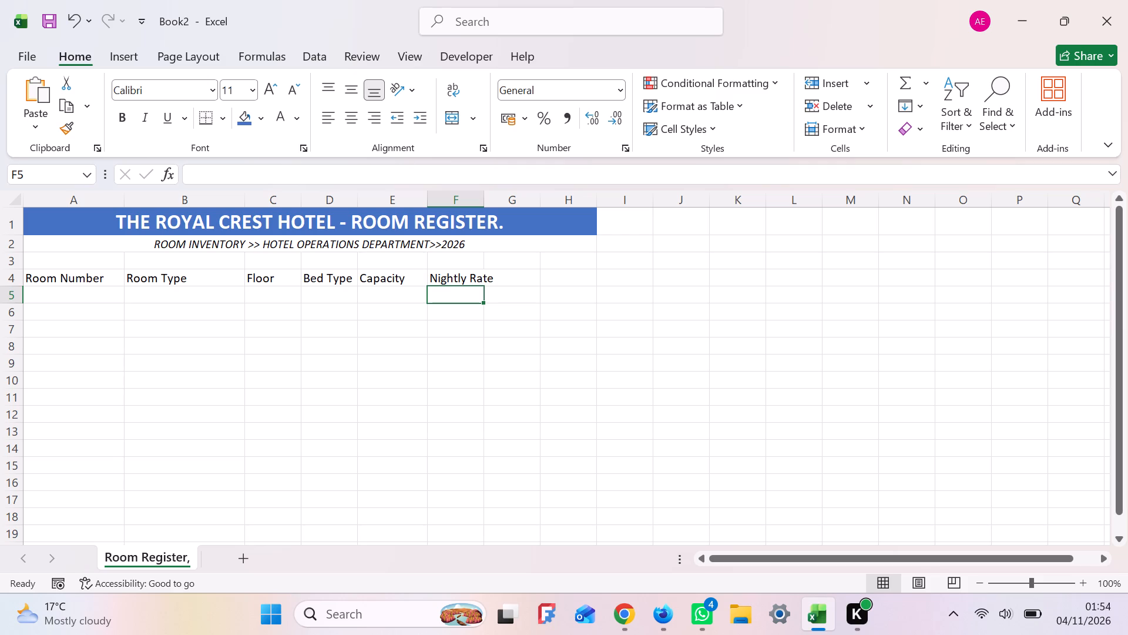
Widen column F so that the "Nightly Rate" header fits inside it.
drag(484, 193, 500, 196)
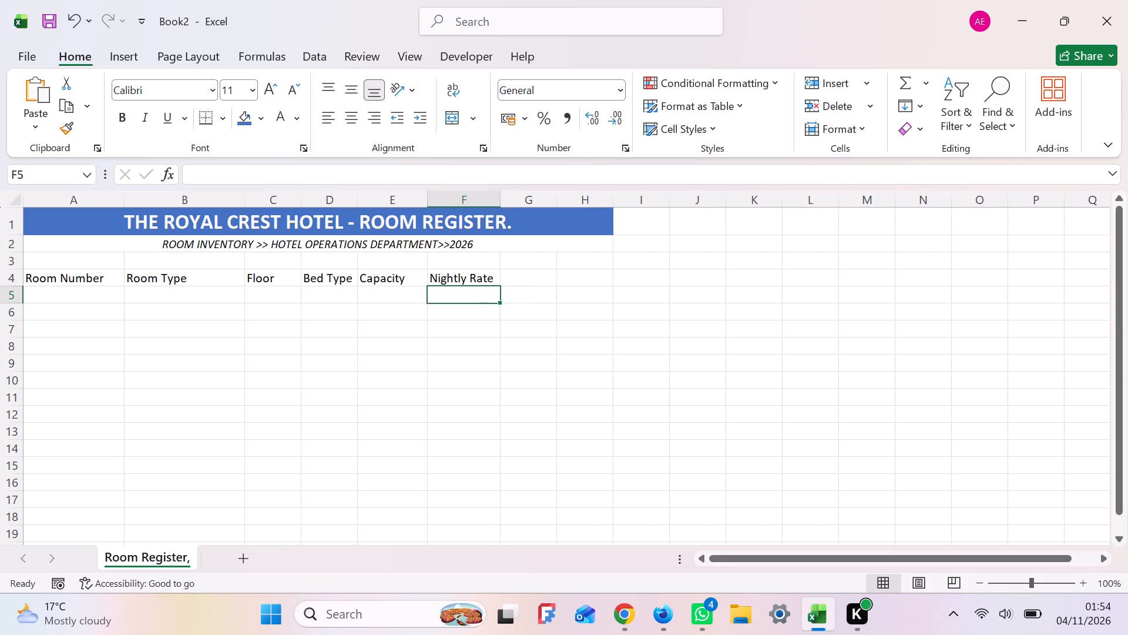
Enter the column header text "Room Status" in cell G4.
click(536, 279)
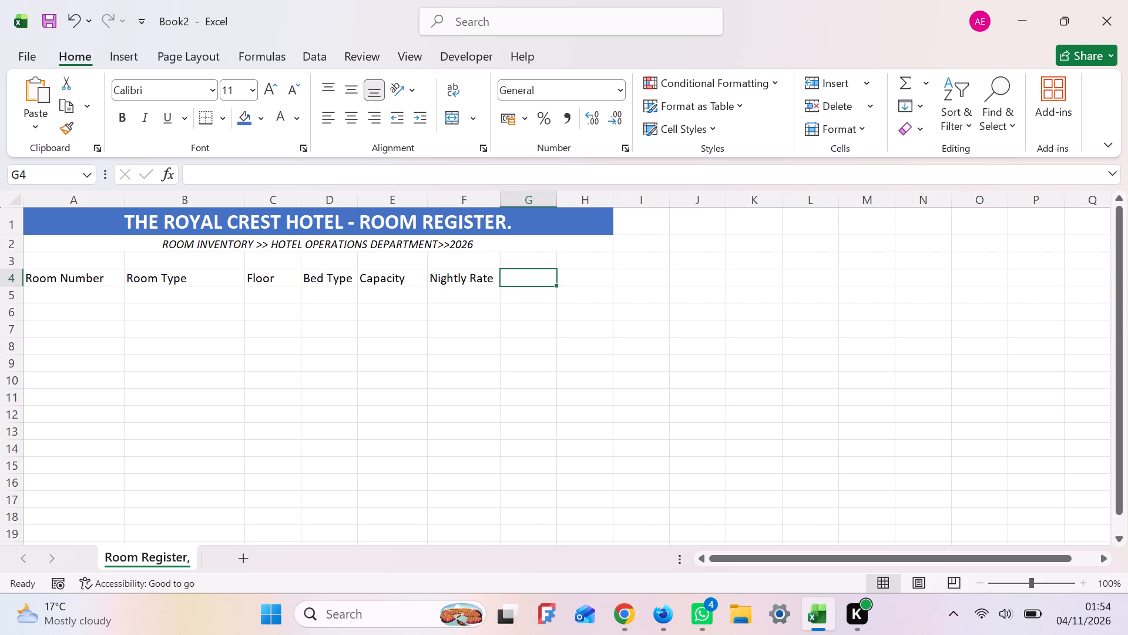
key(r)
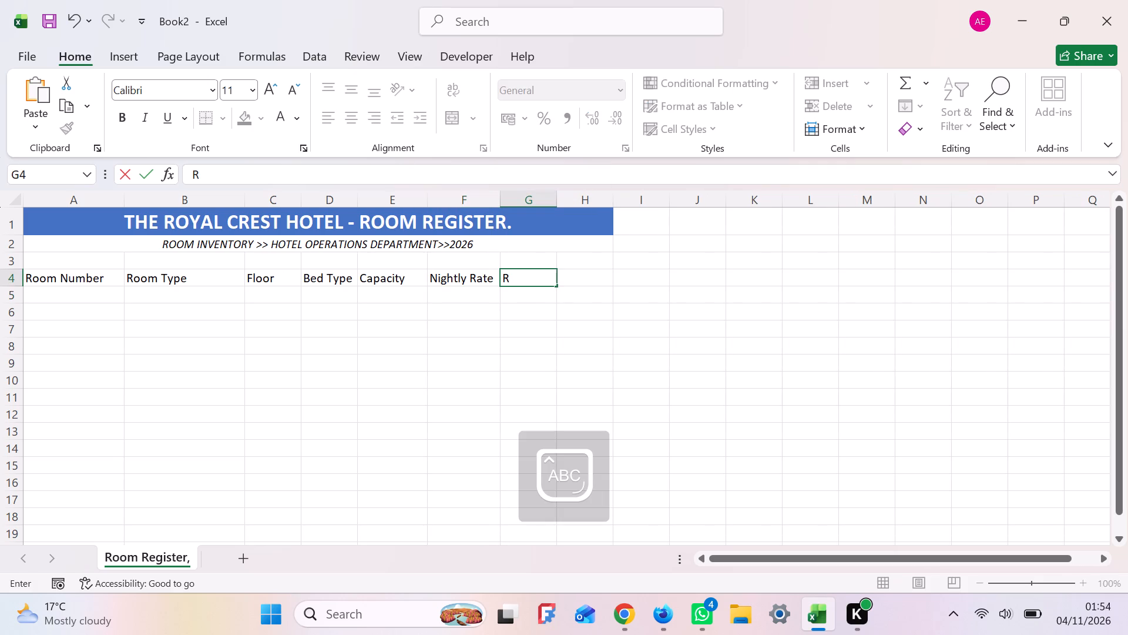
text(oom)
key(space)
key(s)
text(tatu)
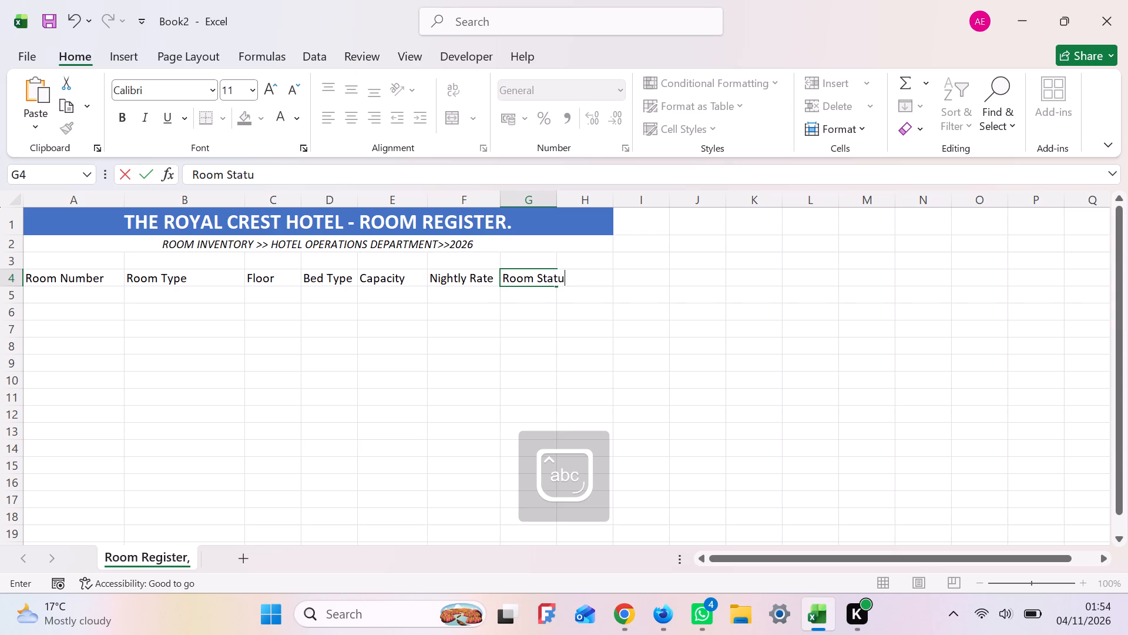
key(s)
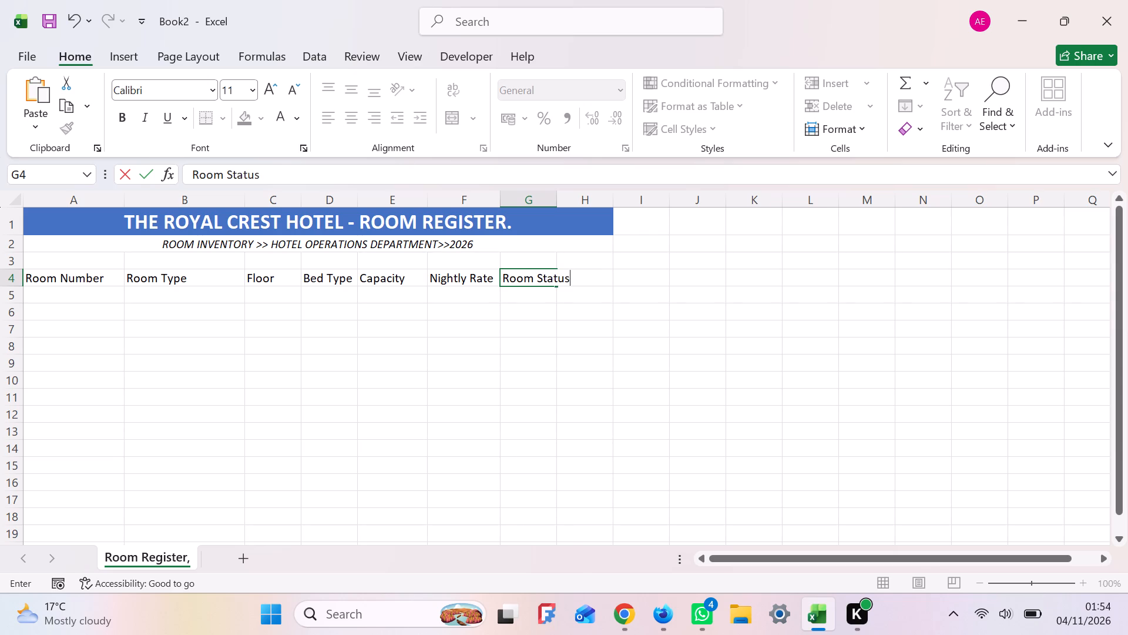
Widen column G so that the "Room Status" header fits inside it.
key(Return)
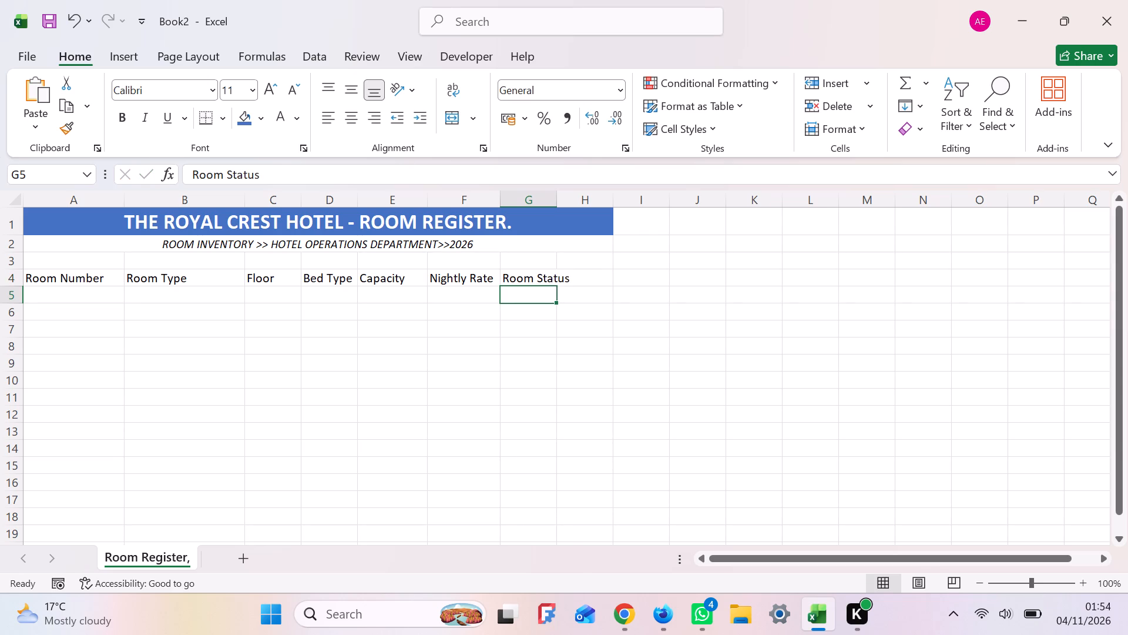
drag(555, 195, 568, 203)
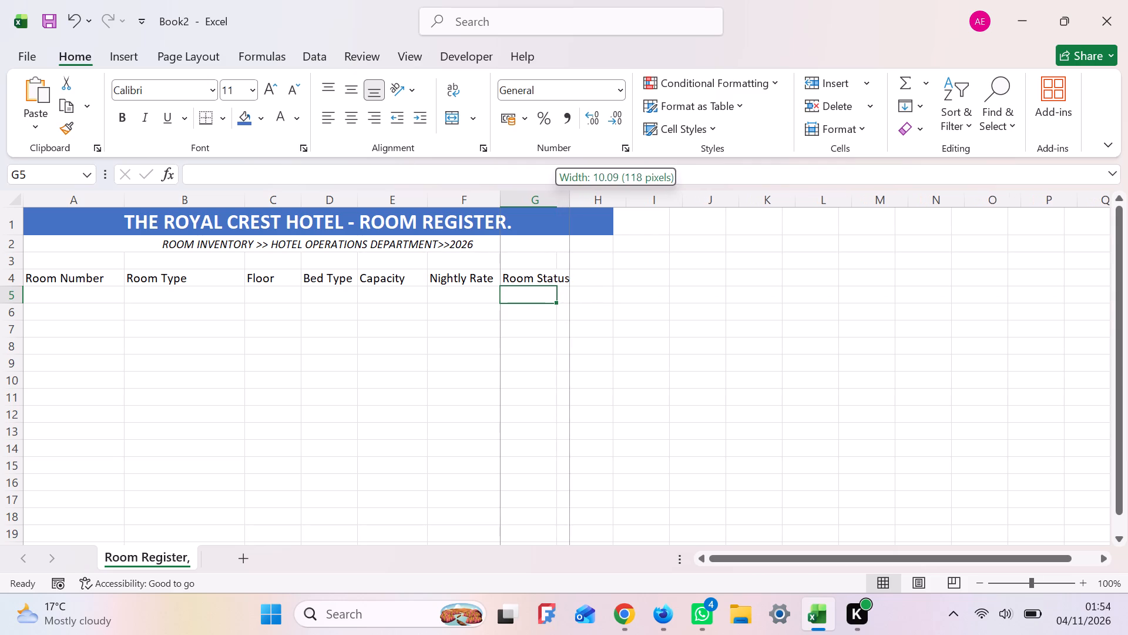
drag(568, 203, 575, 203)
Enter the column header "Maintenance Status" in cell H4.
click(615, 278)
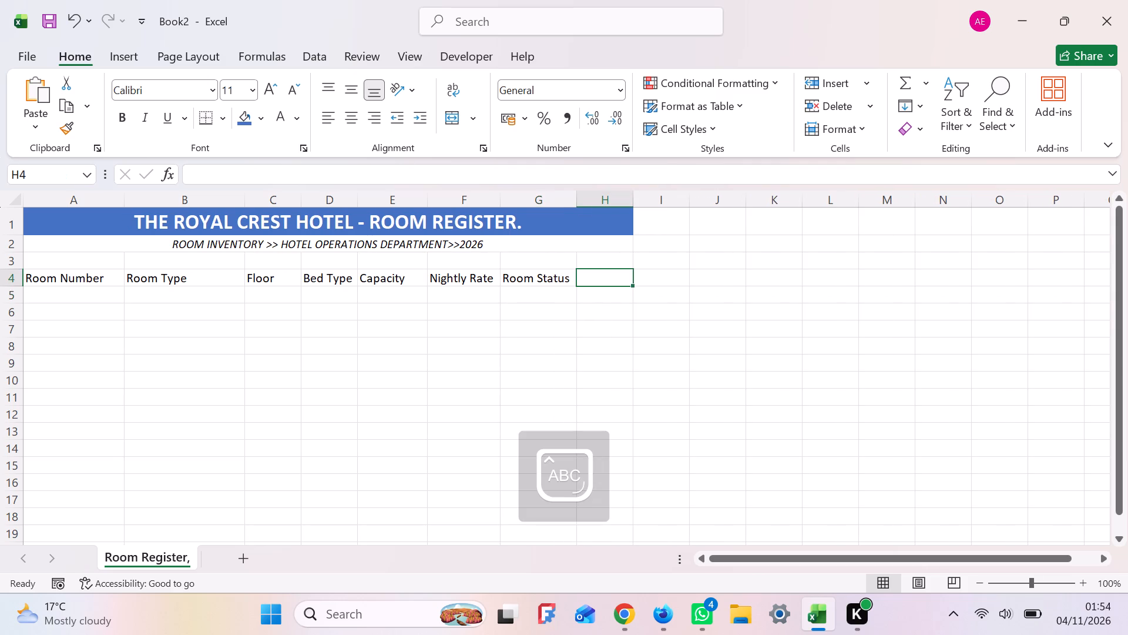
key(m)
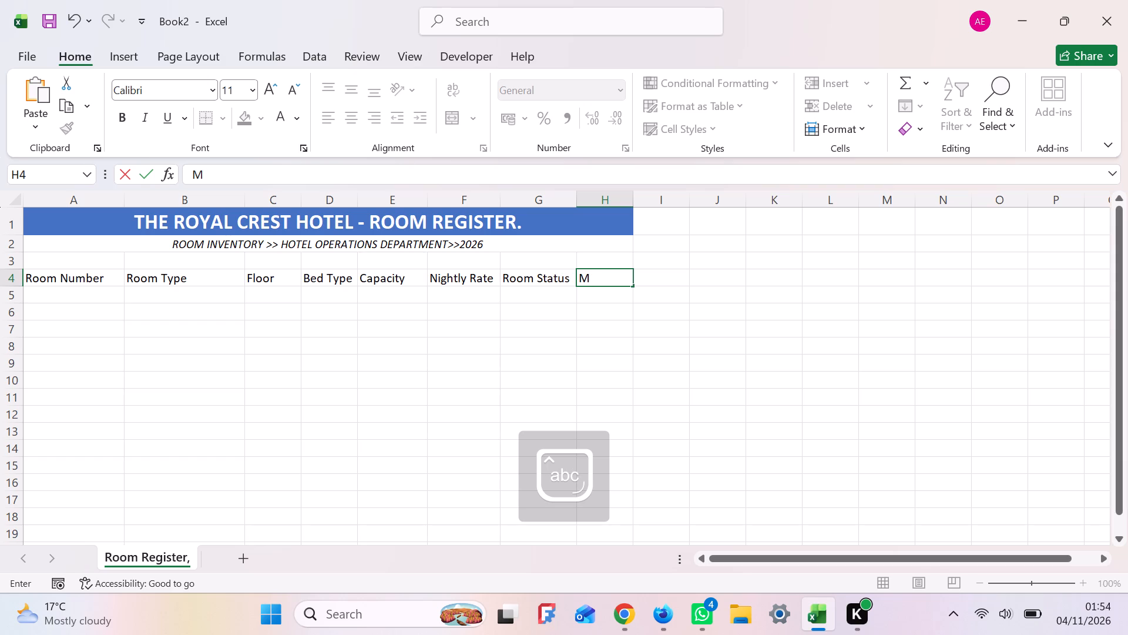
text(ain)
key(t)
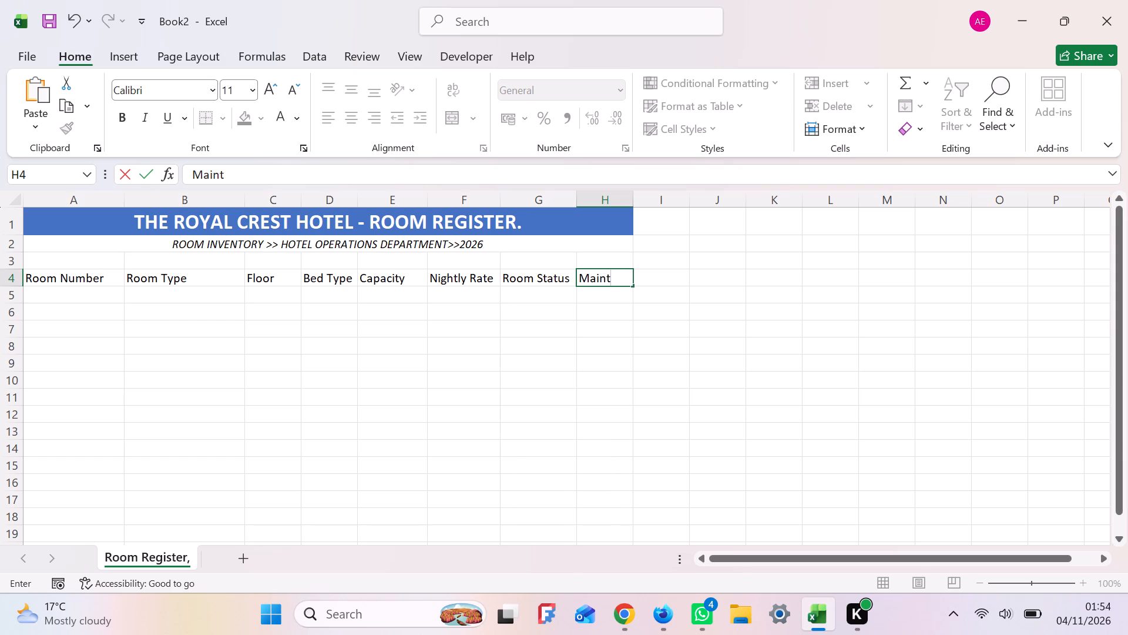
key(e)
key(n)
key(a)
text(nce)
key(space)
key(s)
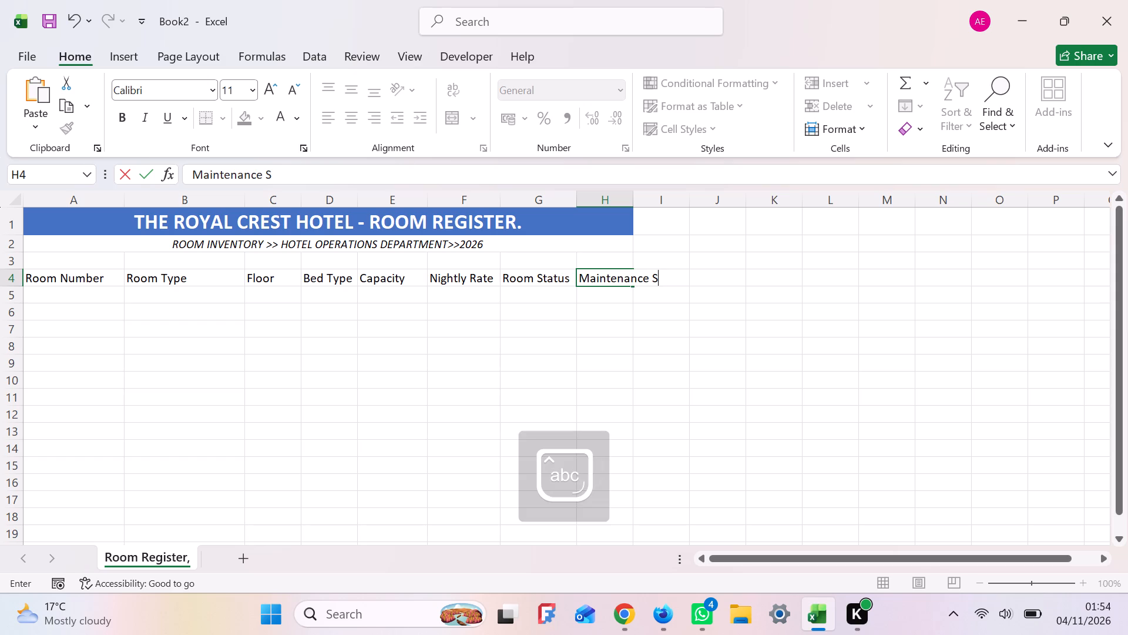
text(ta)
text(tus)
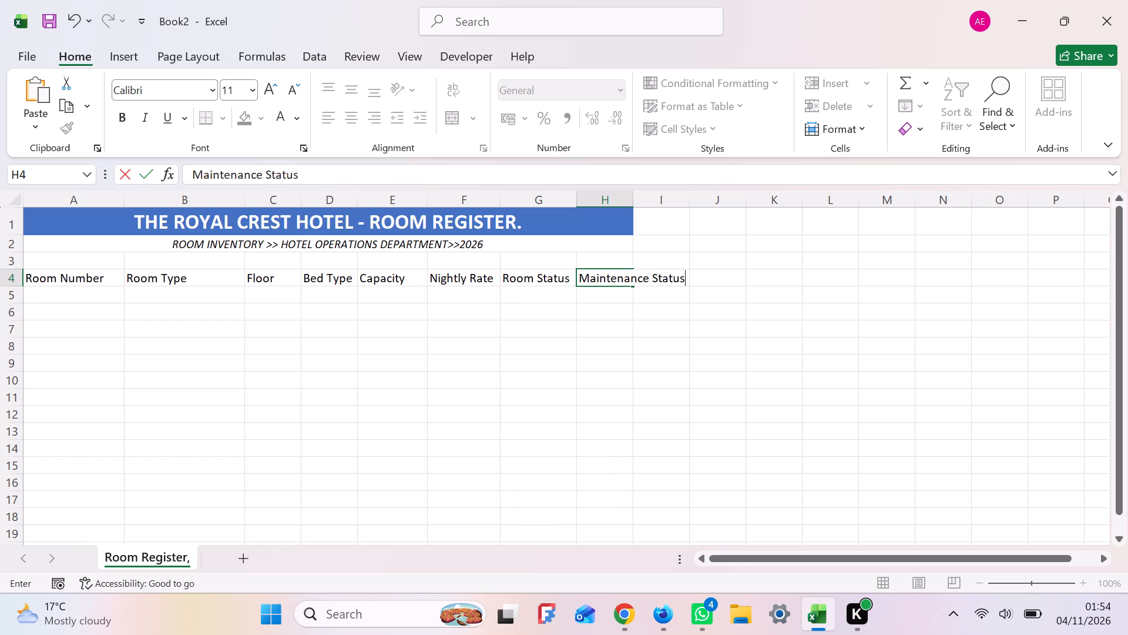
key(Return)
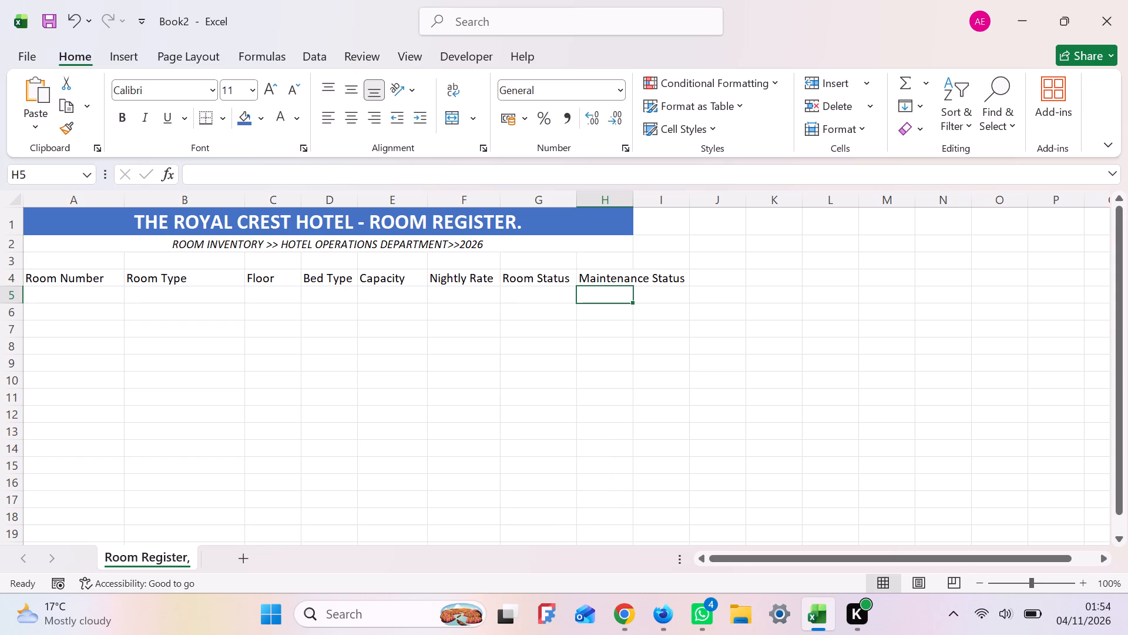
Widen column H so that the "Maintenance Status" header fits inside it.
drag(634, 199, 689, 210)
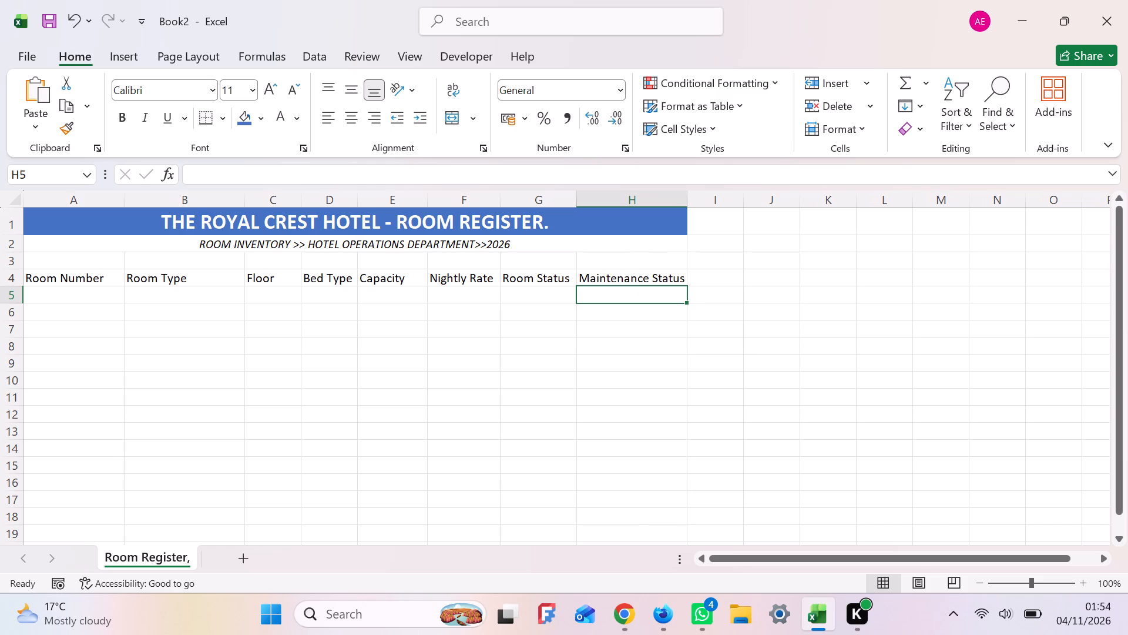
Enter the room numbers 101, 102 and 103 in cells A5 to A7 under the Room Number header.
click(45, 297)
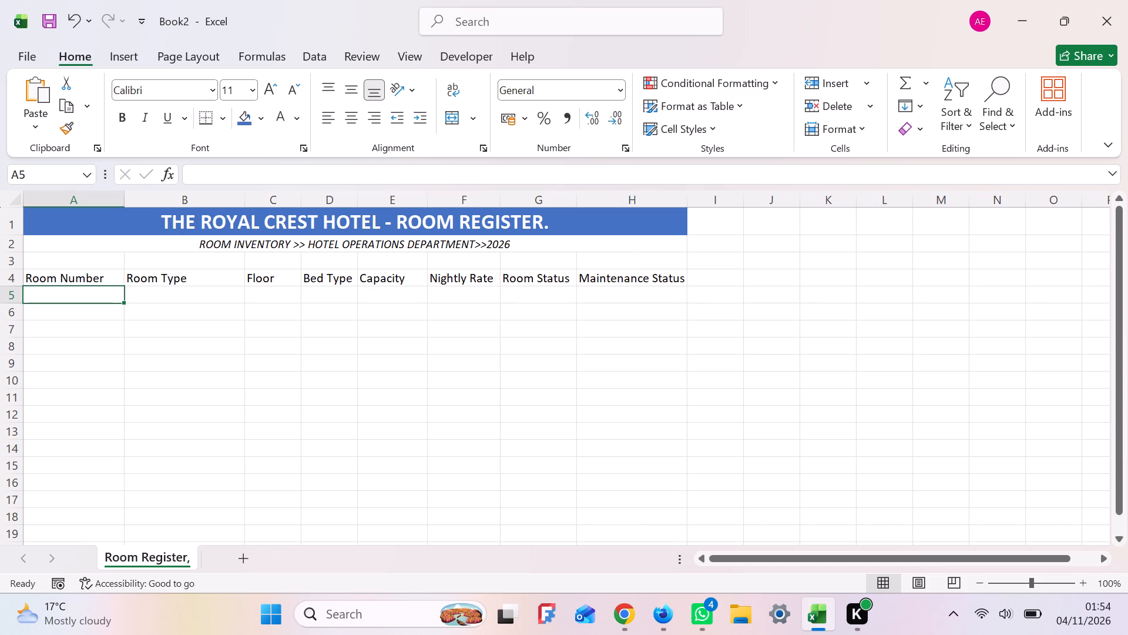
key(1)
text(00)
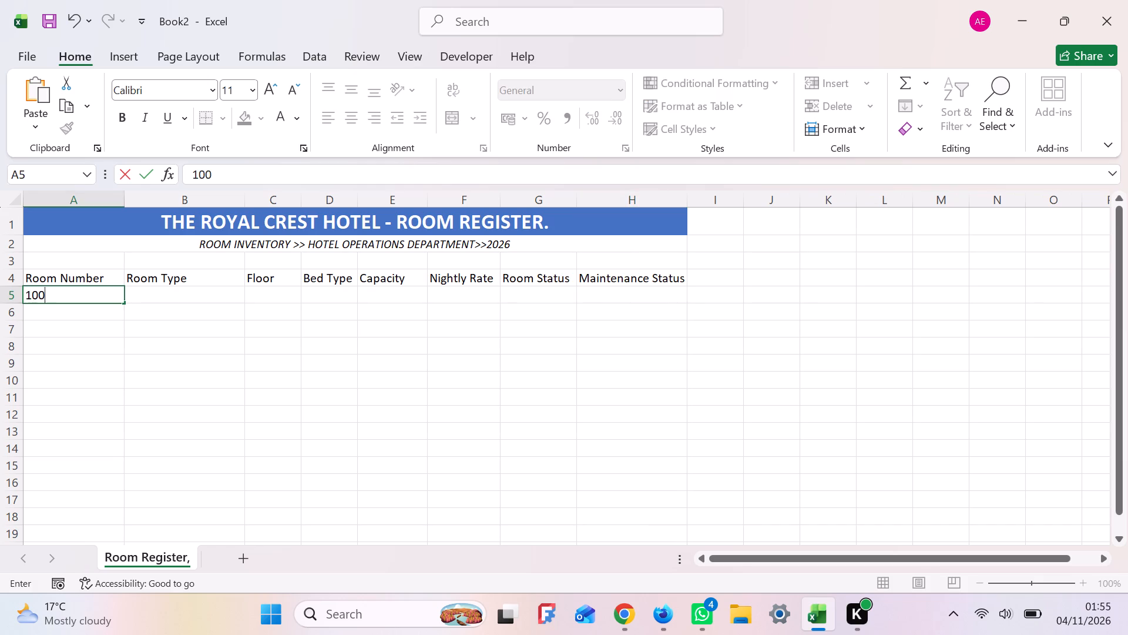
key(BackSpace)
key(1)
key(Return)
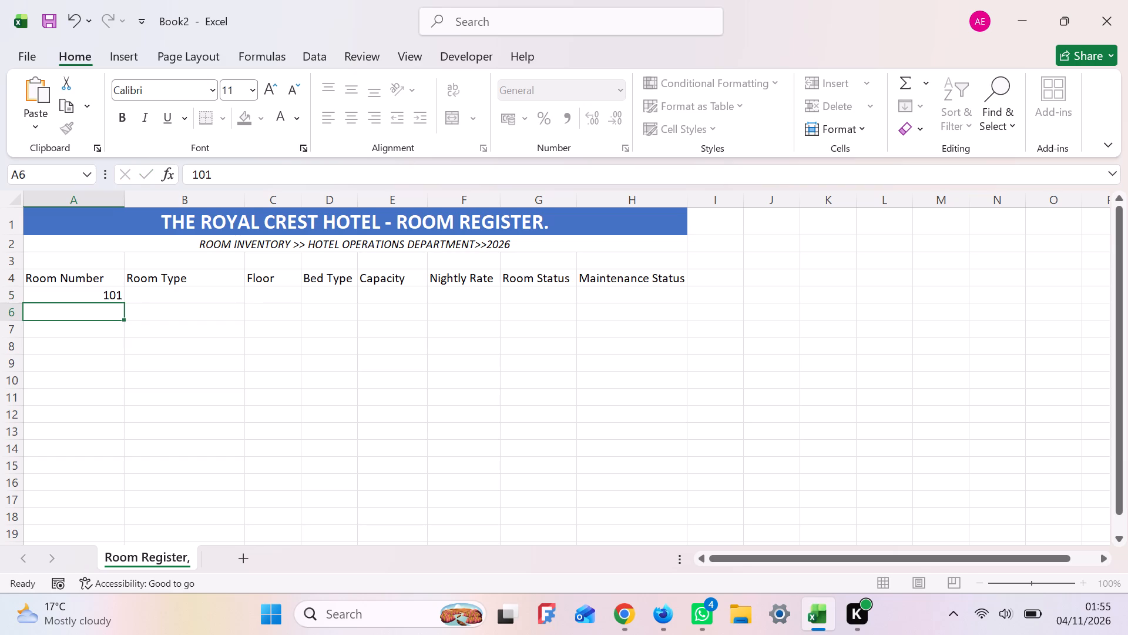
key(1)
key(0)
key(2)
key(Return)
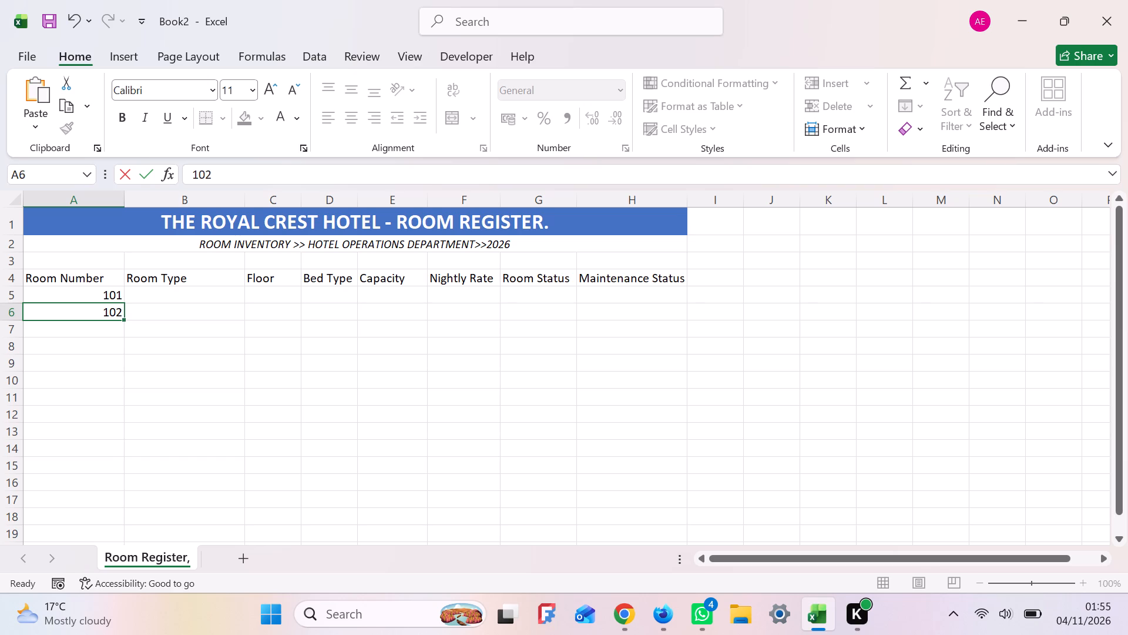
click(104, 301)
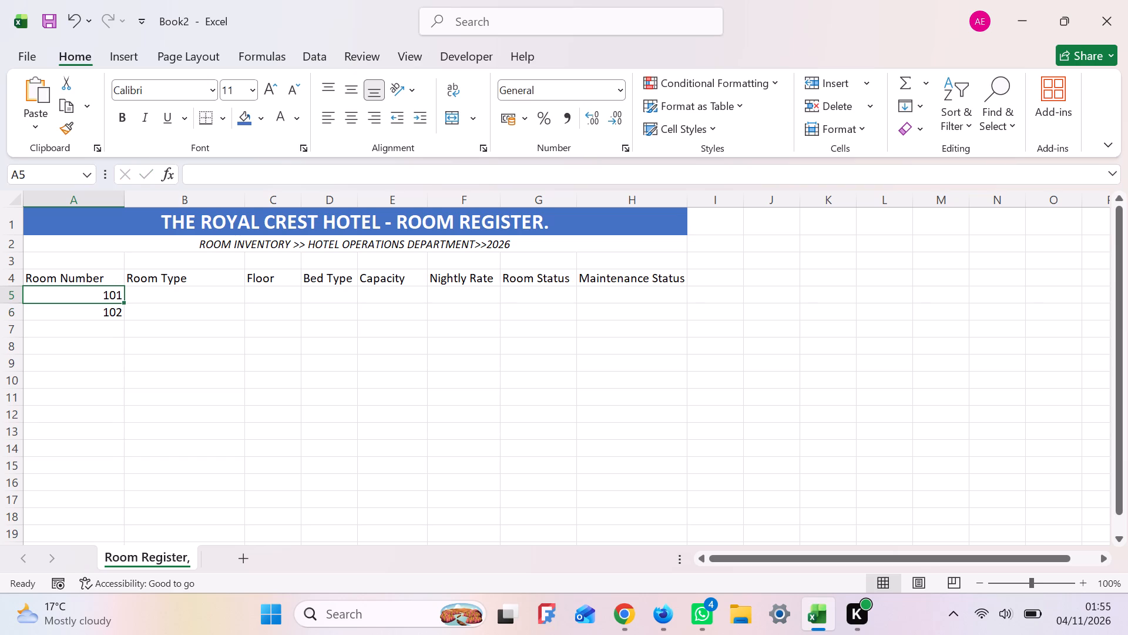
click(100, 330)
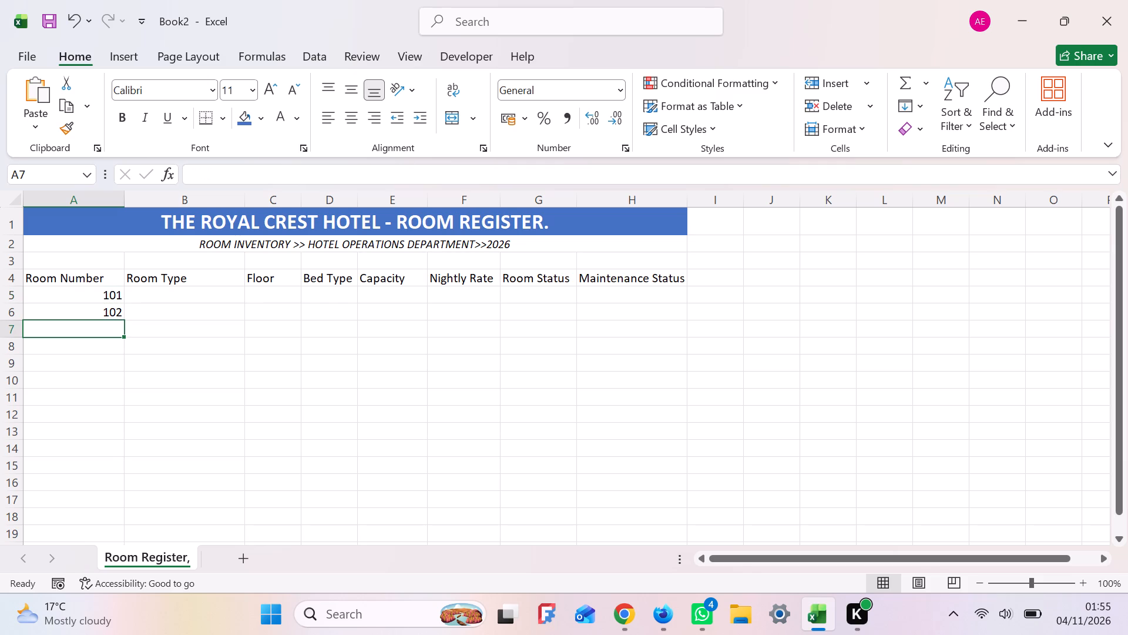
key(1)
key(0)
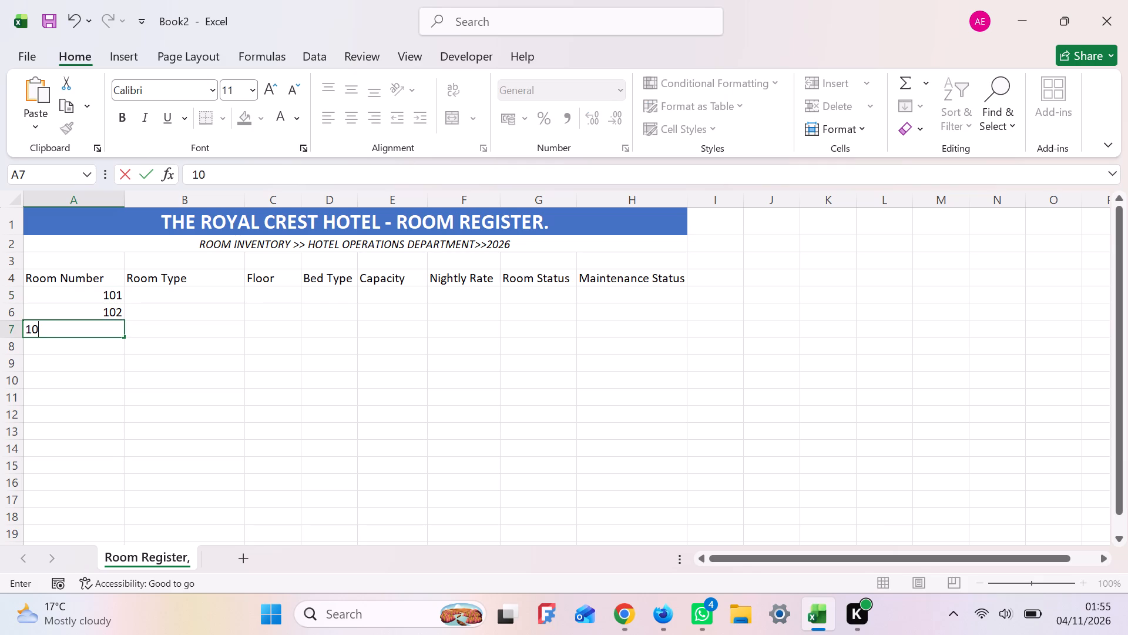
key(3)
key(Return)
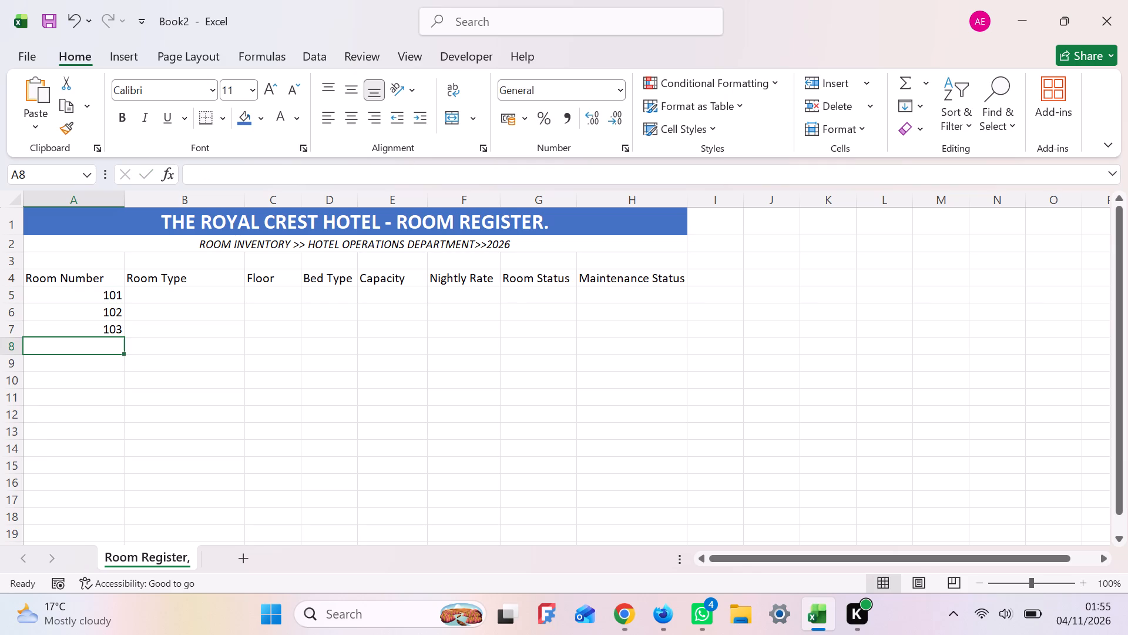
Enter the room numbers 104 and 105 in cells A8 and A9 of the Room Number column.
key(1)
text(94)
key(BackSpace)
key(BackSpace)
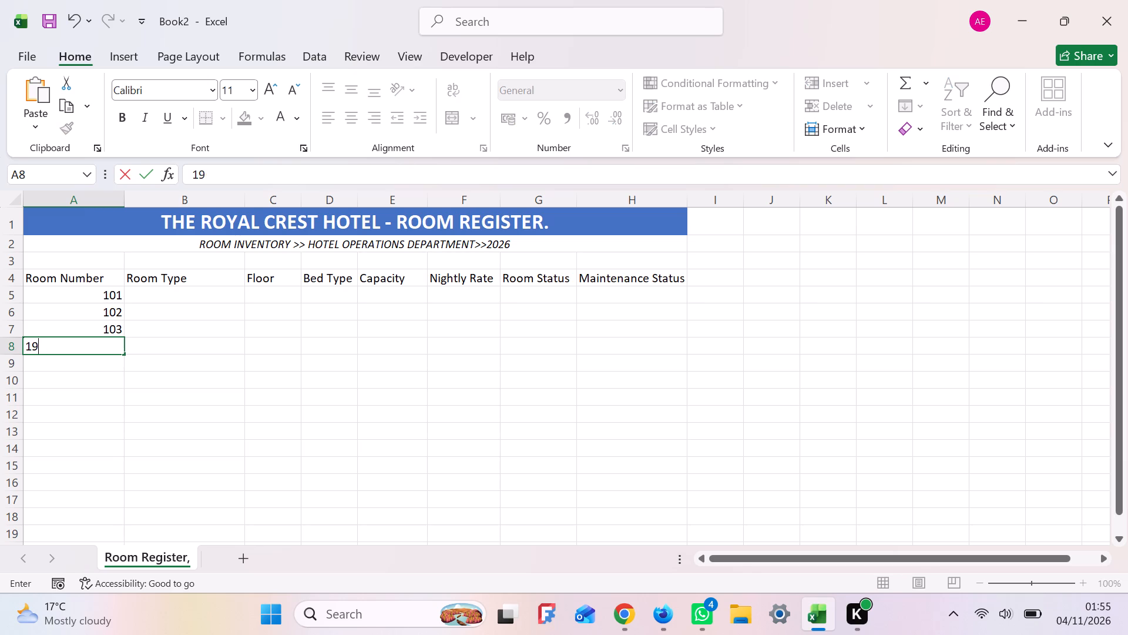
key(0)
key(4)
key(Return)
key(1)
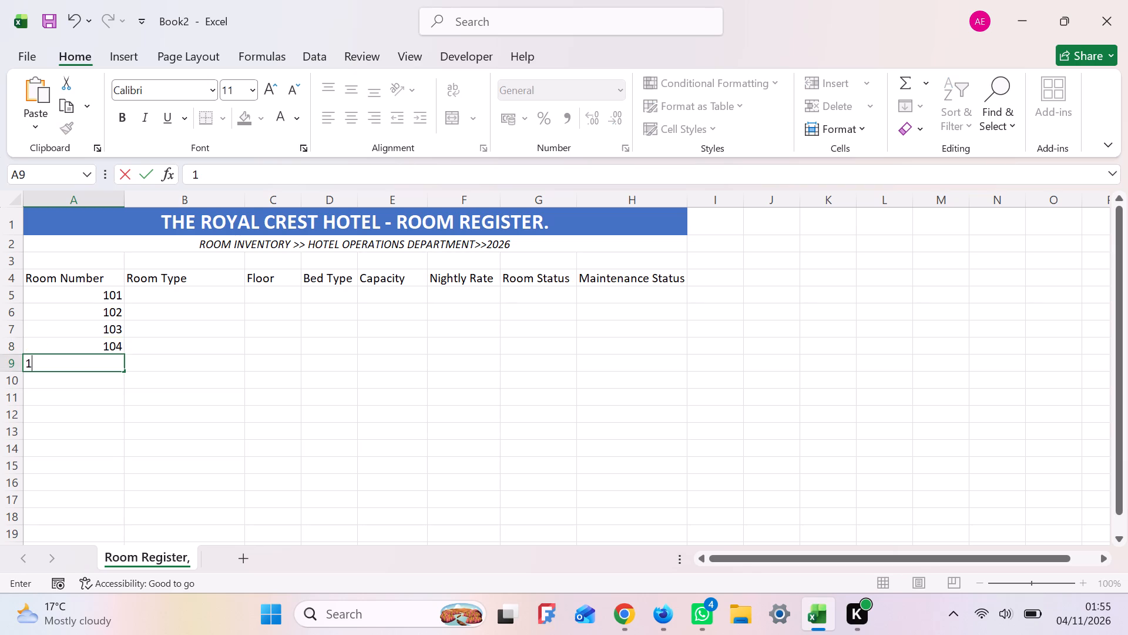
key(0)
key(5)
key(Return)
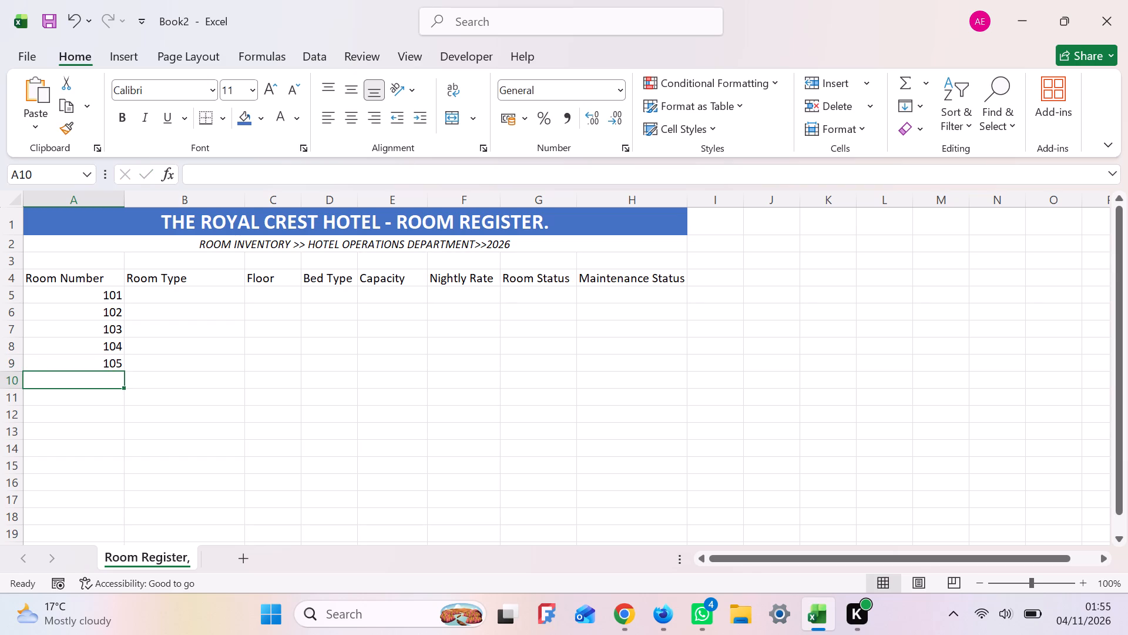
Enter the room numbers 201, 202, 203, 204 and 205 in cells A10 to A14 of the Room Number column.
key(2)
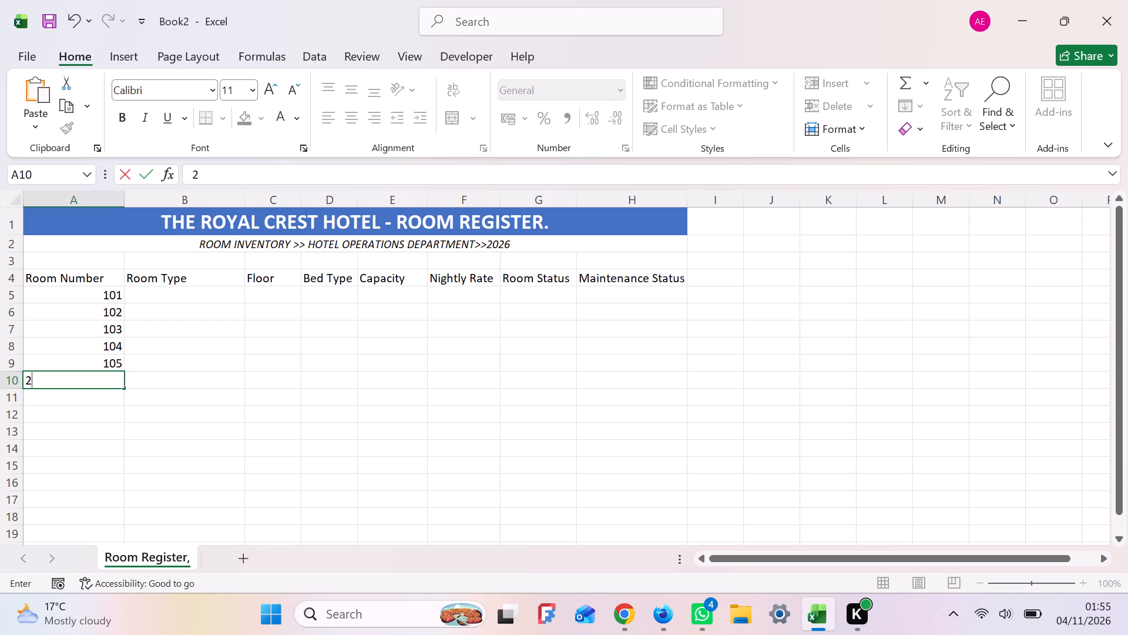
key(0)
key(1)
key(Return)
text(202)
key(Return)
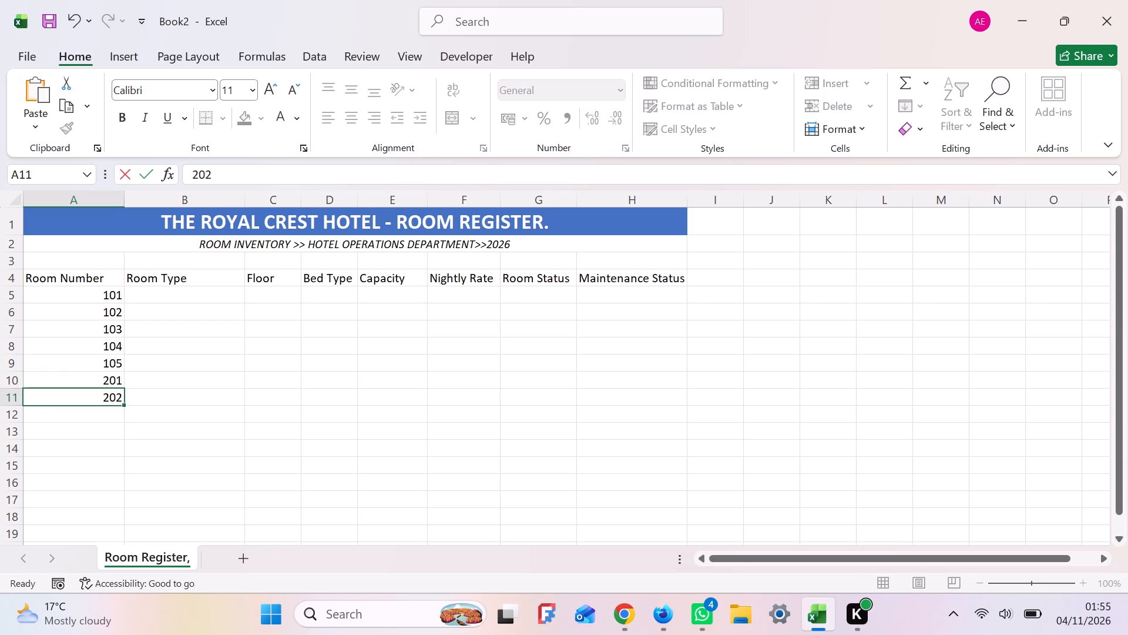
key(2)
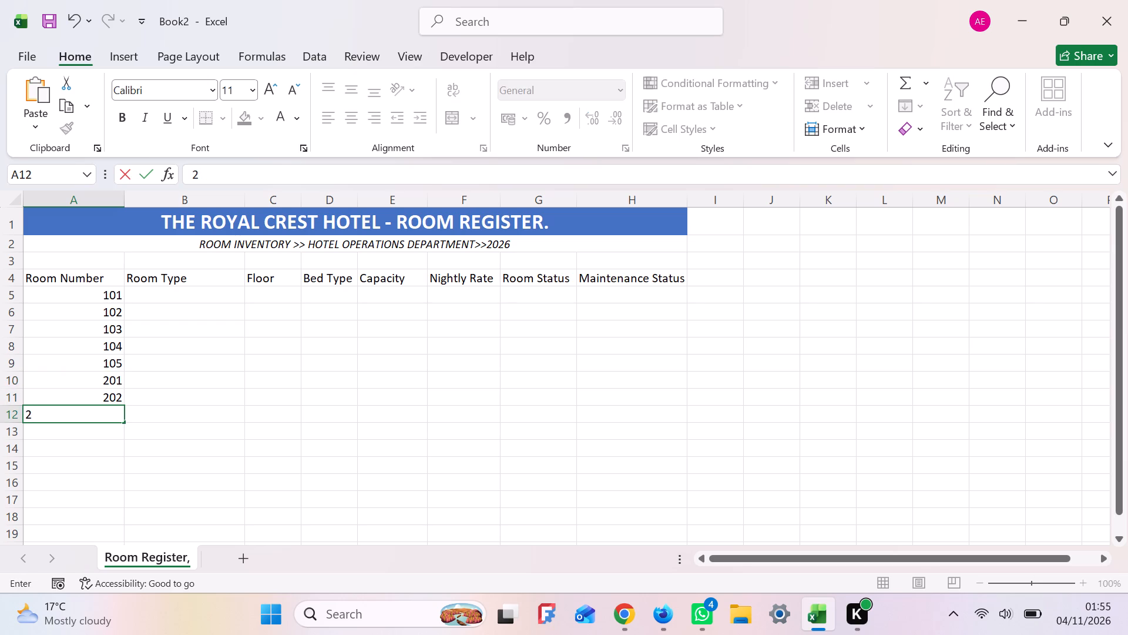
text(03)
key(Return)
text(20)
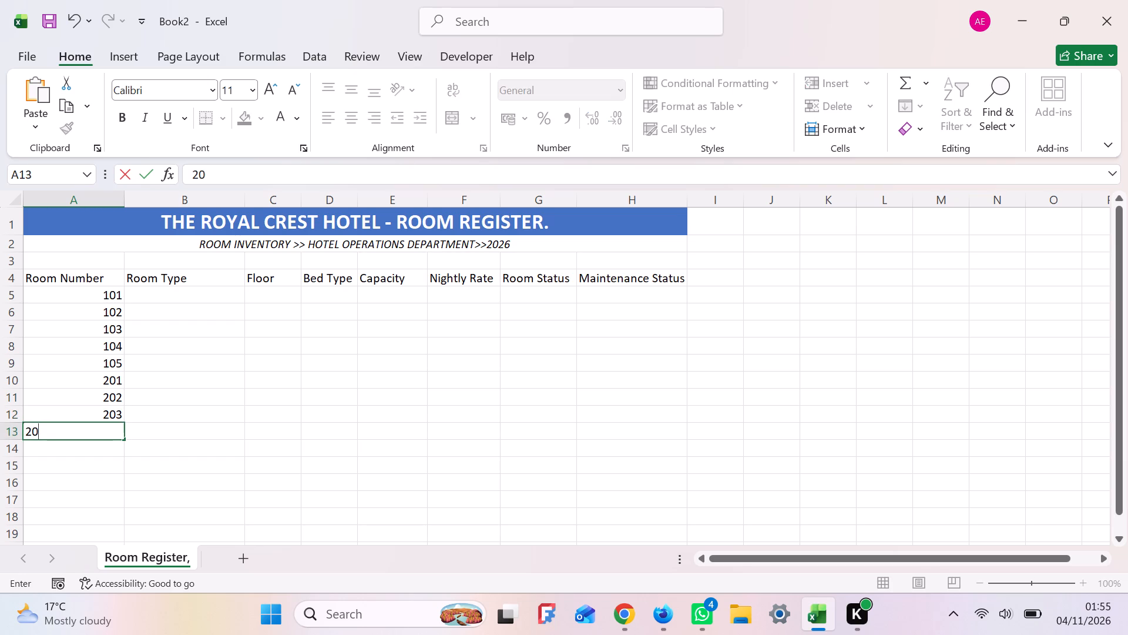
key(4)
key(Return)
key(2)
text(05)
key(Return)
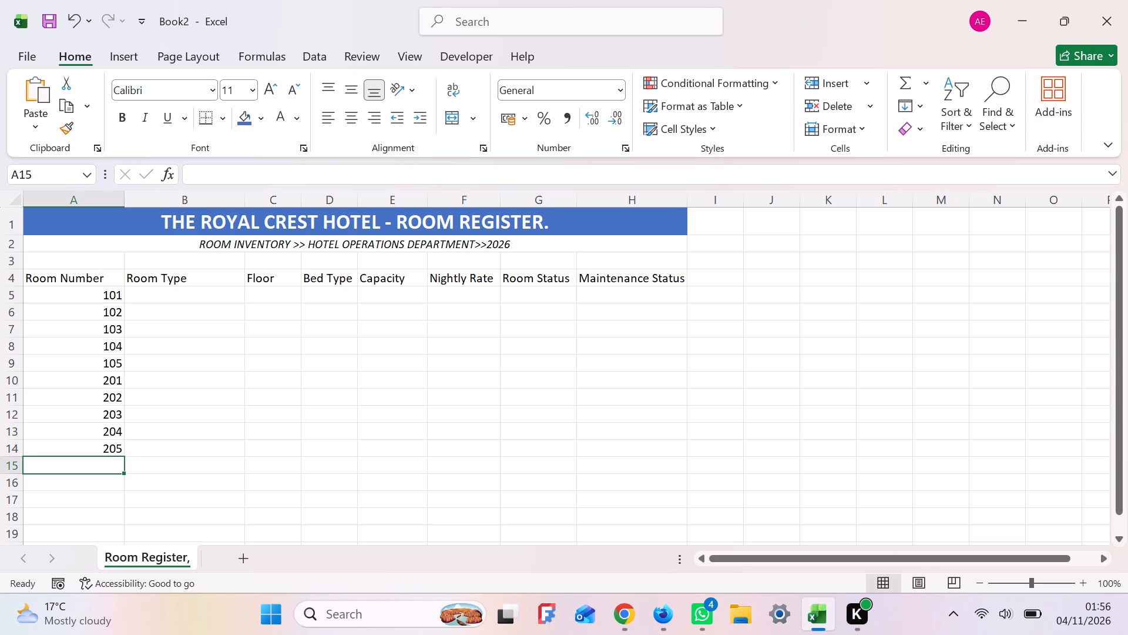
Enter the room numbers 301 and 302 in cells A15 and A16 of the Room Number column.
text(30)
key(1)
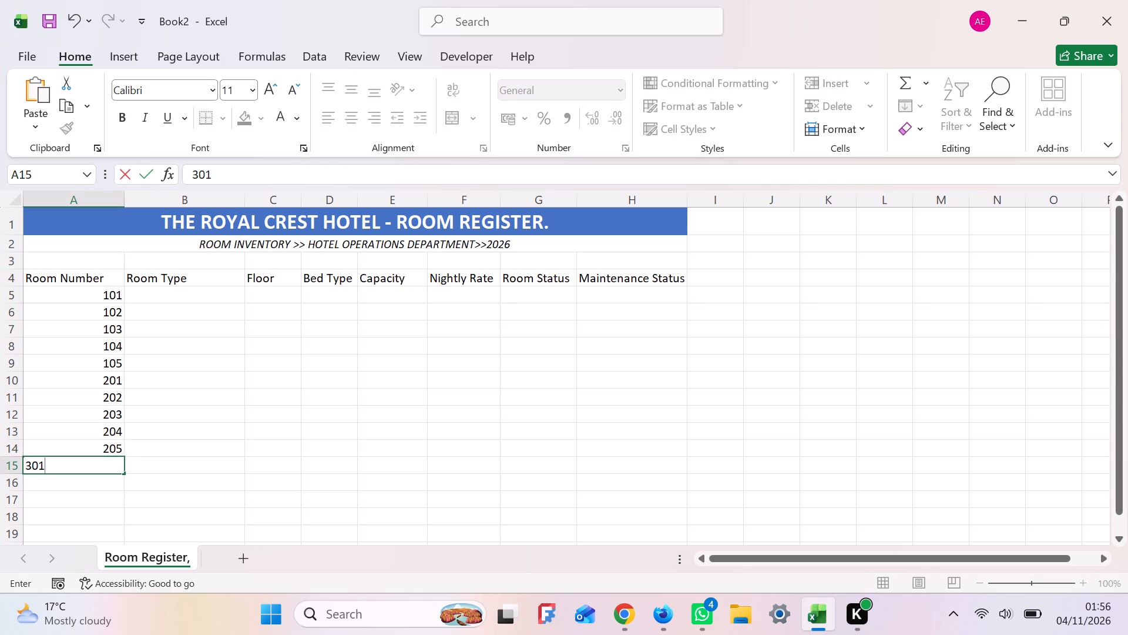
key(Return)
key(3)
text(02)
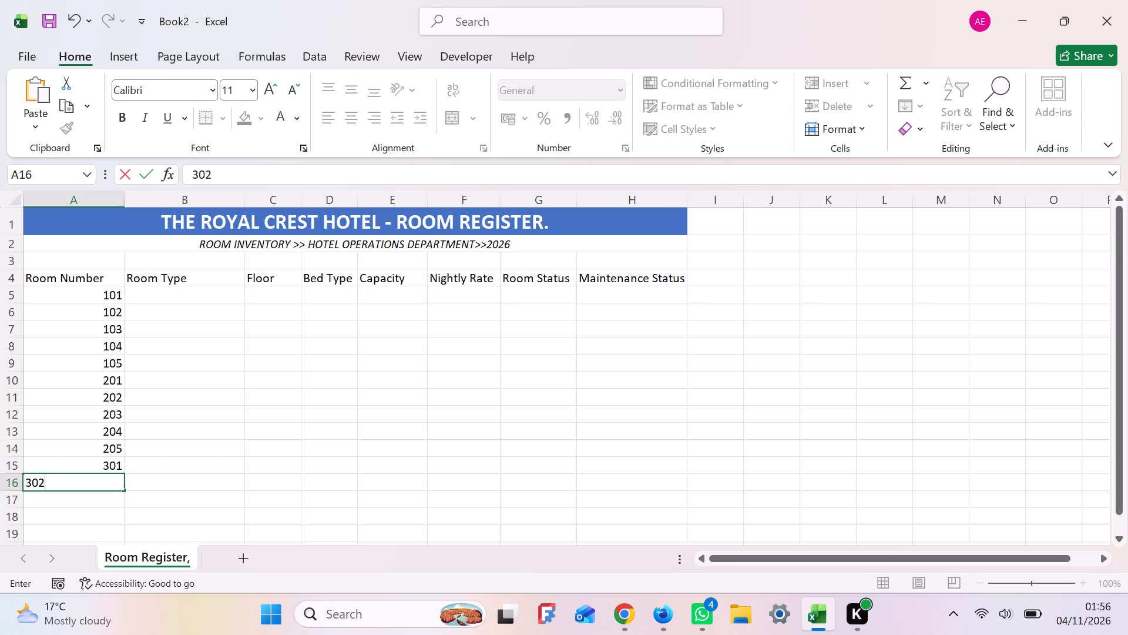
key(Return)
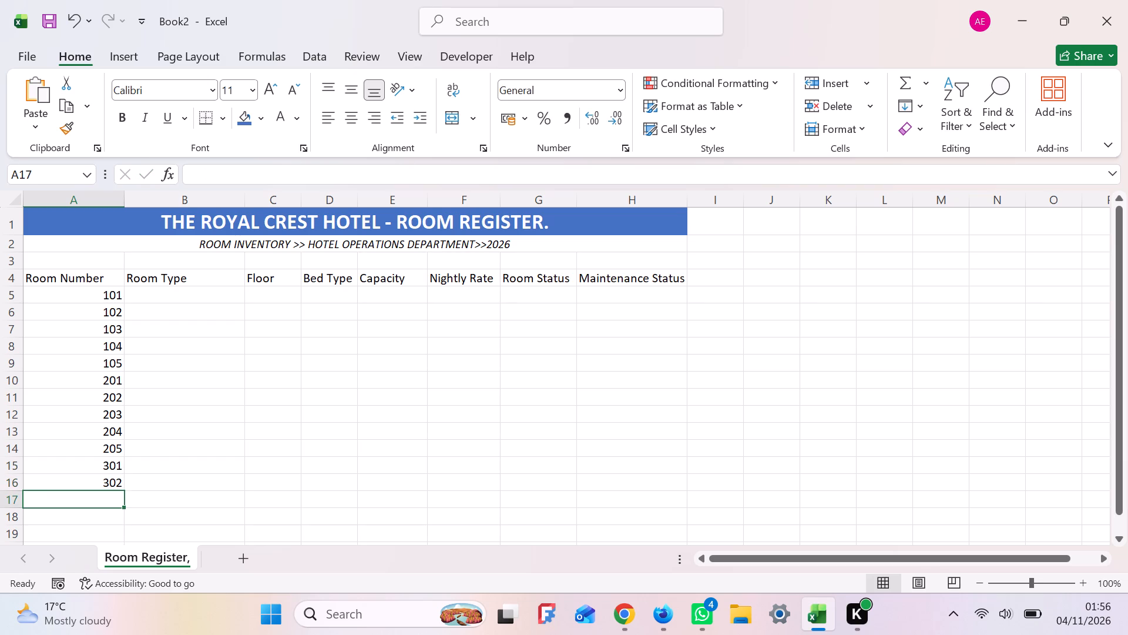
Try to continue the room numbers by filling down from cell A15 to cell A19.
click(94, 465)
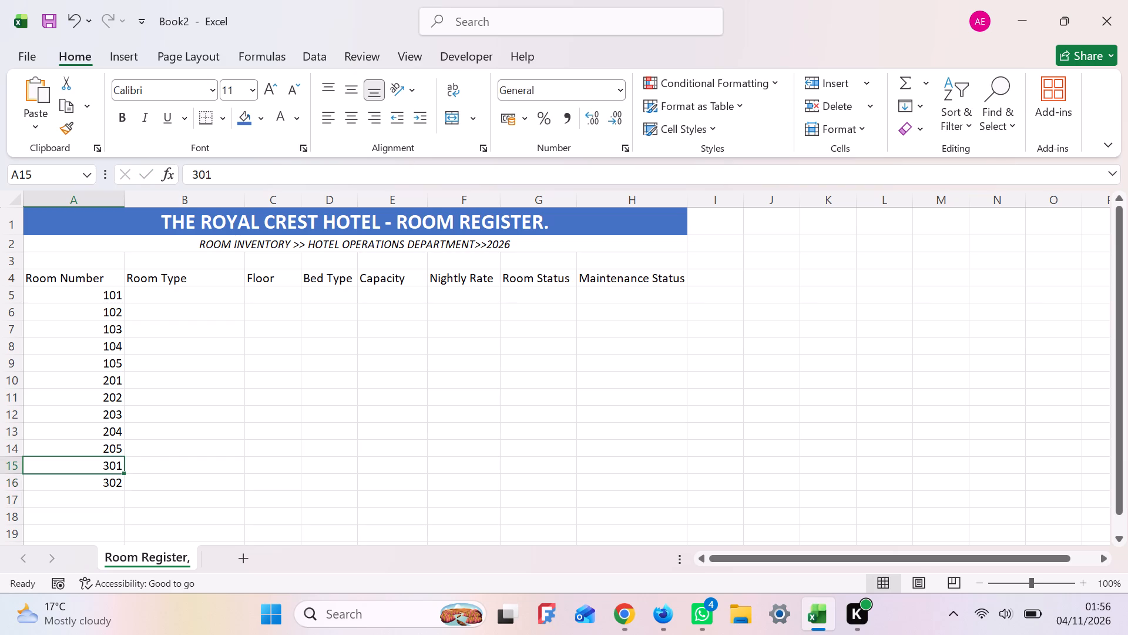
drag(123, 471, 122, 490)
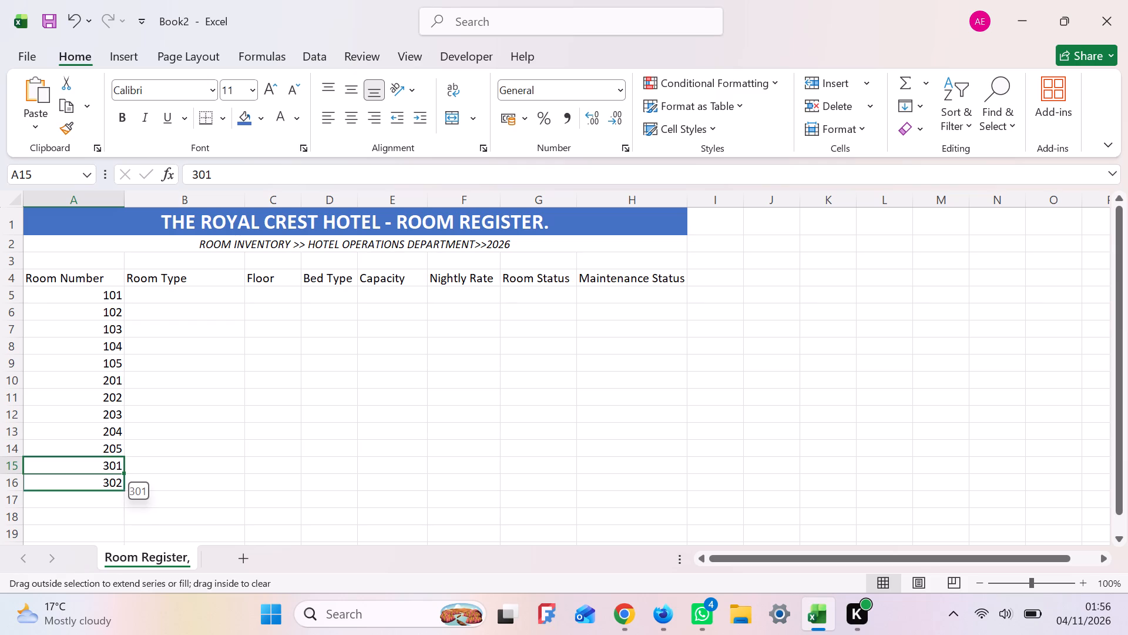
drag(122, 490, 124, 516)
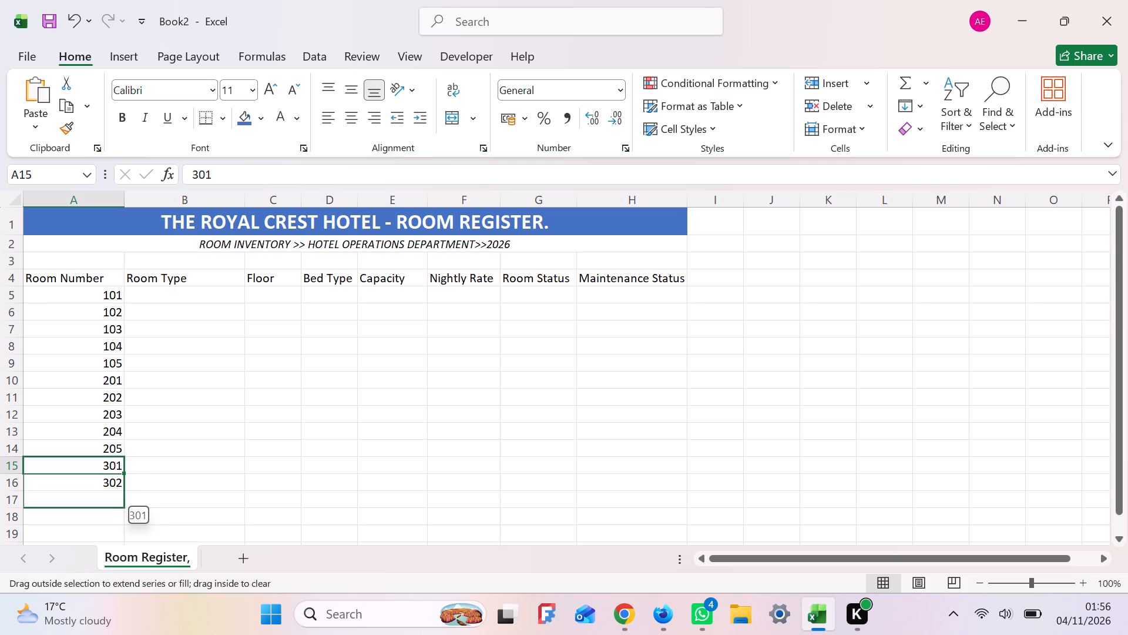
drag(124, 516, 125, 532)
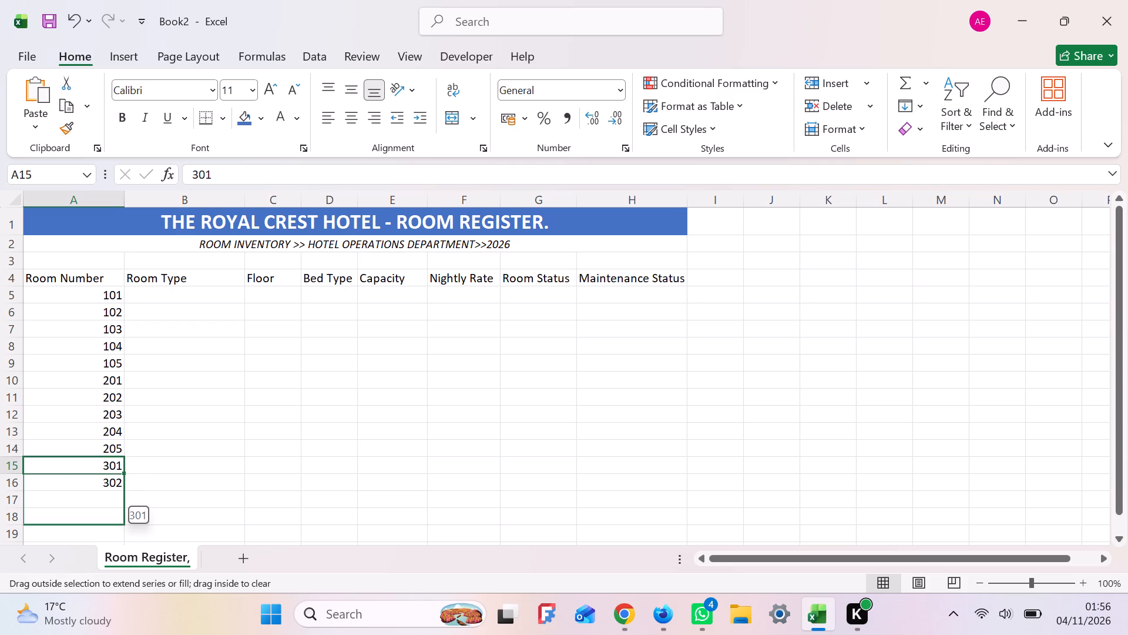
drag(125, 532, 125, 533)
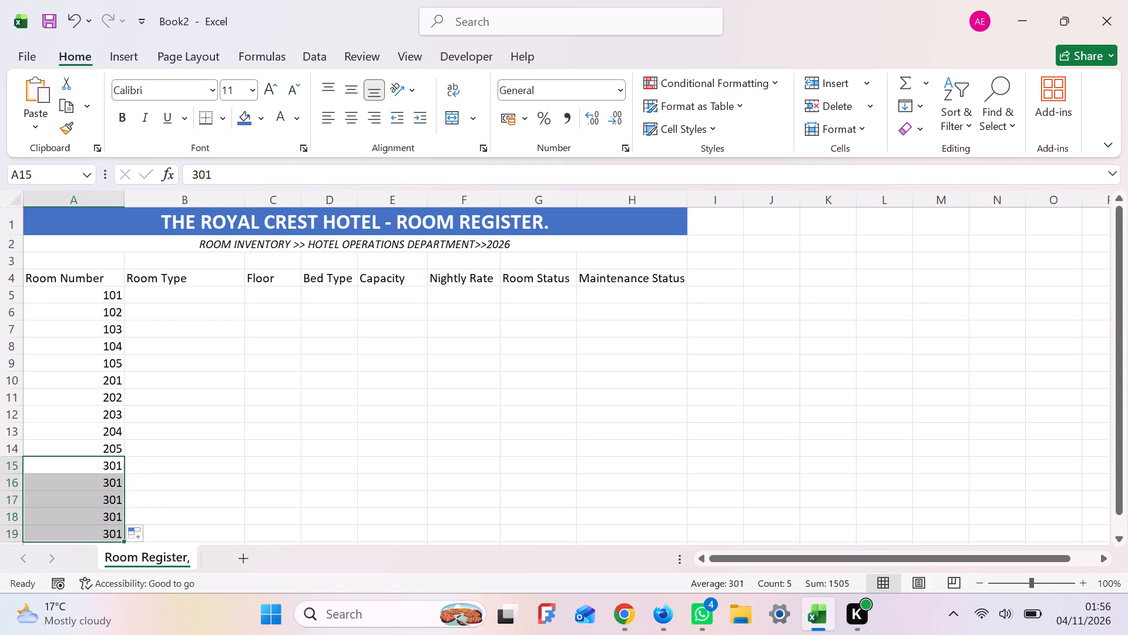
Replace the contents of cells A16 to A19 with the room numbers 302, 303, 304 and 305.
click(119, 487)
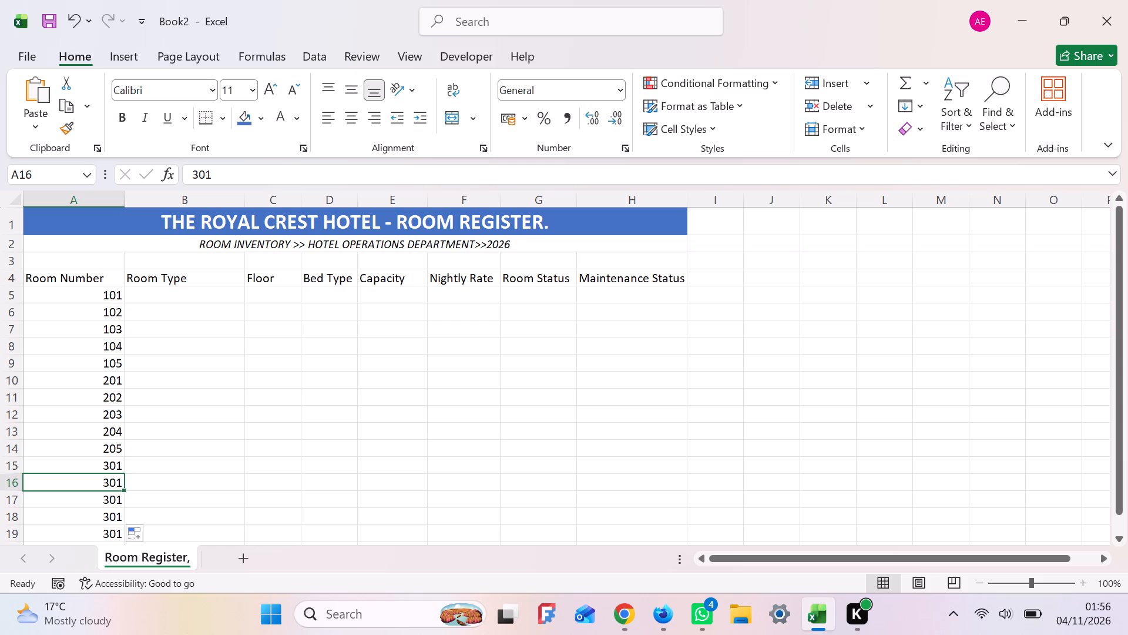
key(BackSpace)
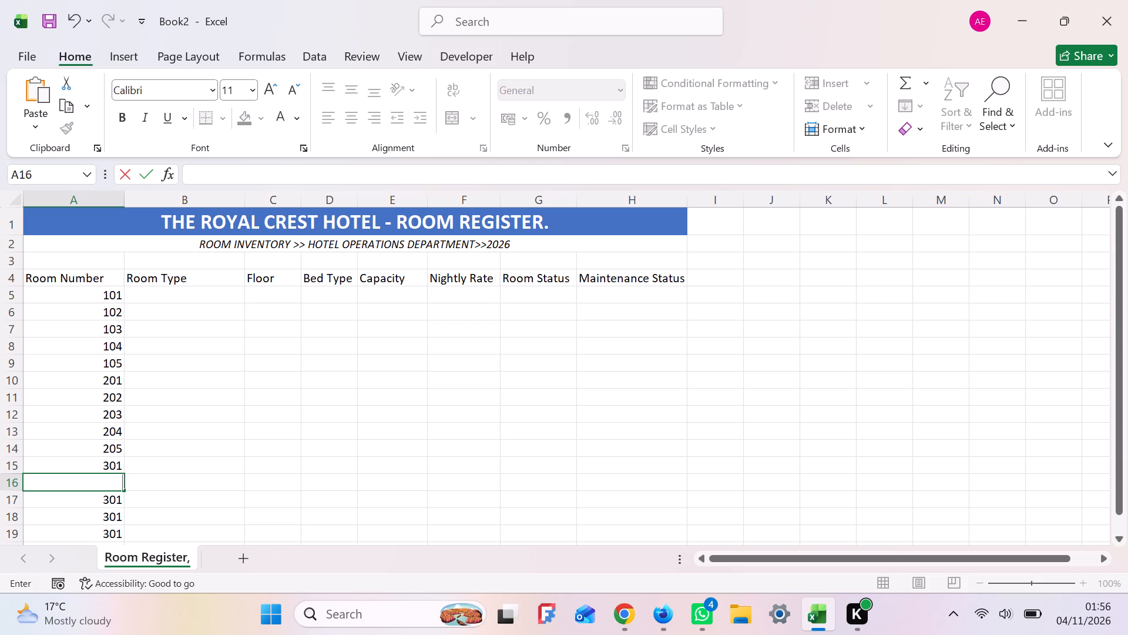
text(302)
key(Return)
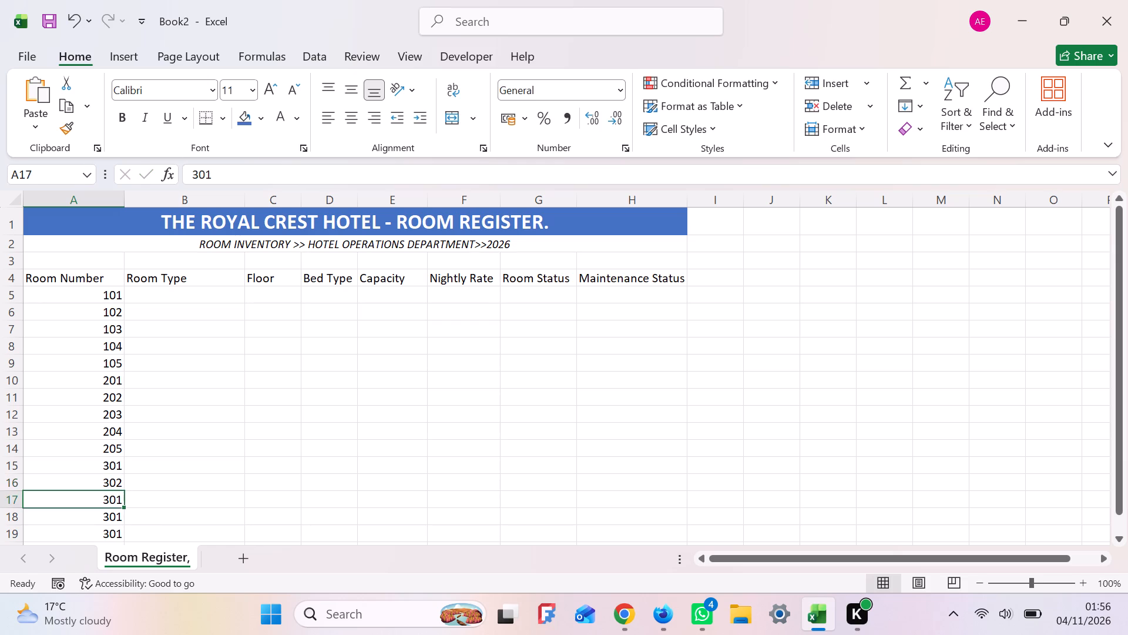
key(3)
key(0)
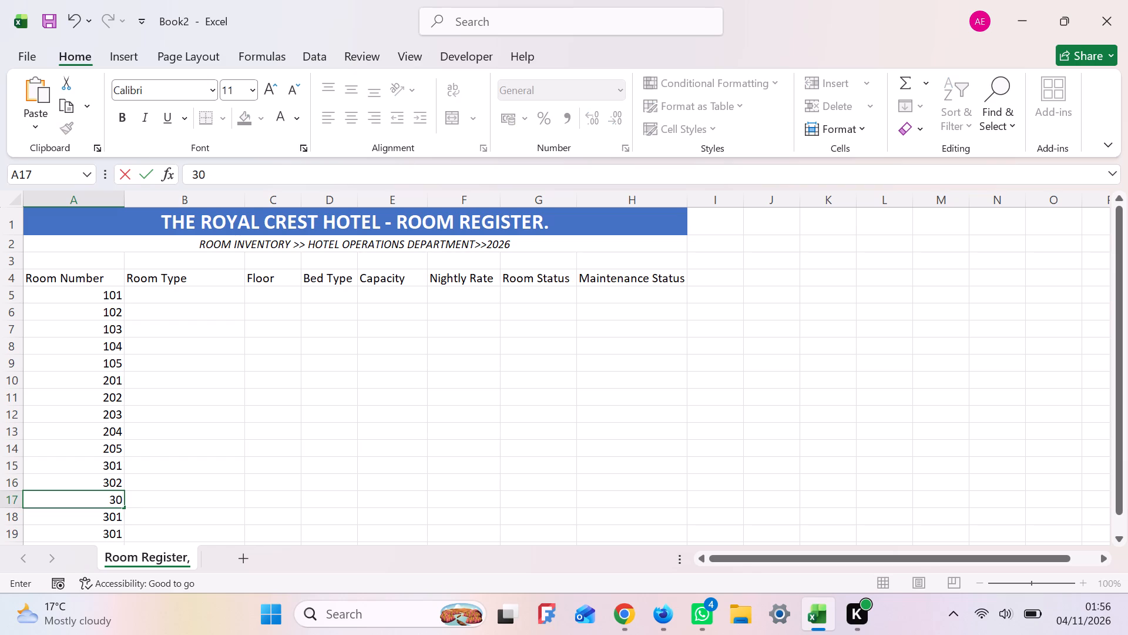
key(3)
key(Return)
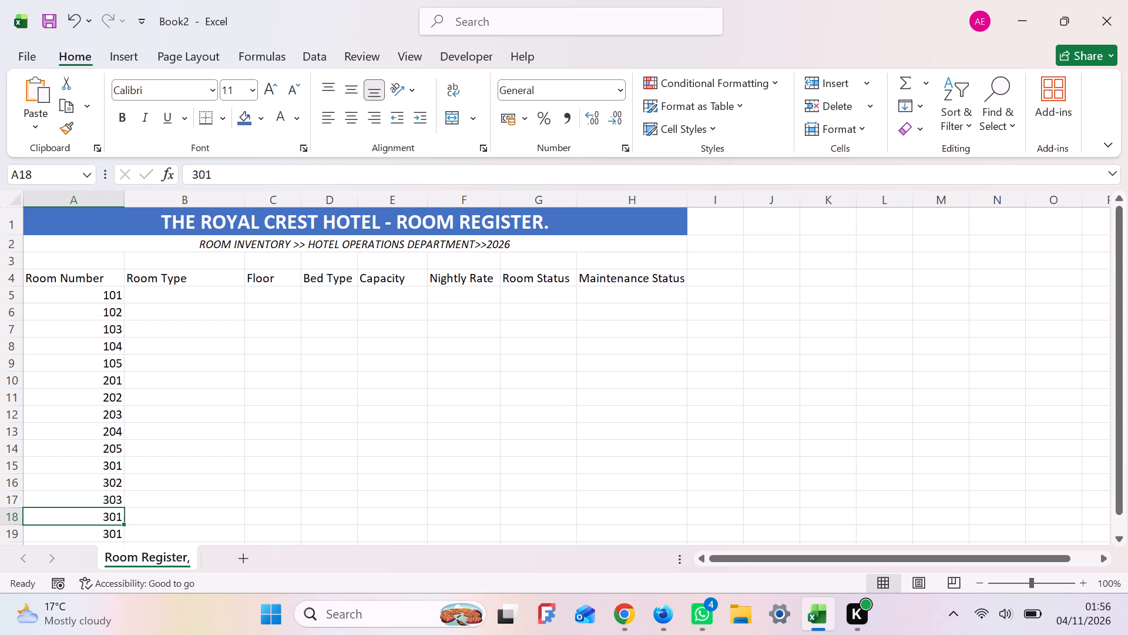
key(3)
text(04)
key(Return)
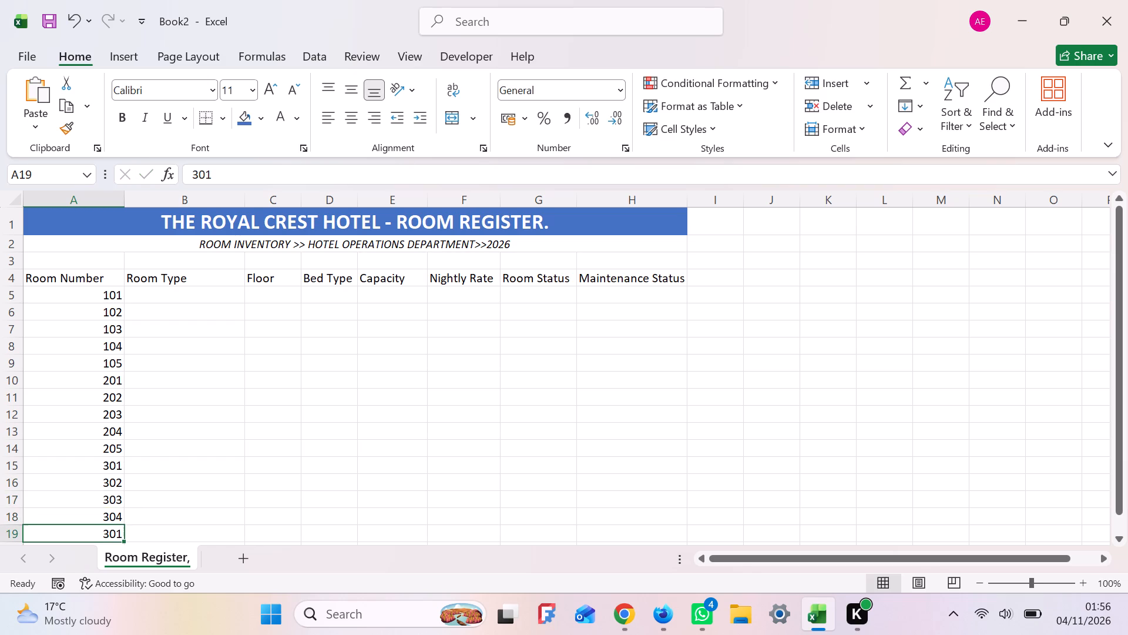
text(305)
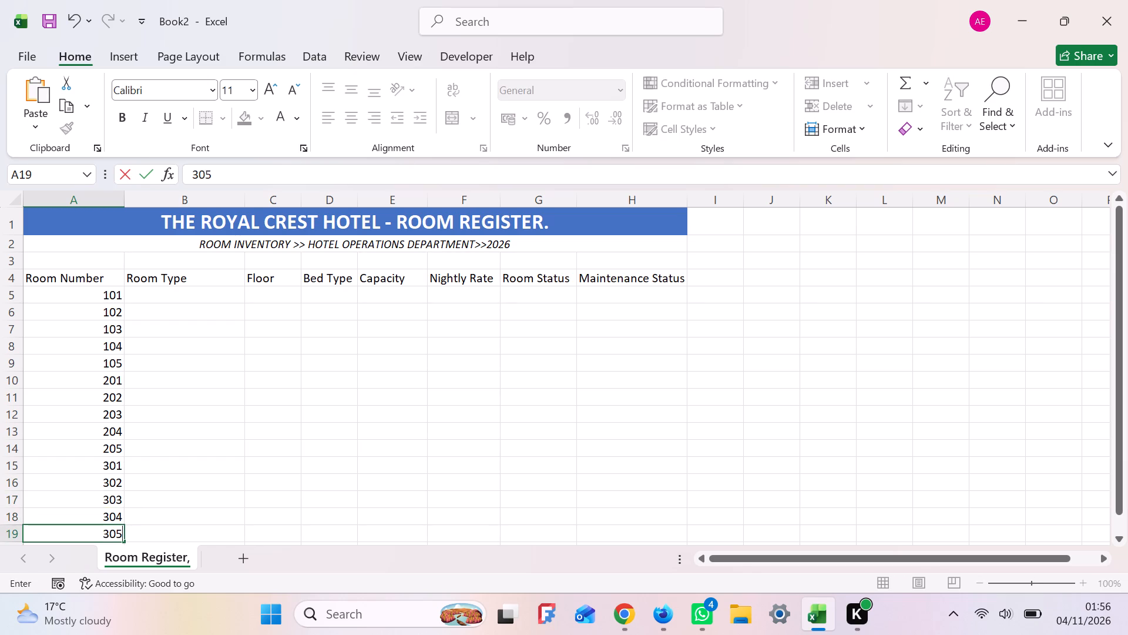
key(Return)
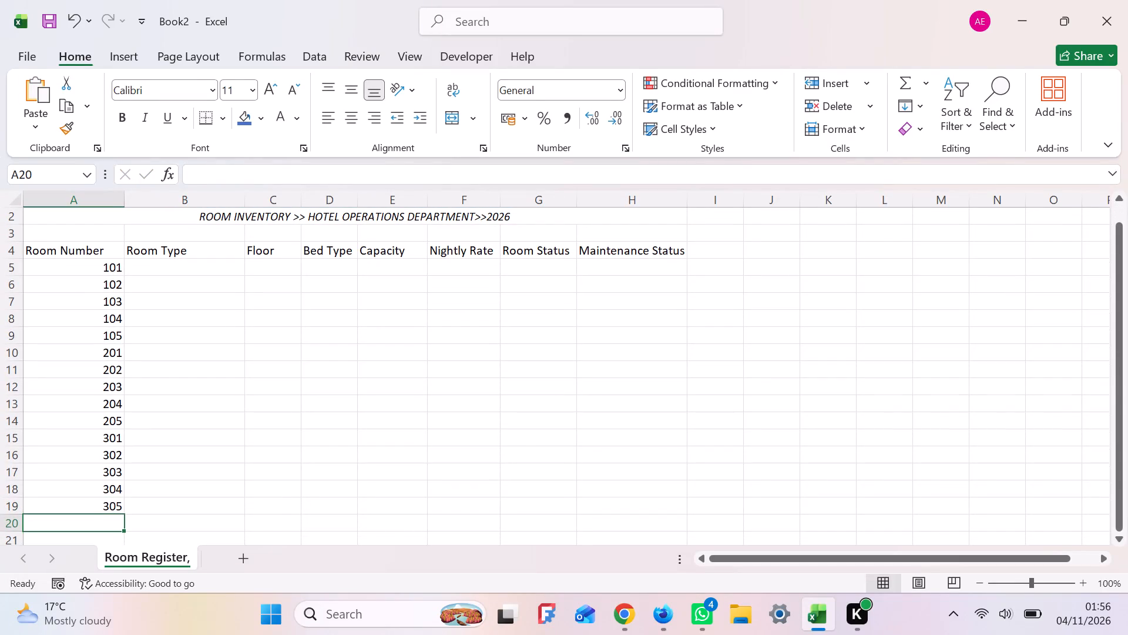
Enter "Standard" as the room type for room 101 in cell B5.
click(236, 269)
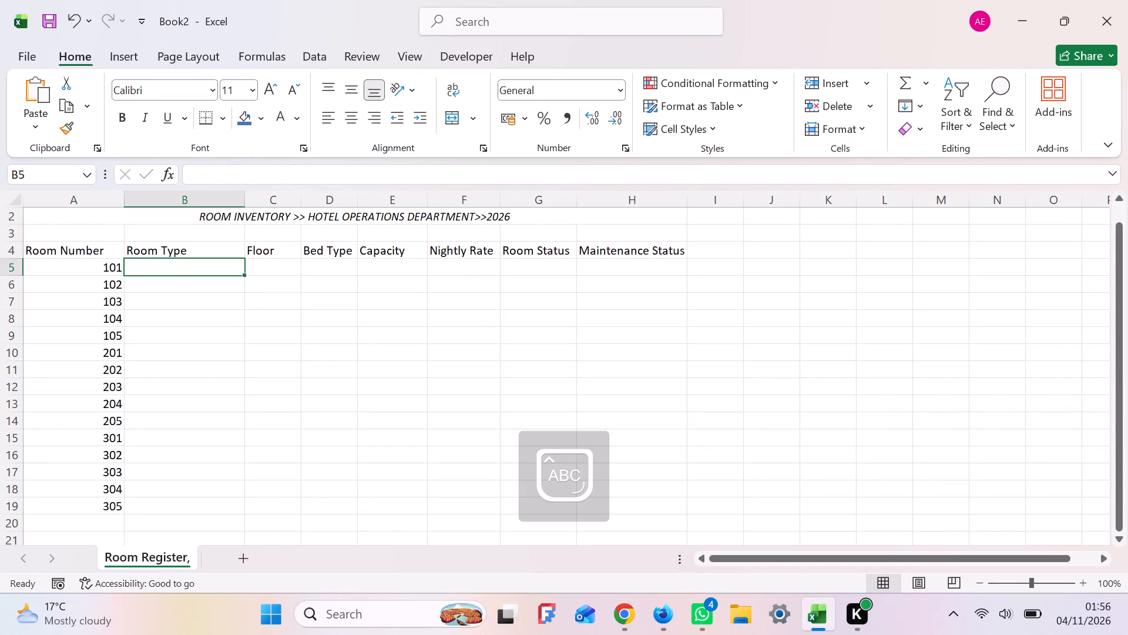
key(s)
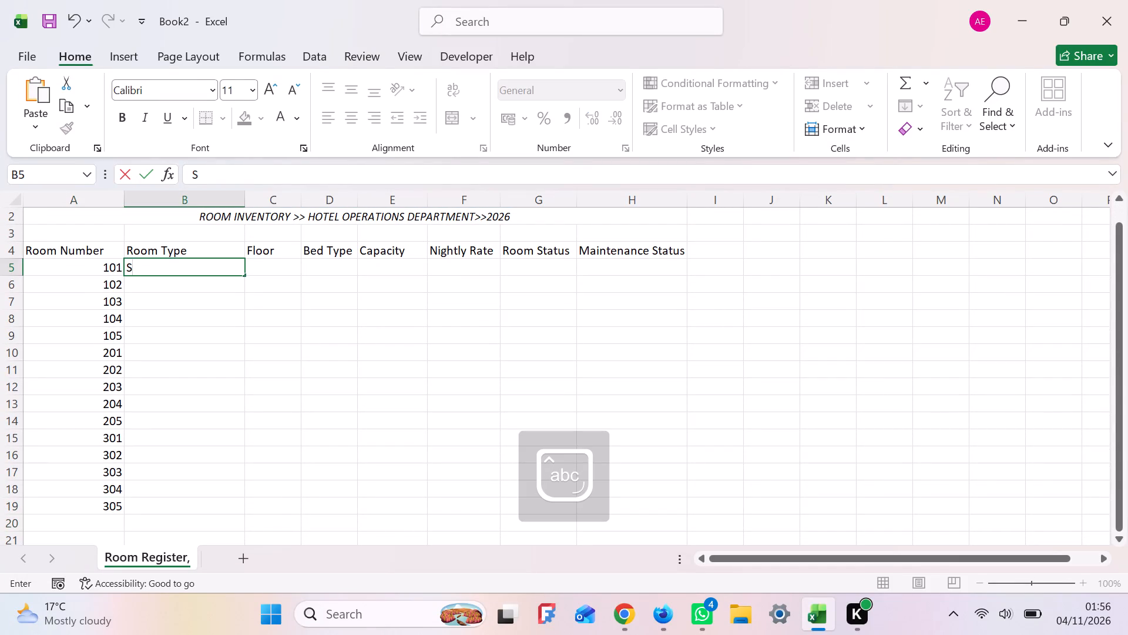
text(tarn)
key(d)
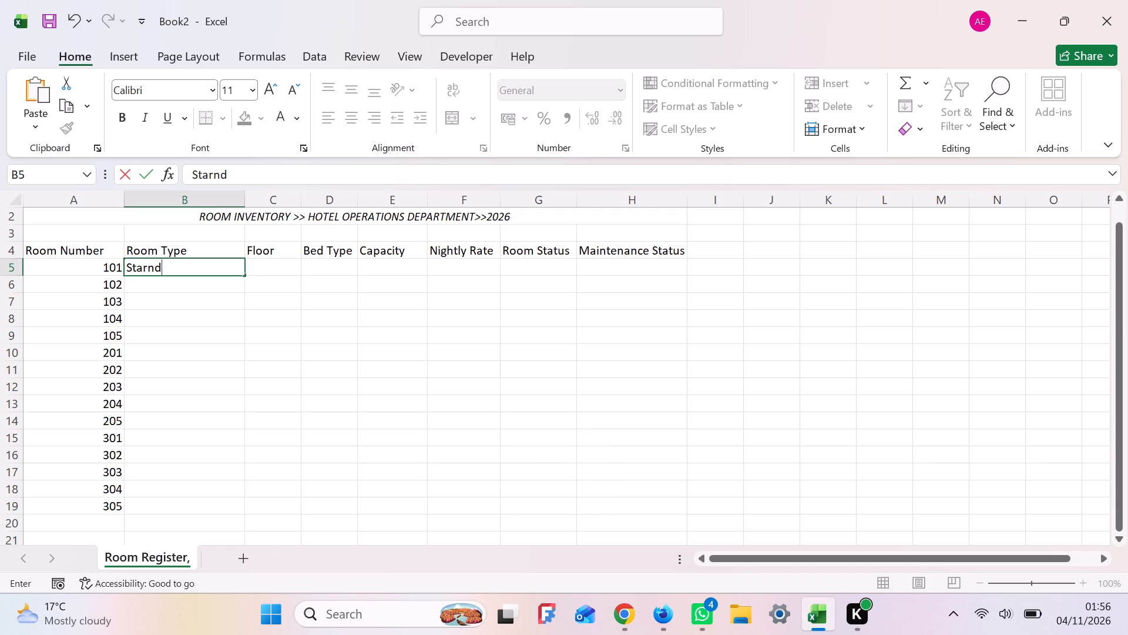
key(BackSpace)
key(BackSpace)
key(BackSpace)
key(n)
text(da)
key(r)
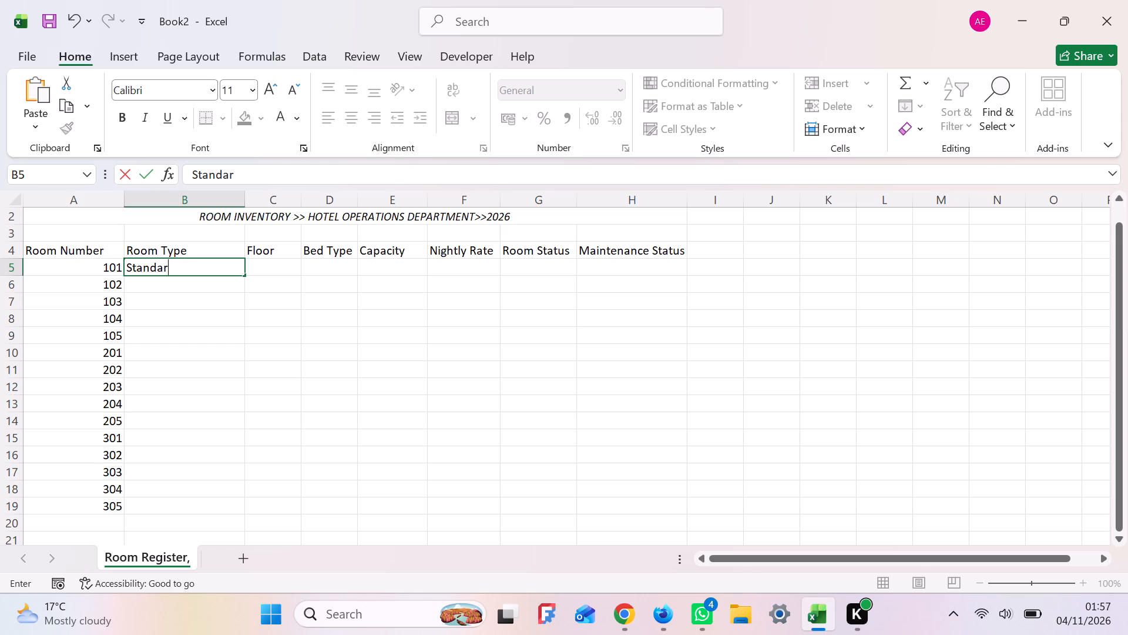
key(d)
key(Return)
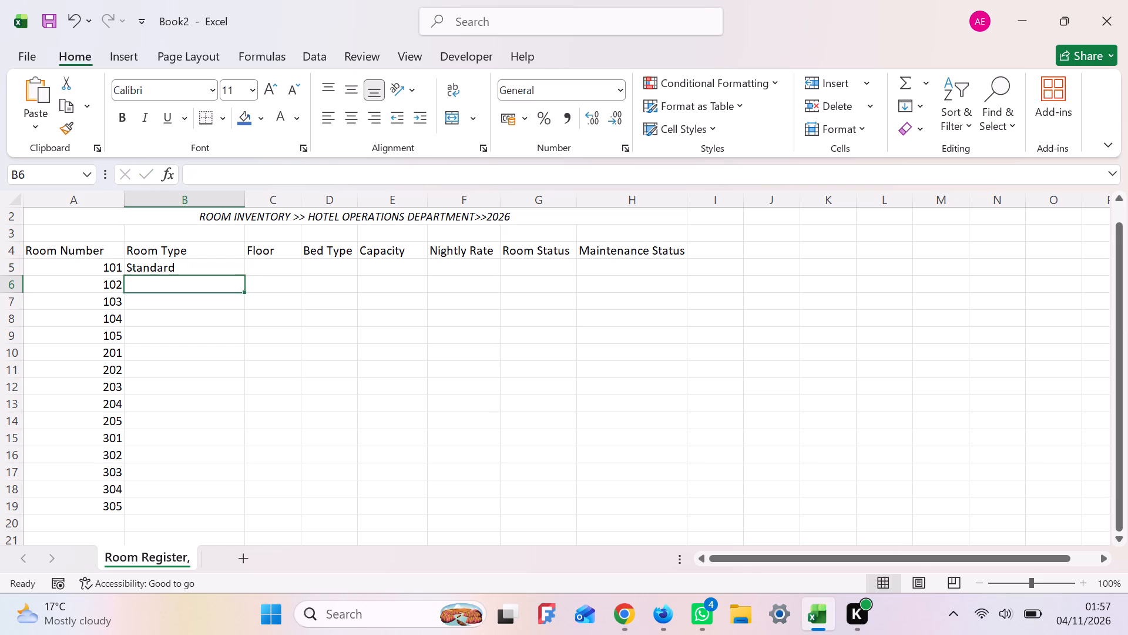
Enter "Standard" as the room type for rooms 102 and 103 in cells B6 and B7.
key(s)
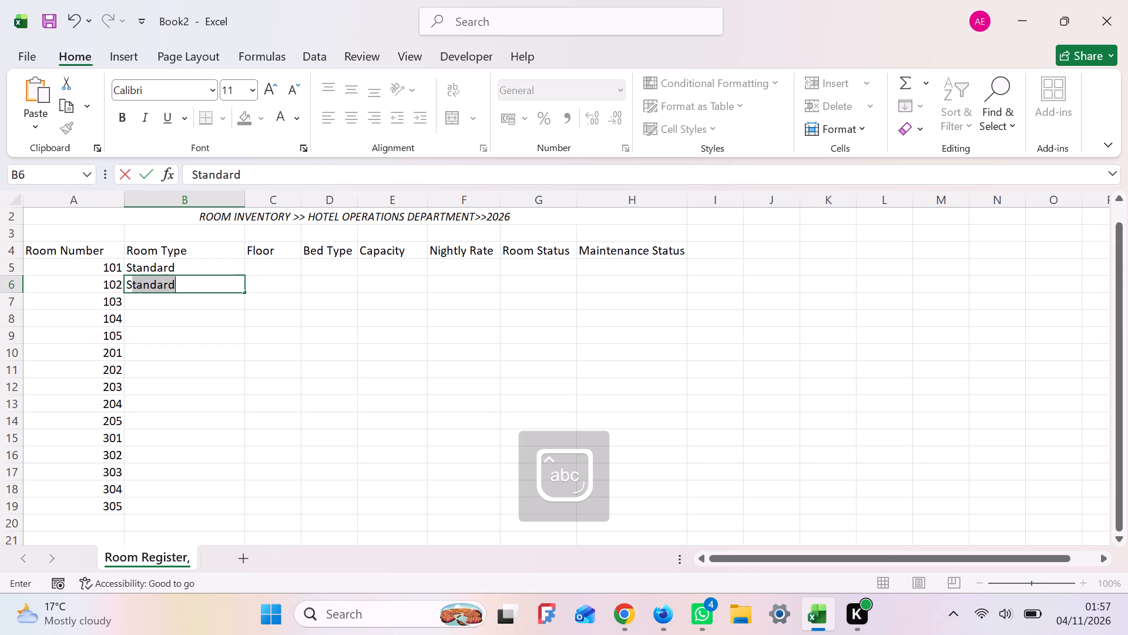
key(Return)
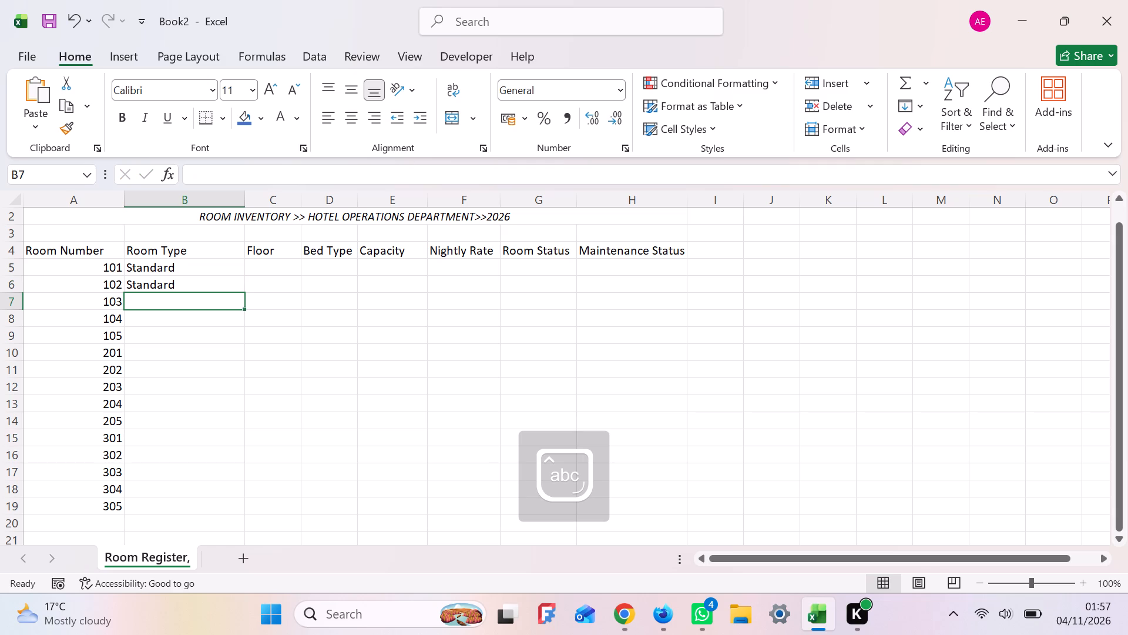
key(s)
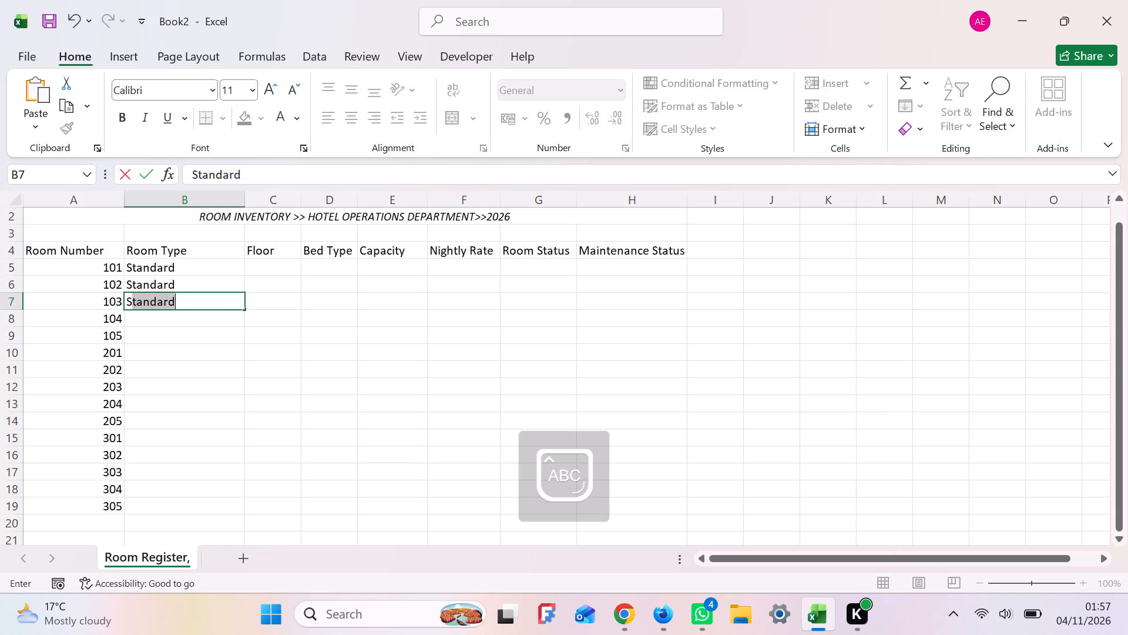
key(Return)
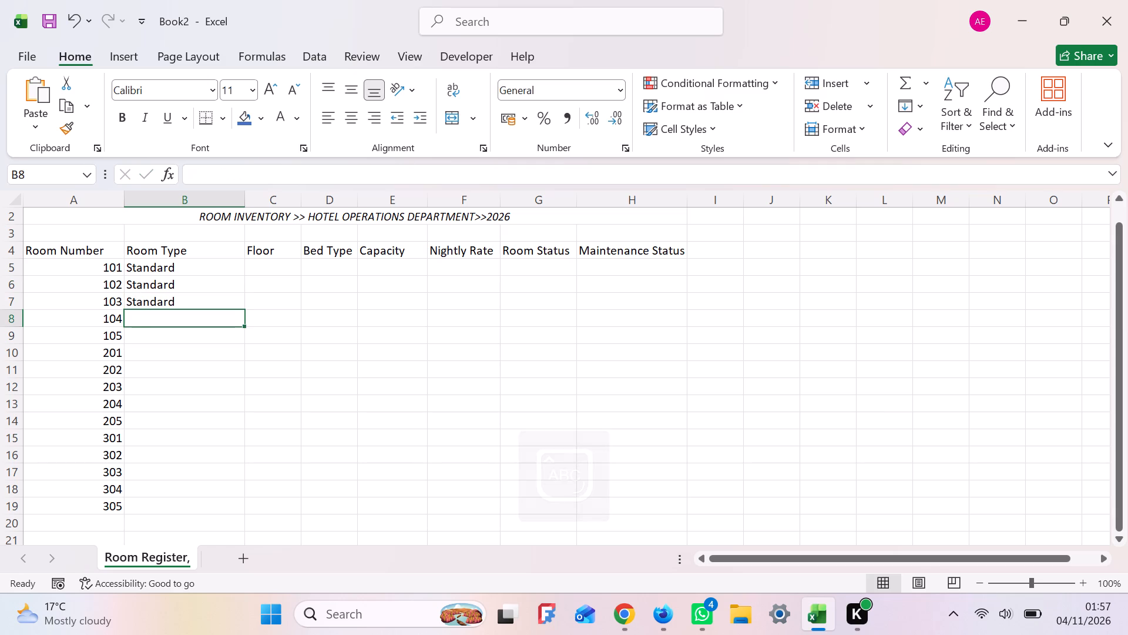
Enter "Deluxe" as the room type for rooms 104, 105 and 201 in cells B8 to B10.
key(d)
key(e)
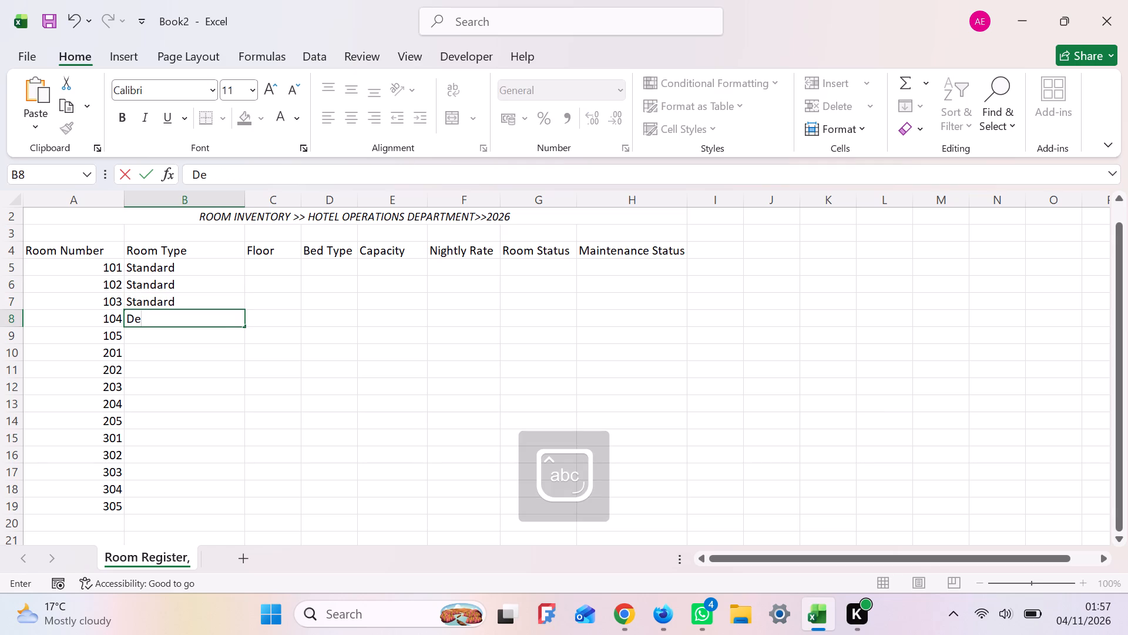
key(l)
key(u)
key(x)
key(e)
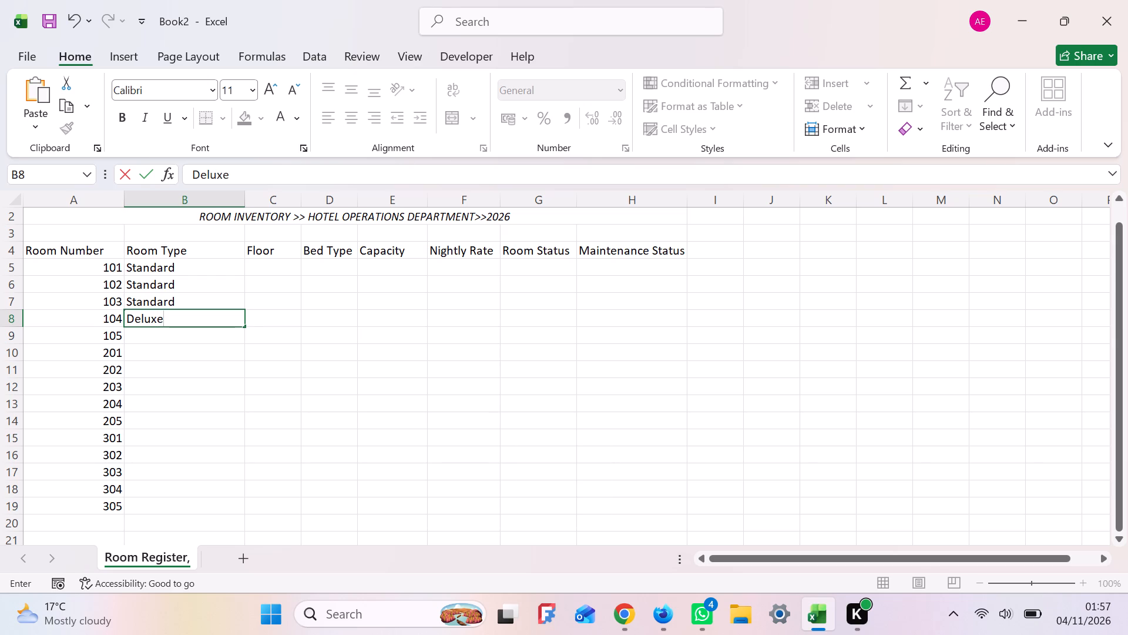
key(Return)
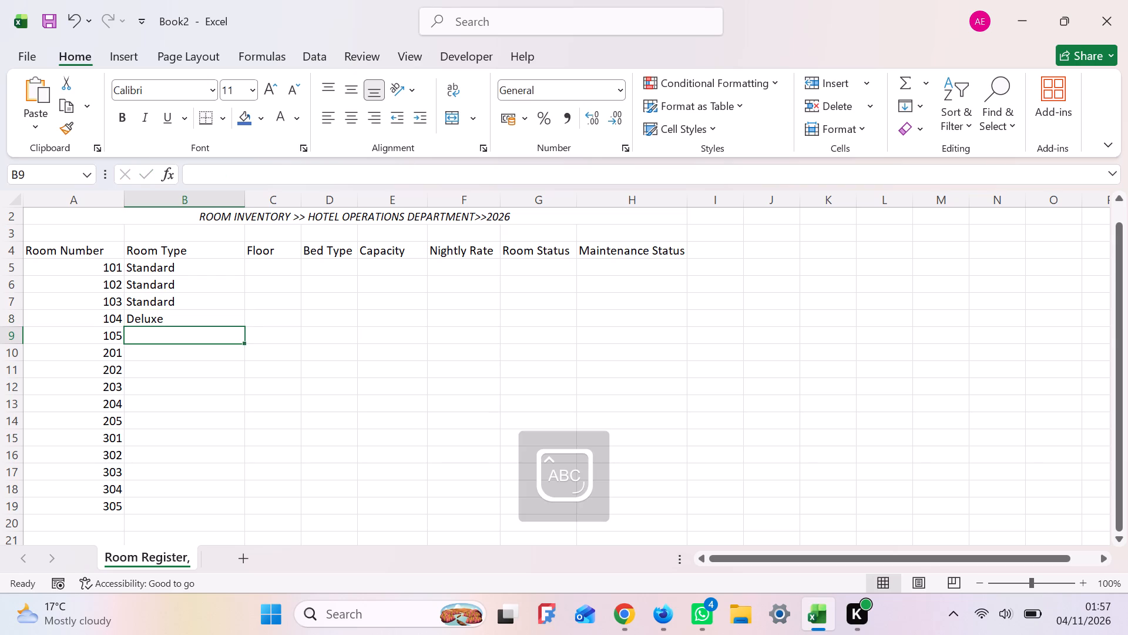
key(d)
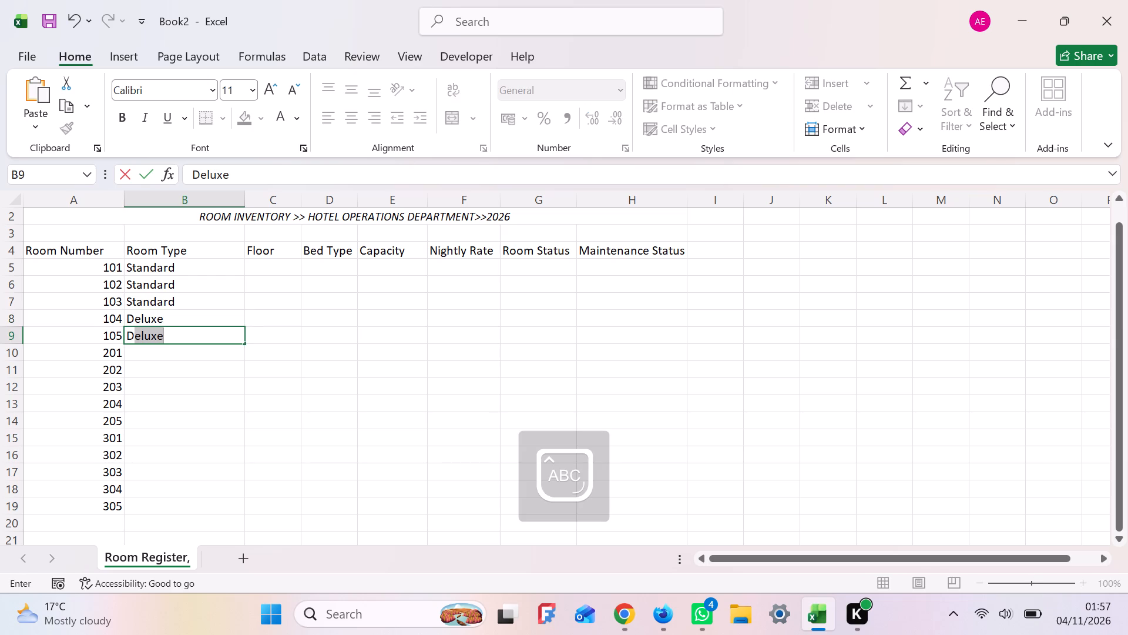
key(Return)
key(d)
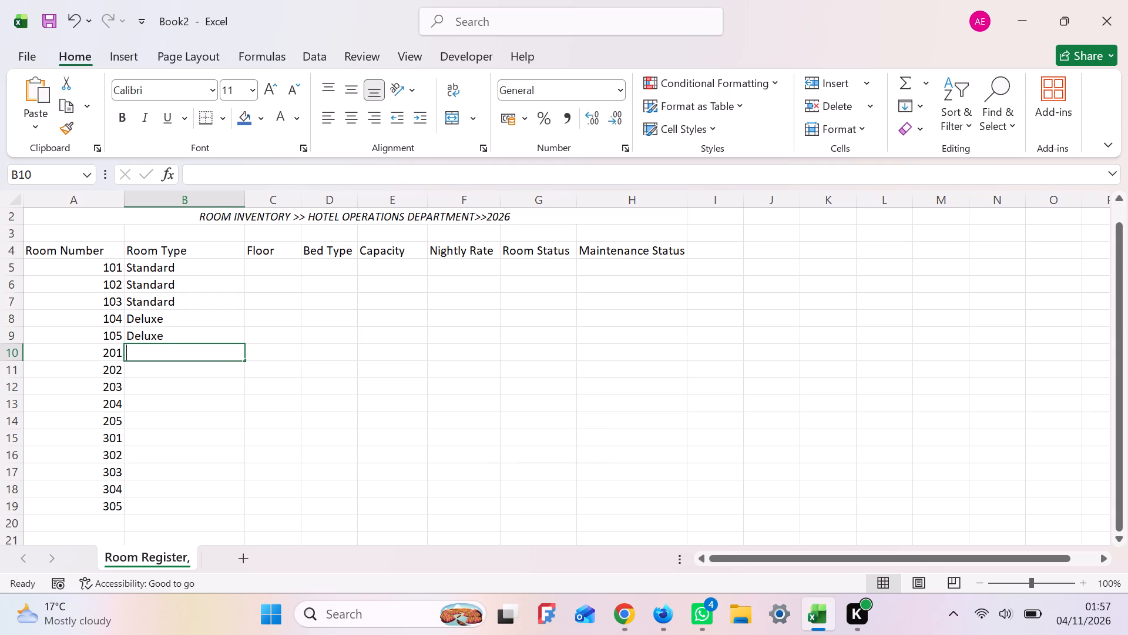
key(Return)
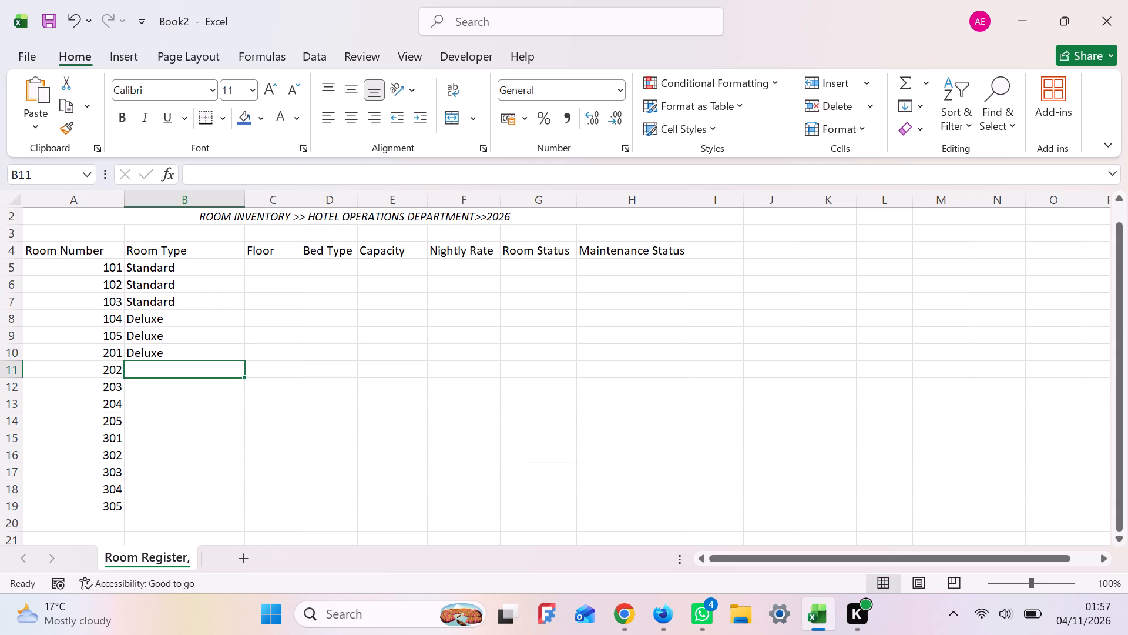
Enter "Executive" as the room type for rooms 202, 203 and 204 in cells B11 to B13.
key(e)
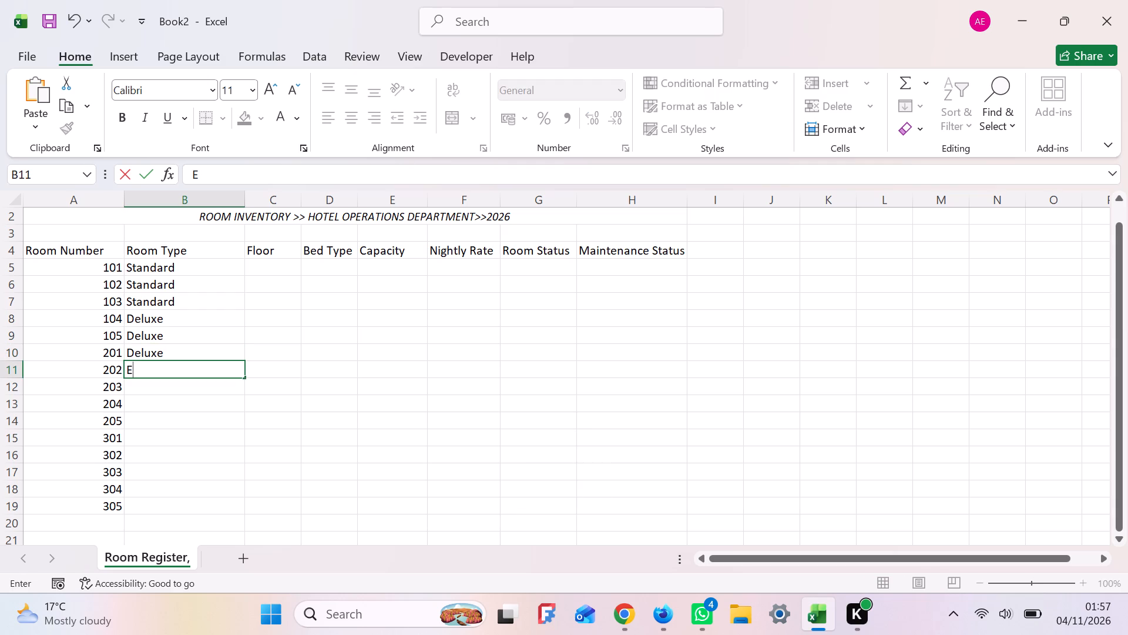
text(xe)
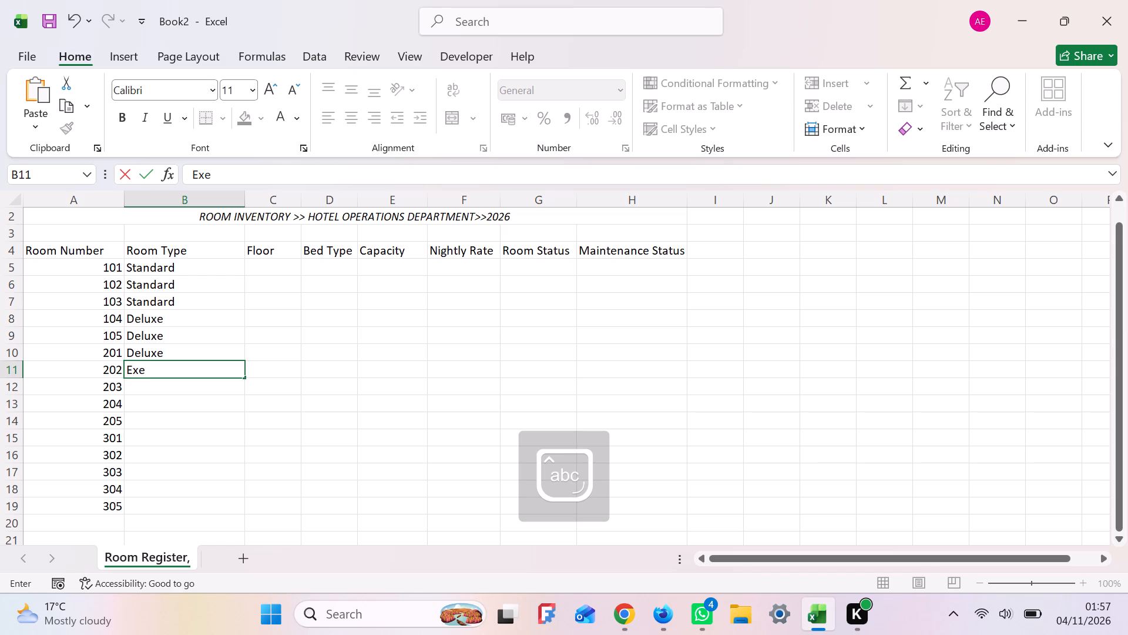
key(c)
key(u)
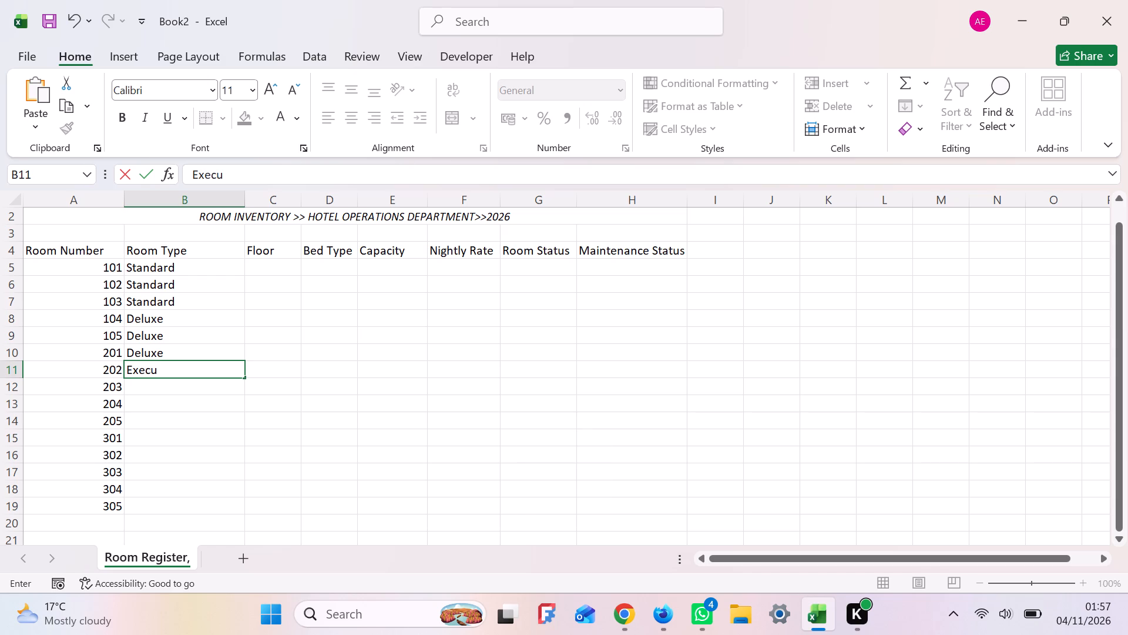
text(ti)
key(v)
key(e)
key(Return)
key(e)
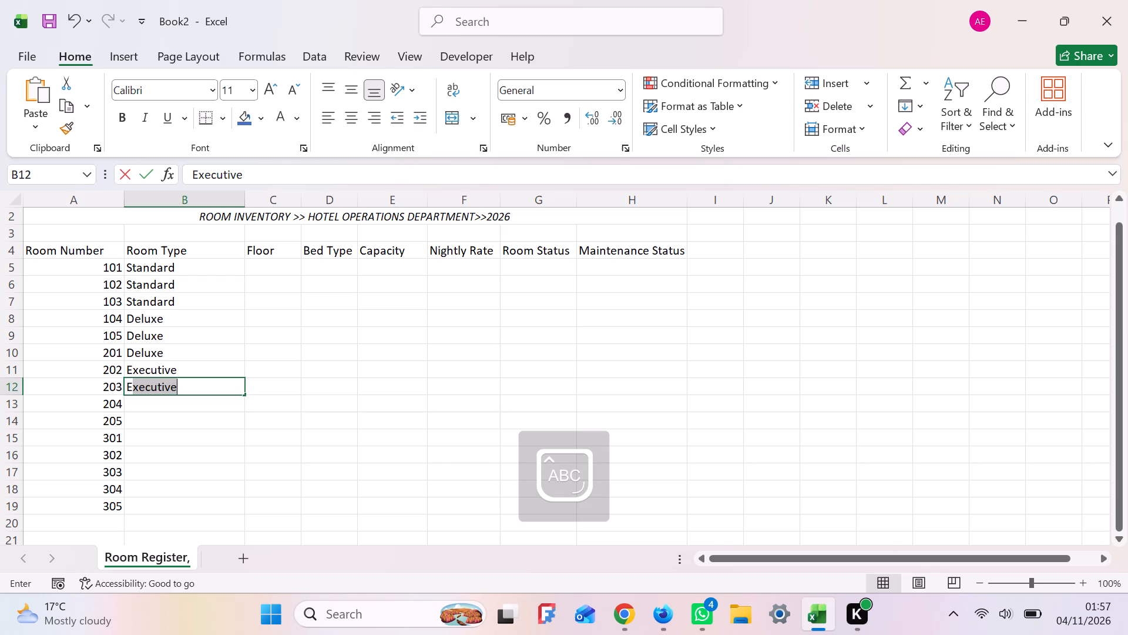
key(Return)
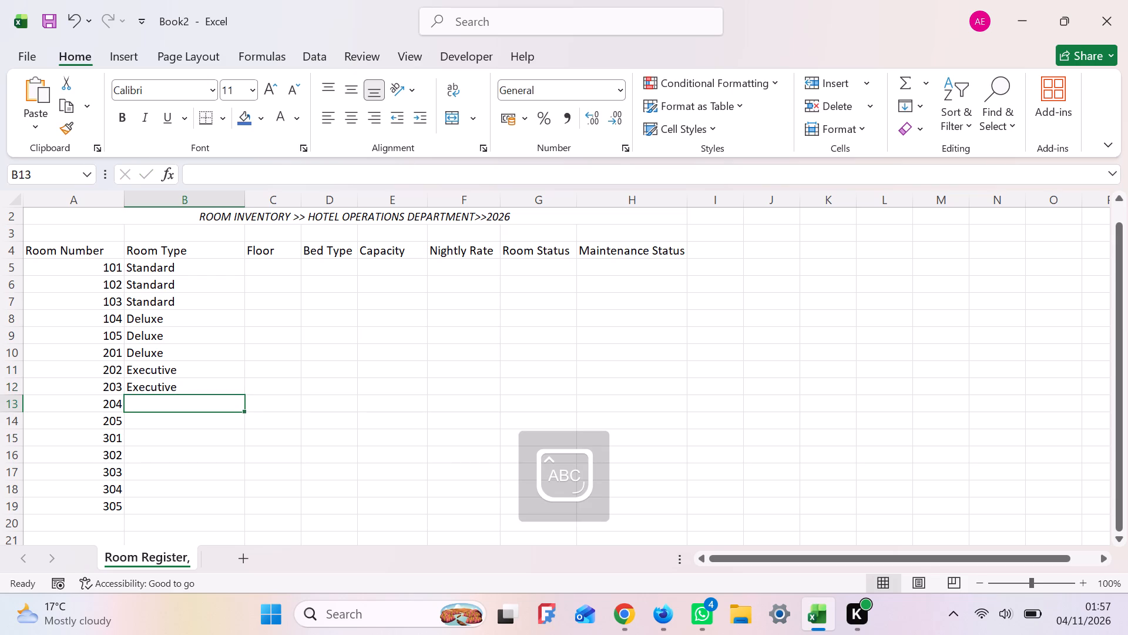
key(e)
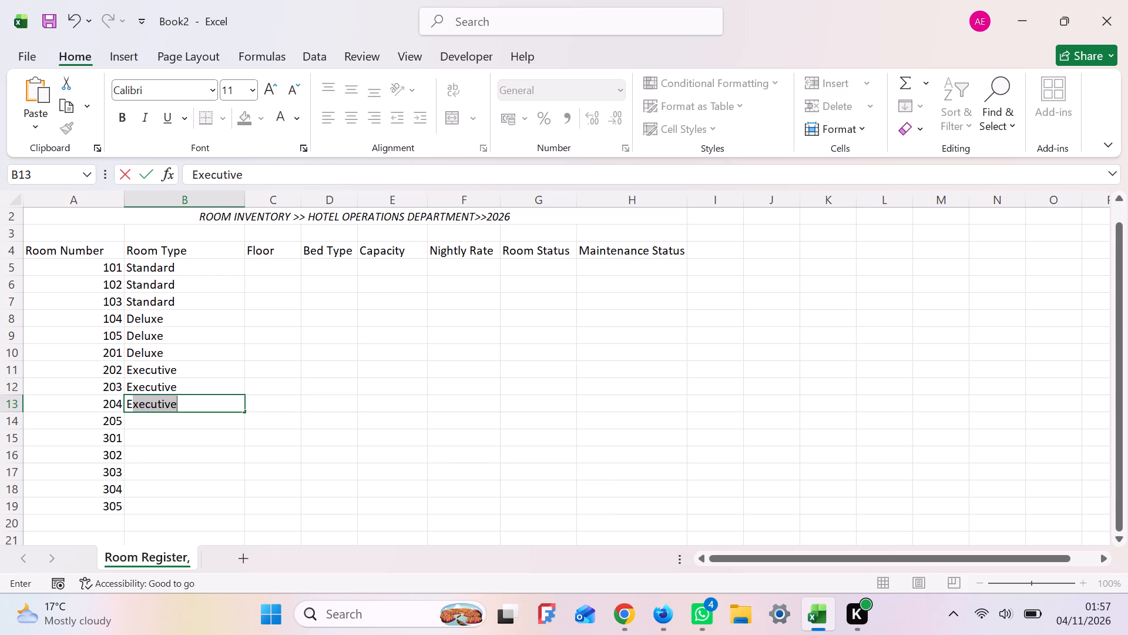
key(Return)
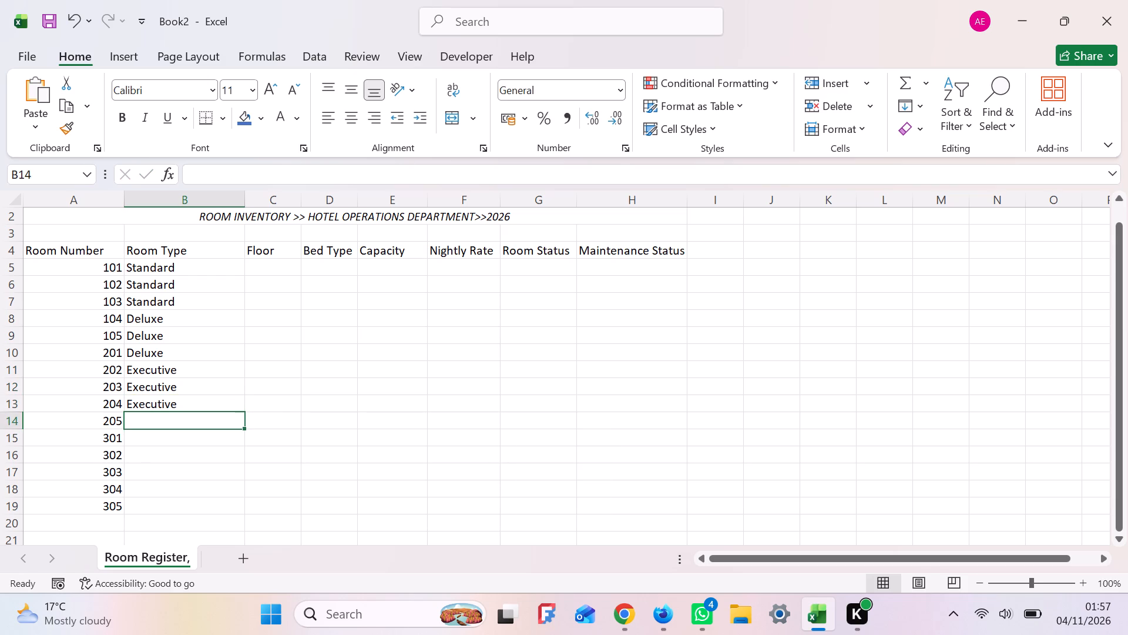
Enter "Suite" as the room type for rooms 205, 301 and 302 in cells B14 to B16.
key(s)
text(ui)
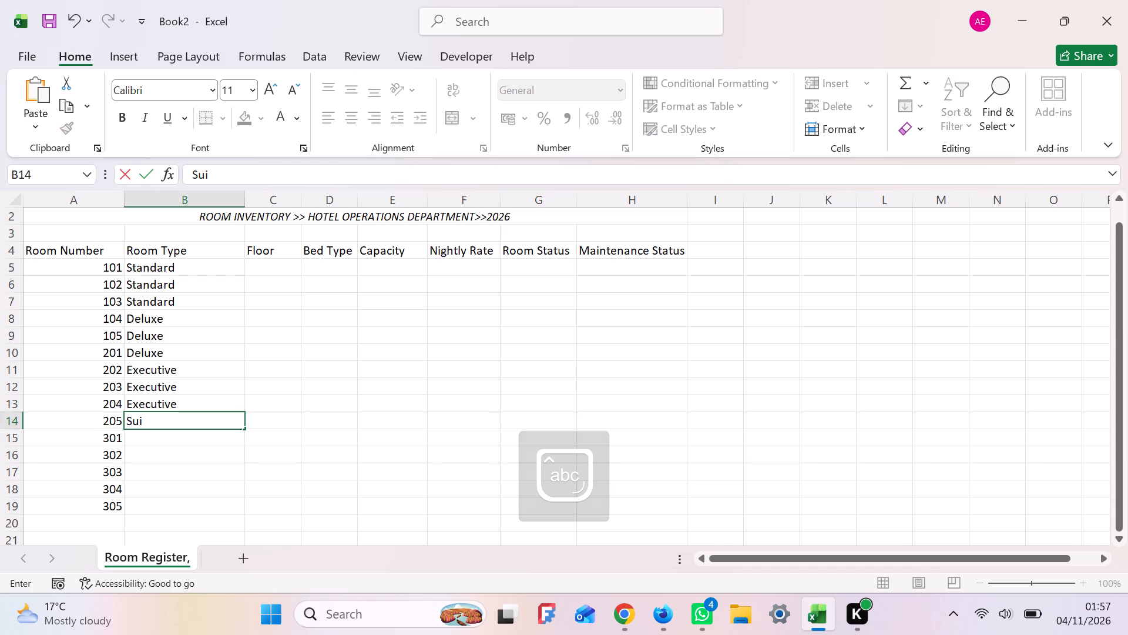
key(t)
key(e)
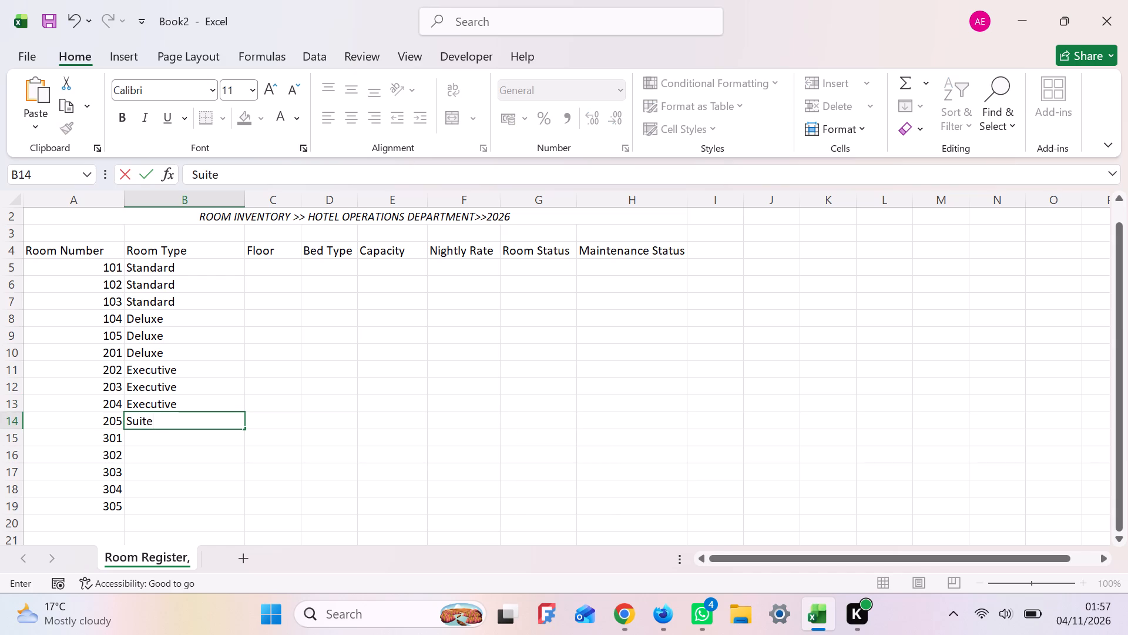
key(Return)
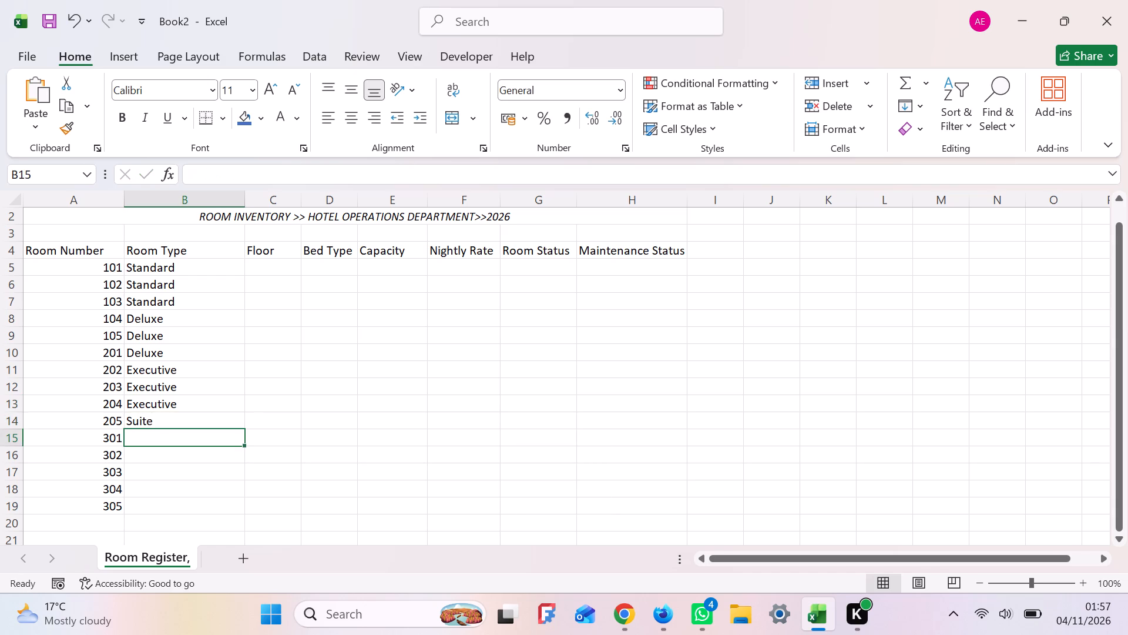
key(s)
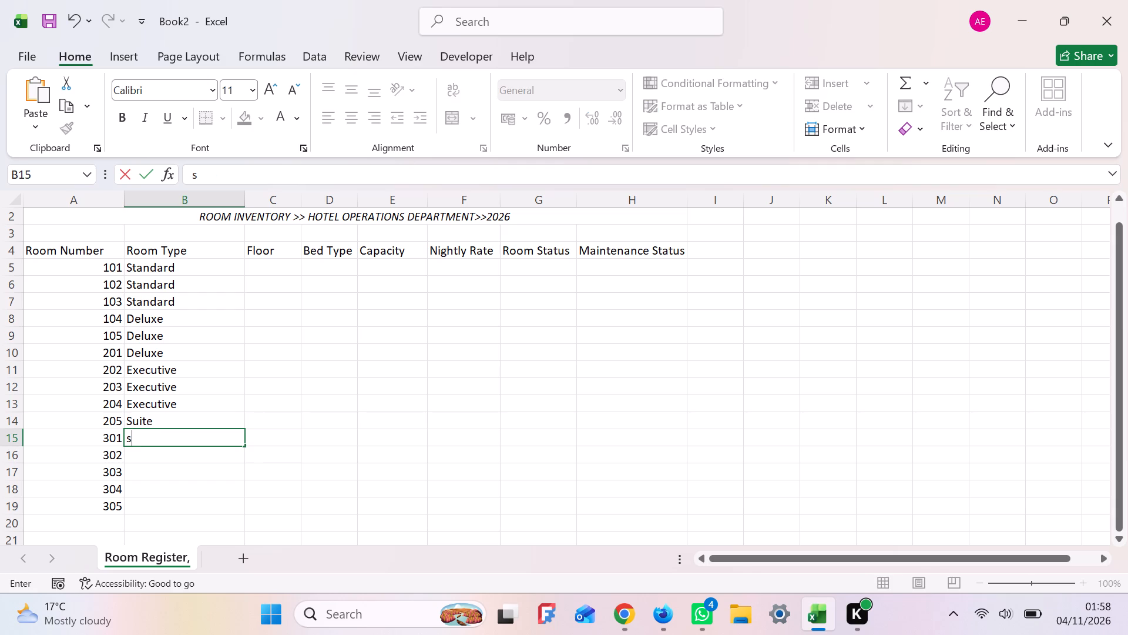
key(BackSpace)
key(s)
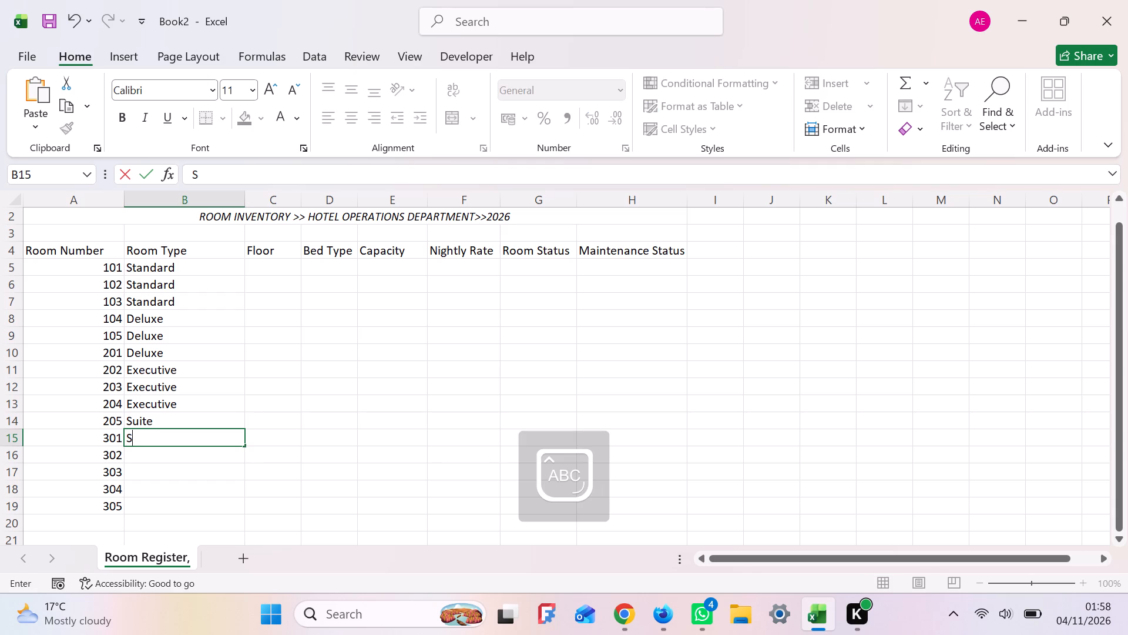
text(ui)
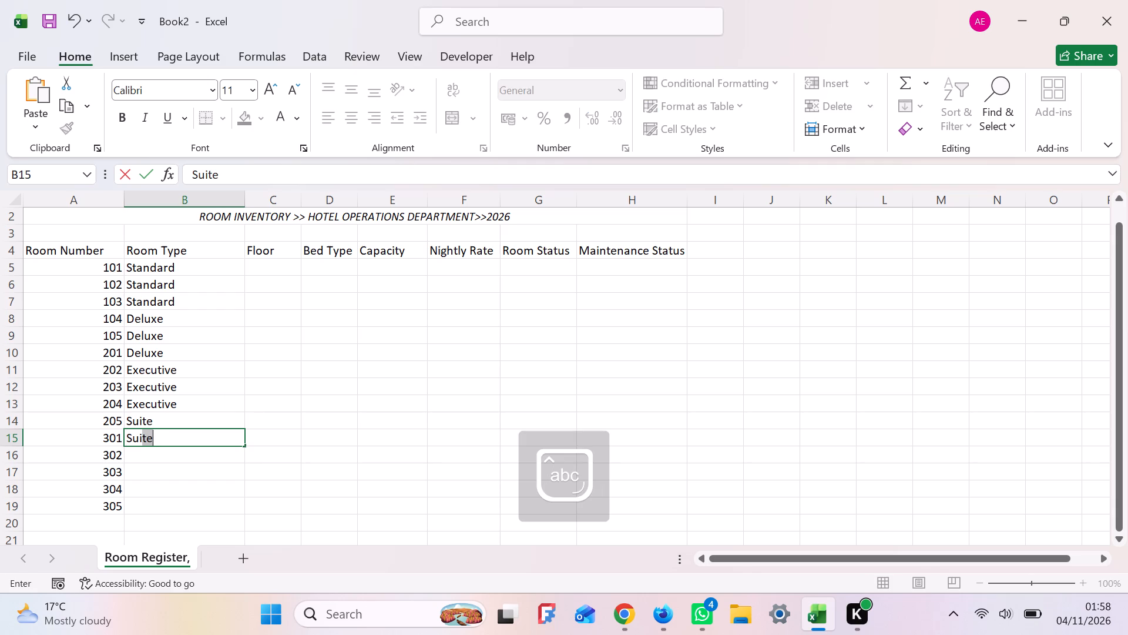
key(Return)
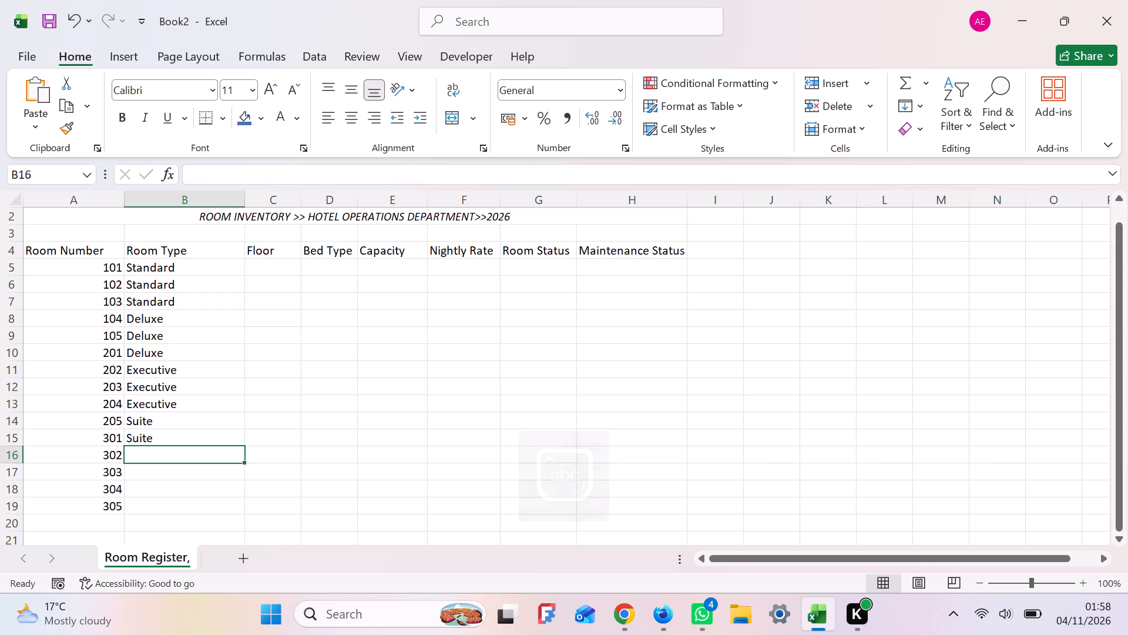
key(s)
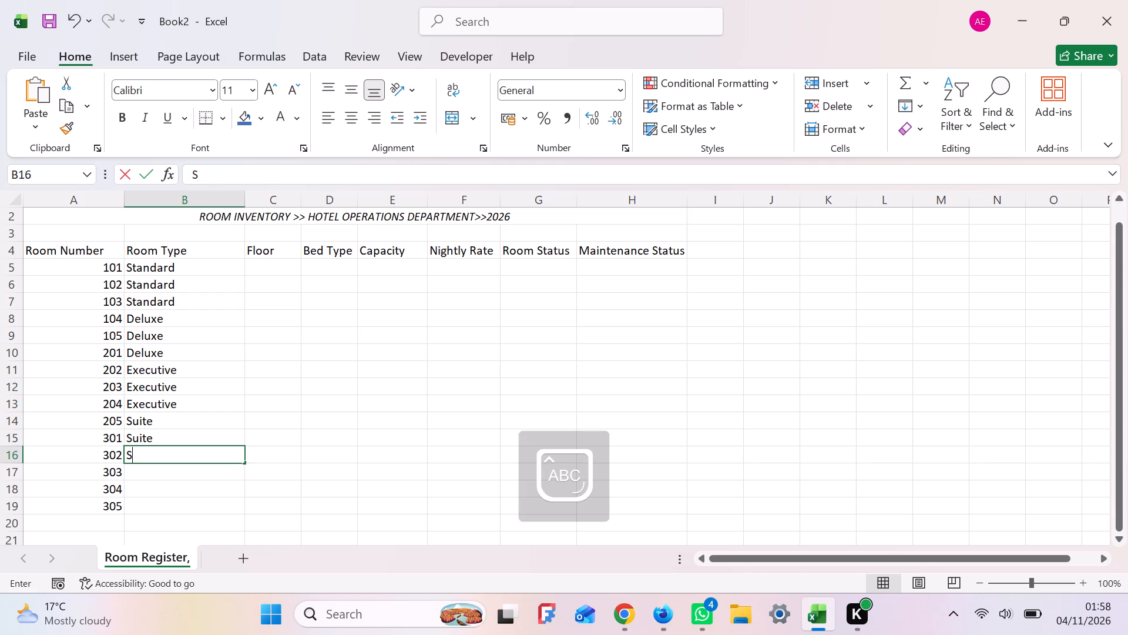
text(ui)
key(Return)
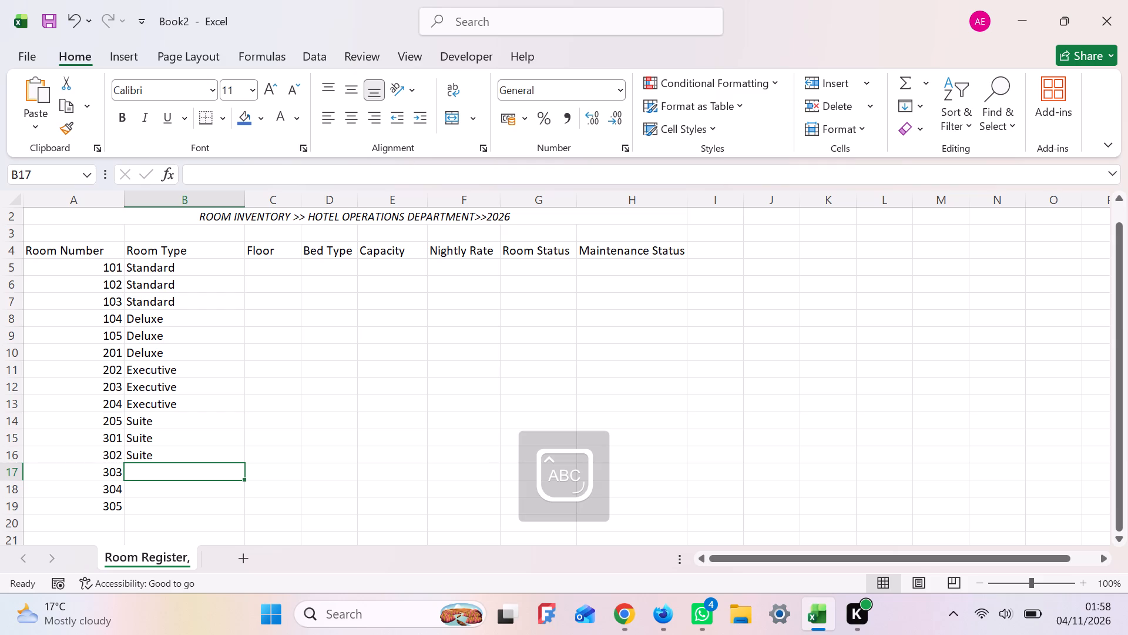
Enter "Presidential" as the room type for rooms 303, 304 and 305 in cells B17 to B19.
key(p)
text(resi)
text(de)
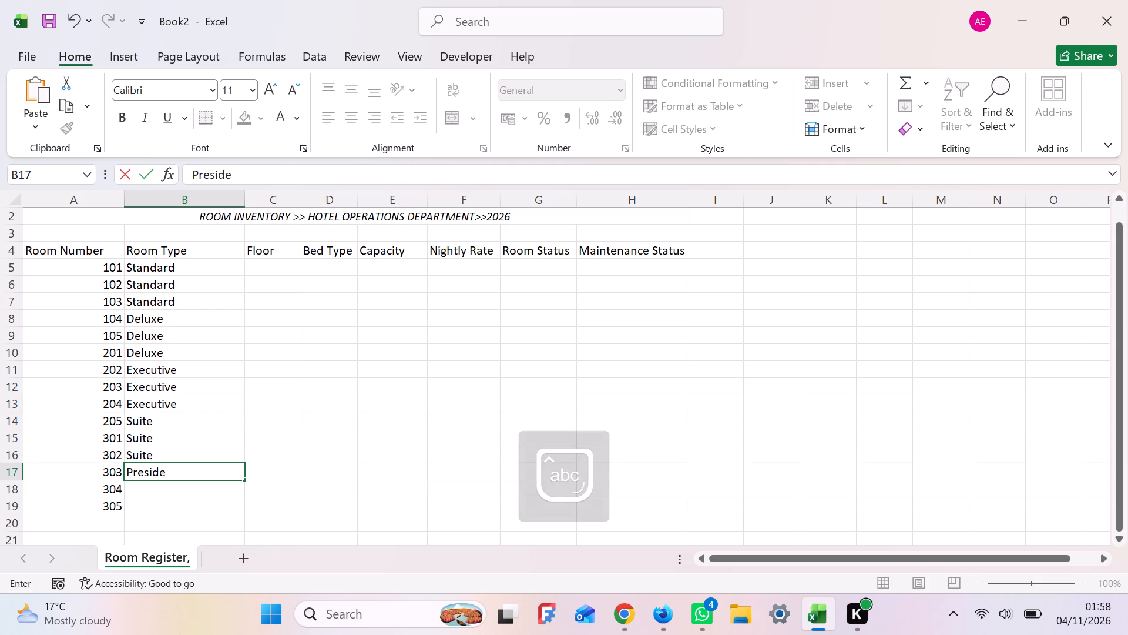
text(nt)
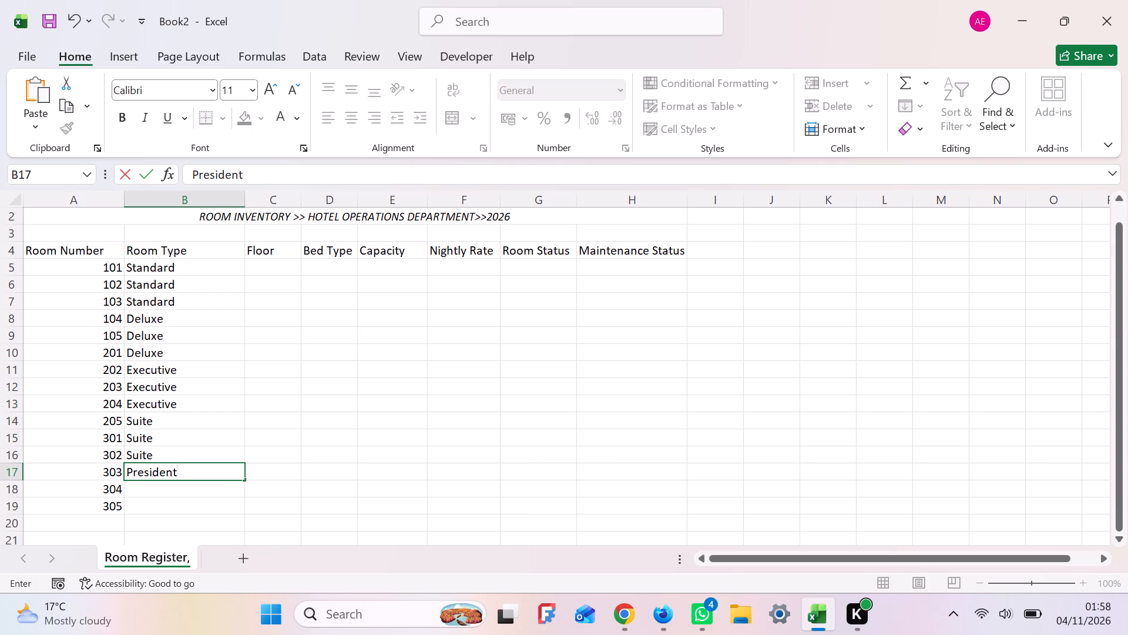
text(ial)
key(Return)
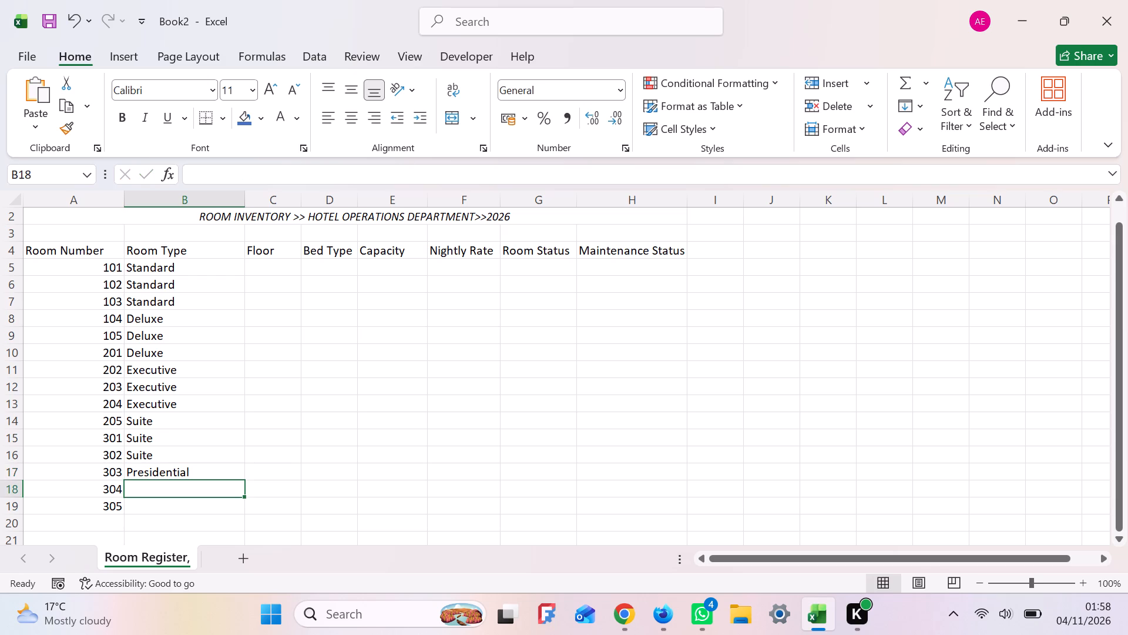
key(p)
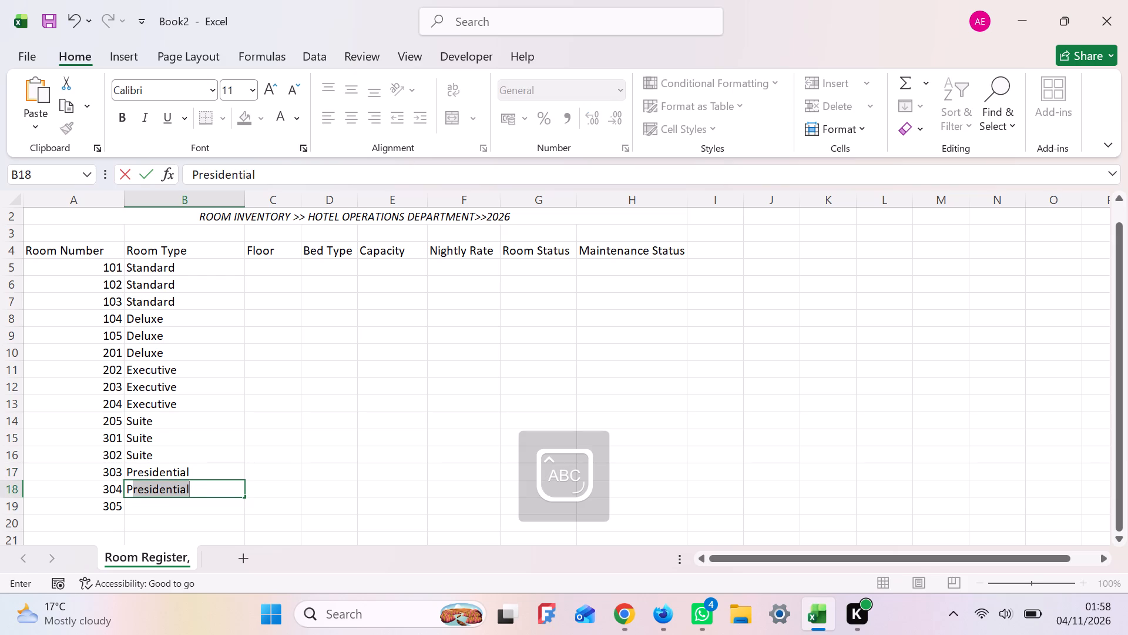
key(Return)
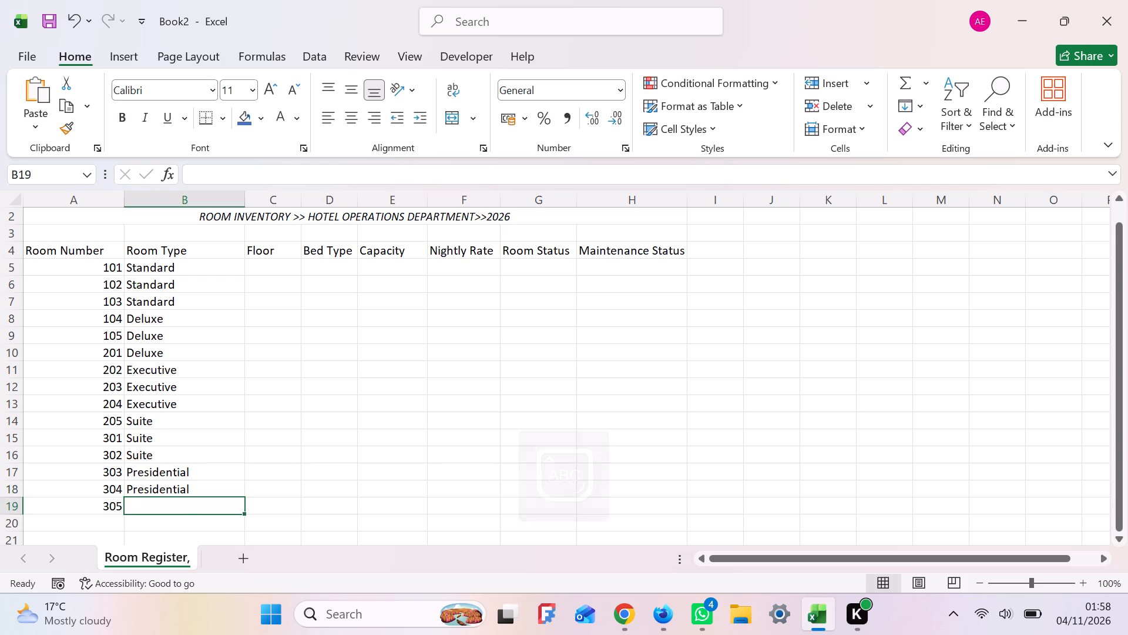
key(p)
key(Return)
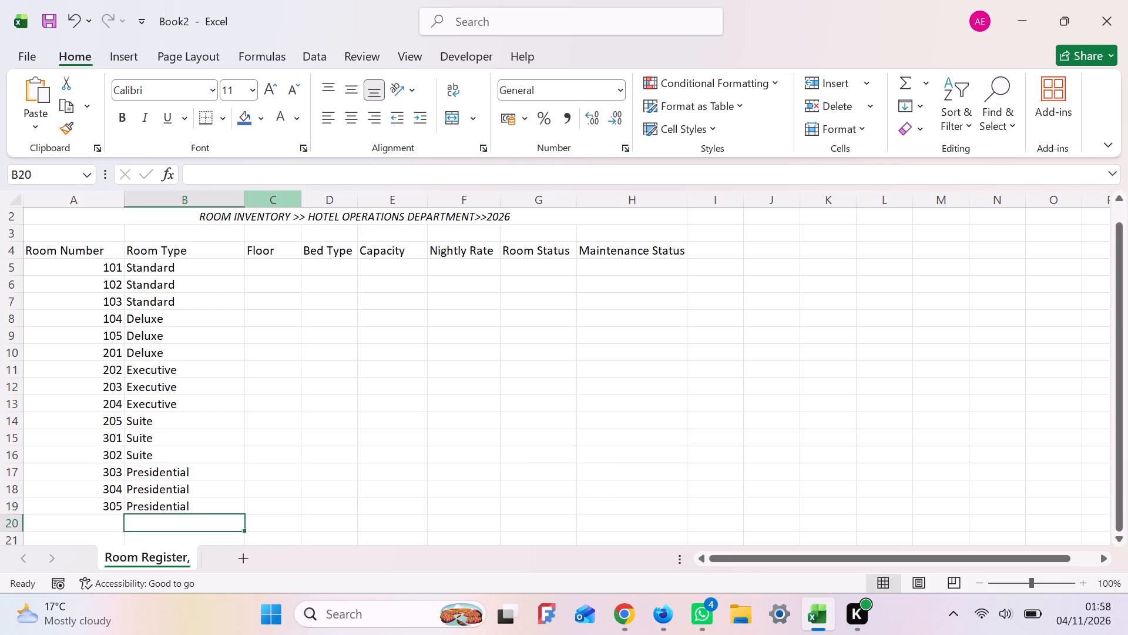
Enter 1 as the floor for rooms 101 to 105 in cells C5 to C9.
click(269, 270)
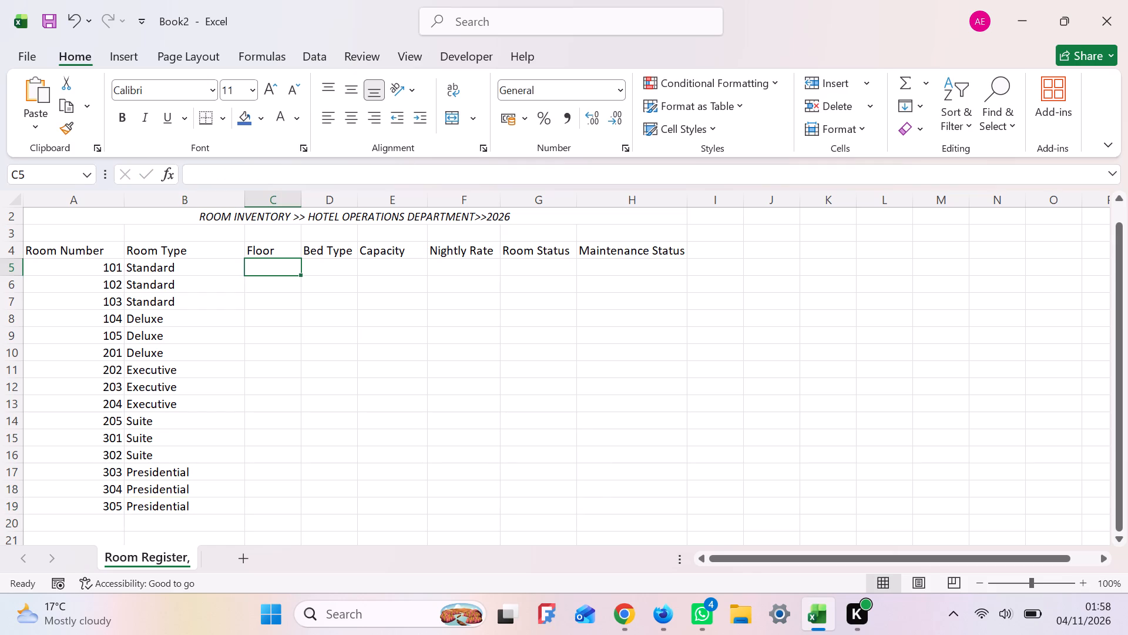
key(1)
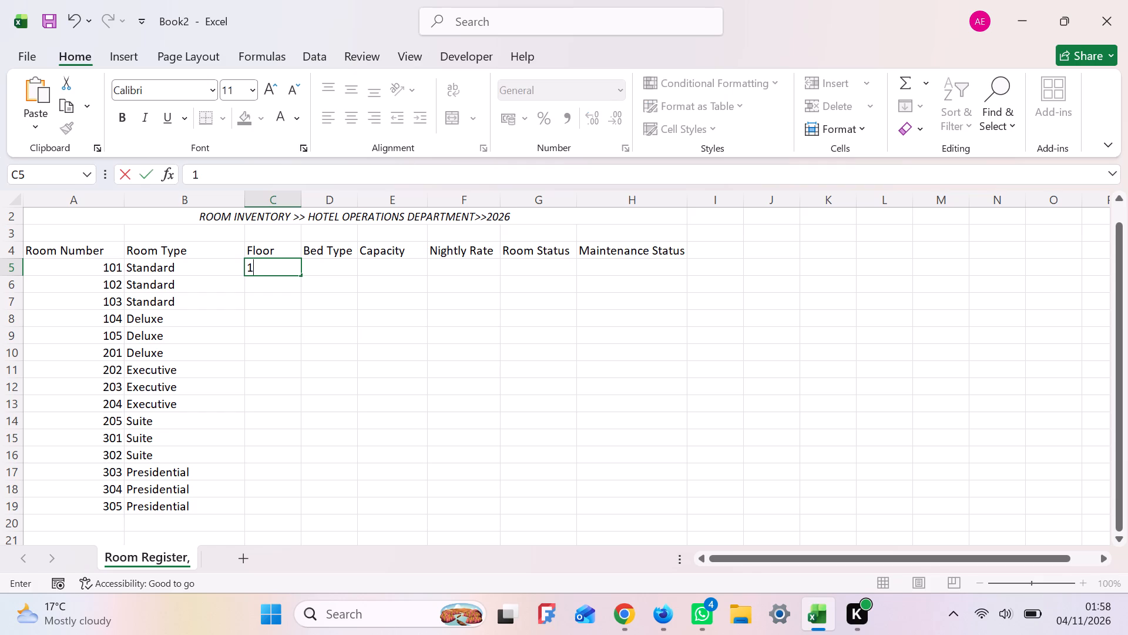
key(Return)
key(1)
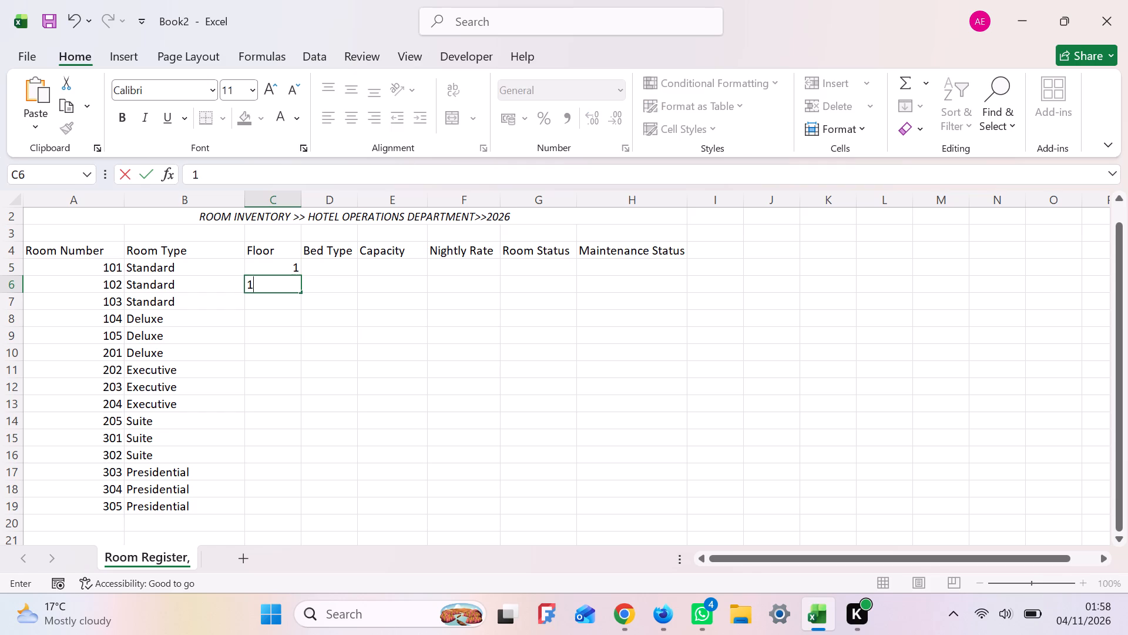
key(Return)
key(1)
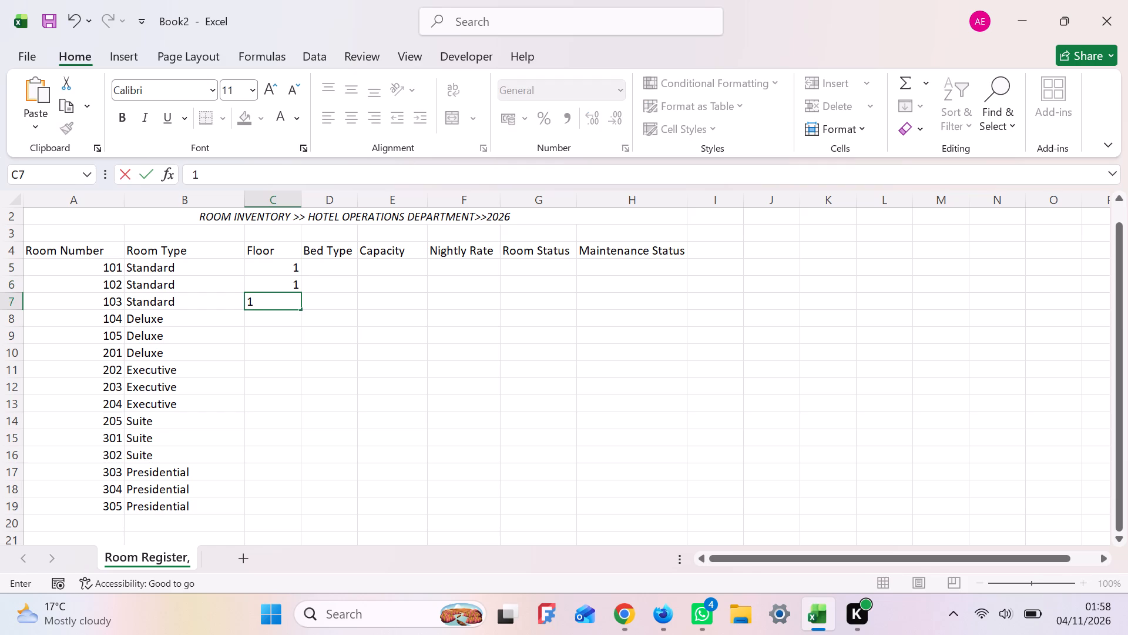
key(Return)
key(1)
key(Return)
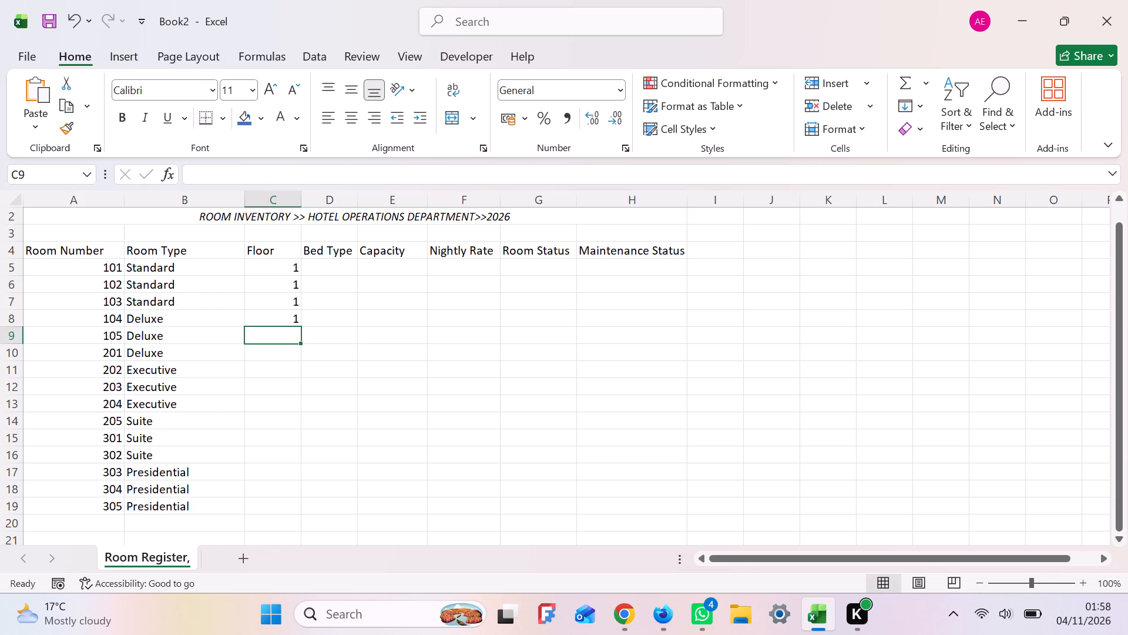
key(1)
key(Return)
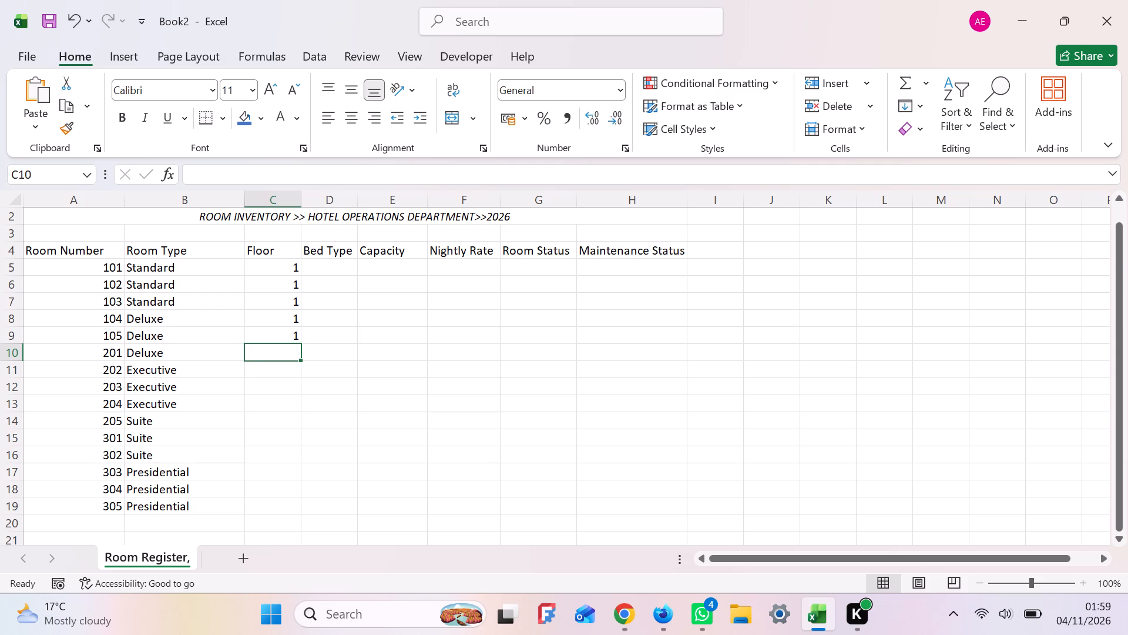
Enter 2 as the floor for rooms 201 to 205 in cells C10 to C14.
key(2)
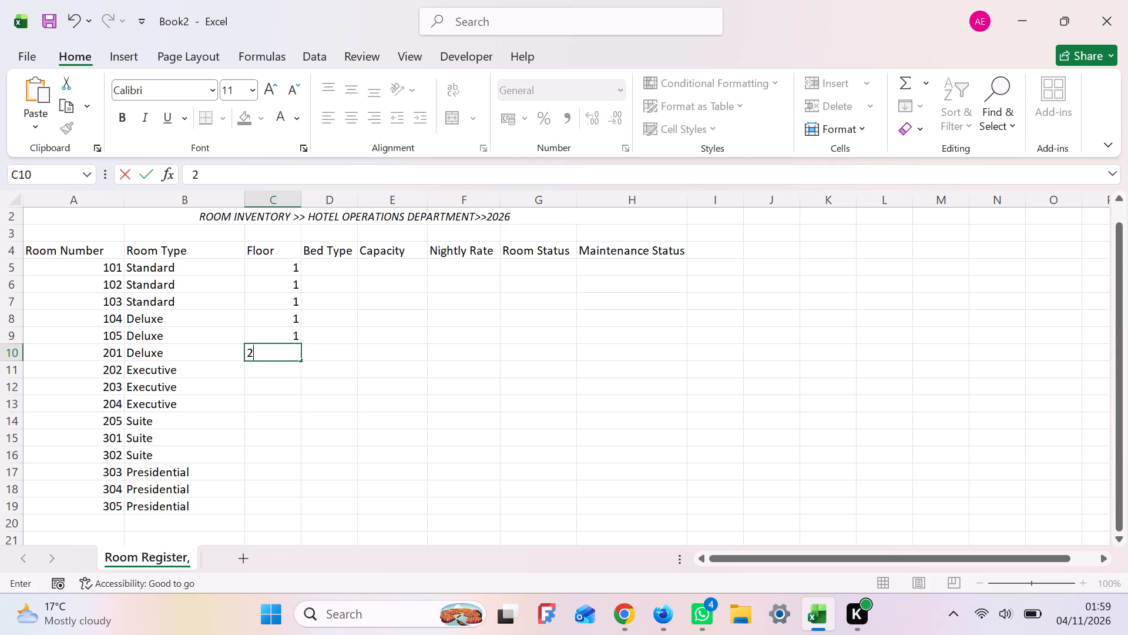
key(Return)
key(2)
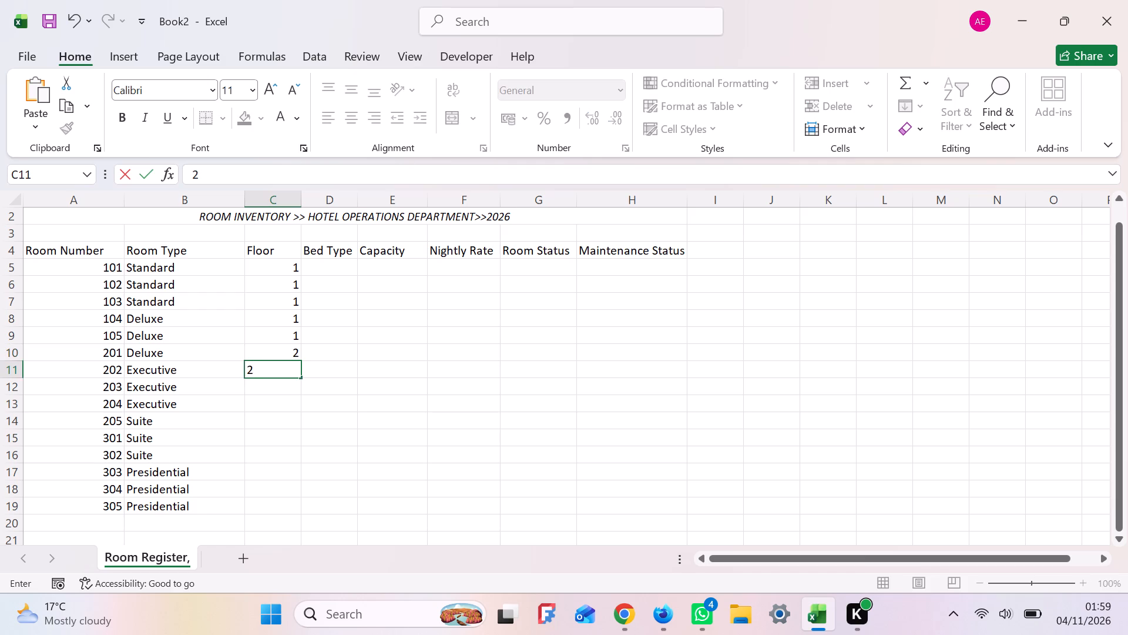
key(Return)
key(2)
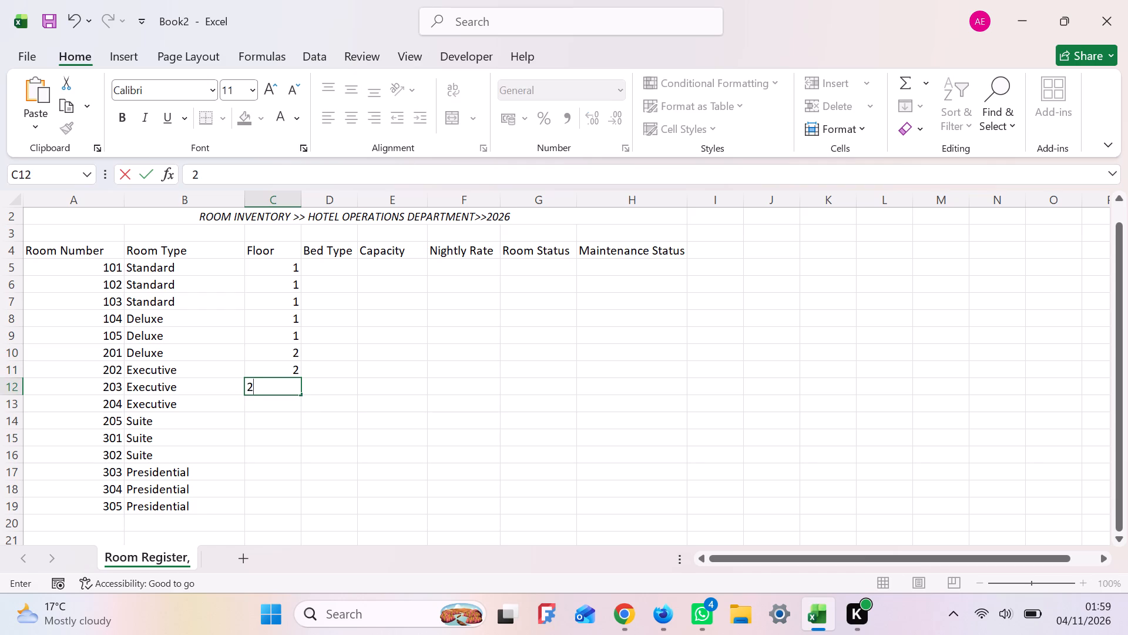
key(Return)
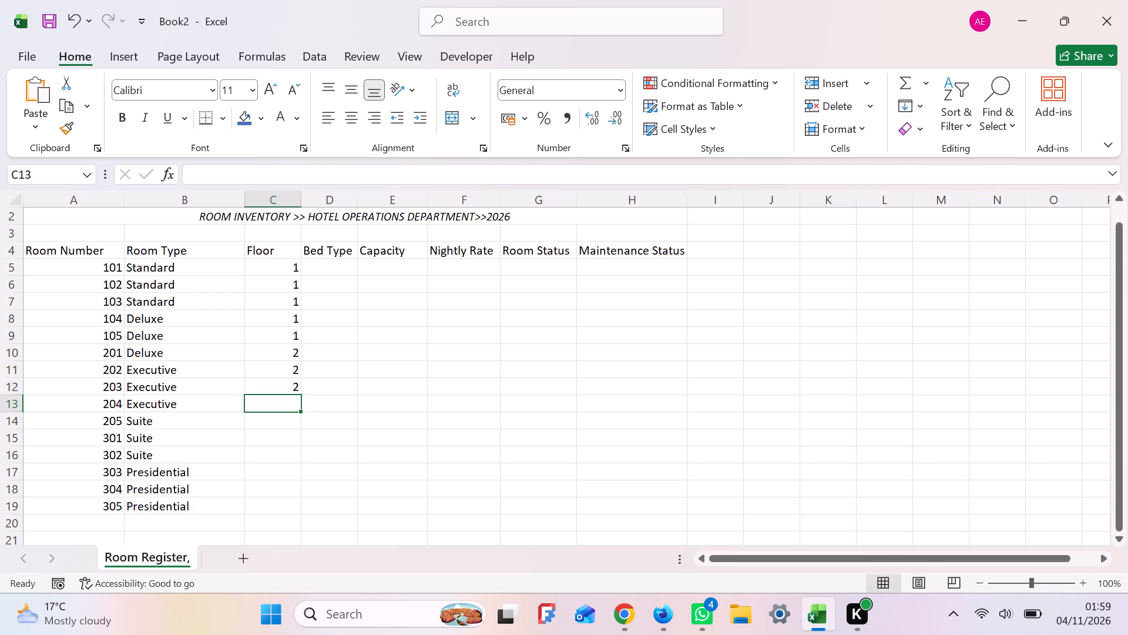
key(2)
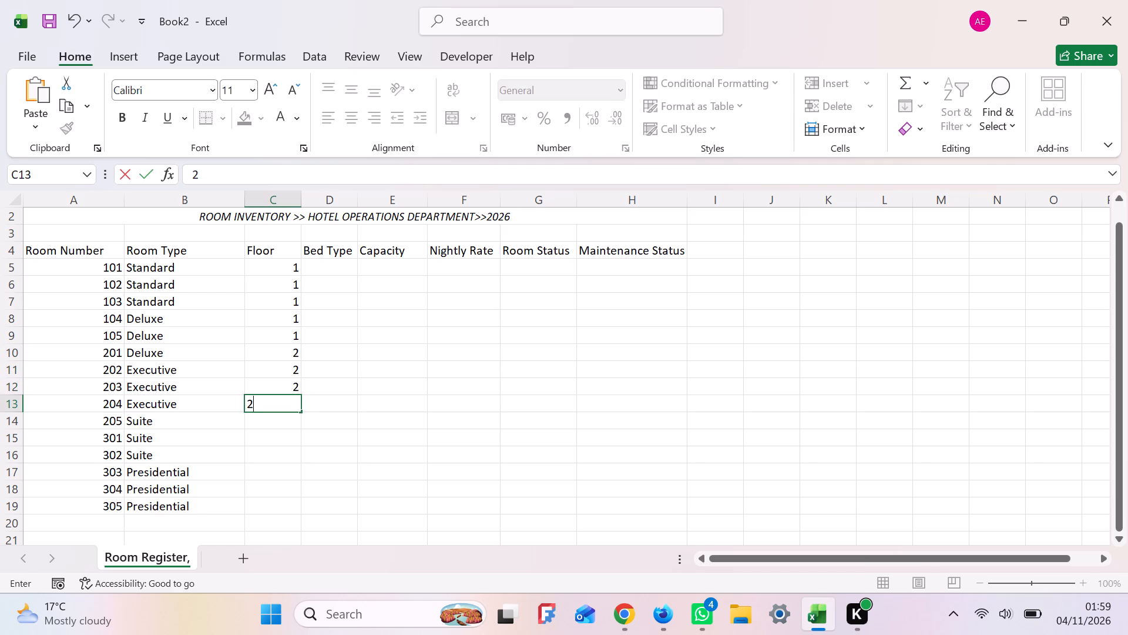
key(Return)
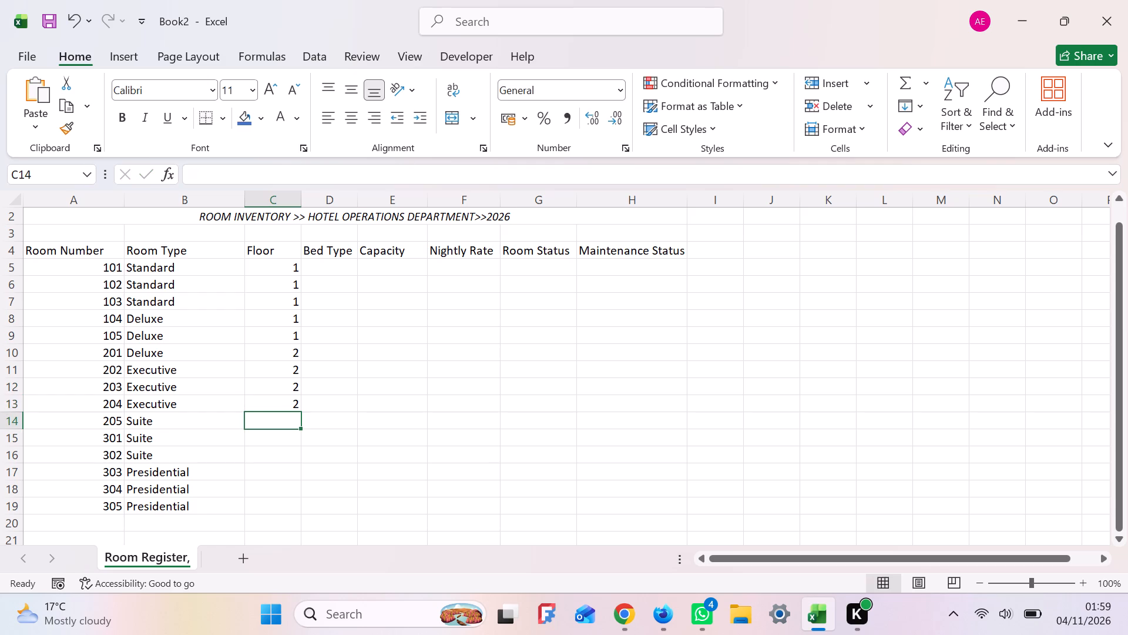
key(2)
key(Return)
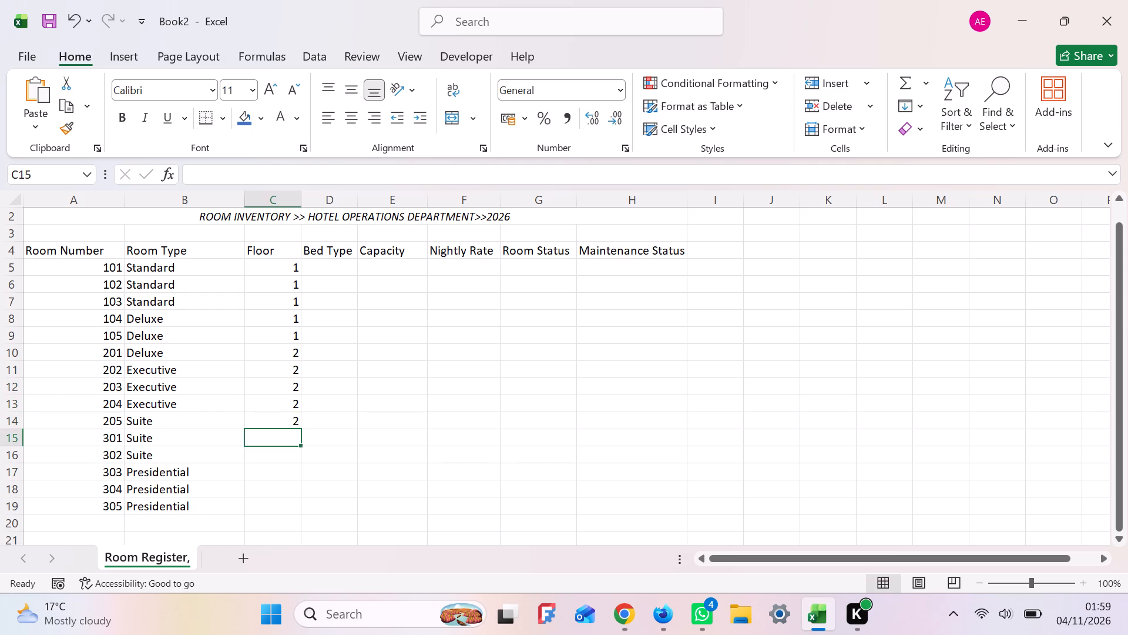
Enter 3 as the floor for rooms 301 to 305 in cells C15 to C19.
click(294, 442)
key(3)
key(Return)
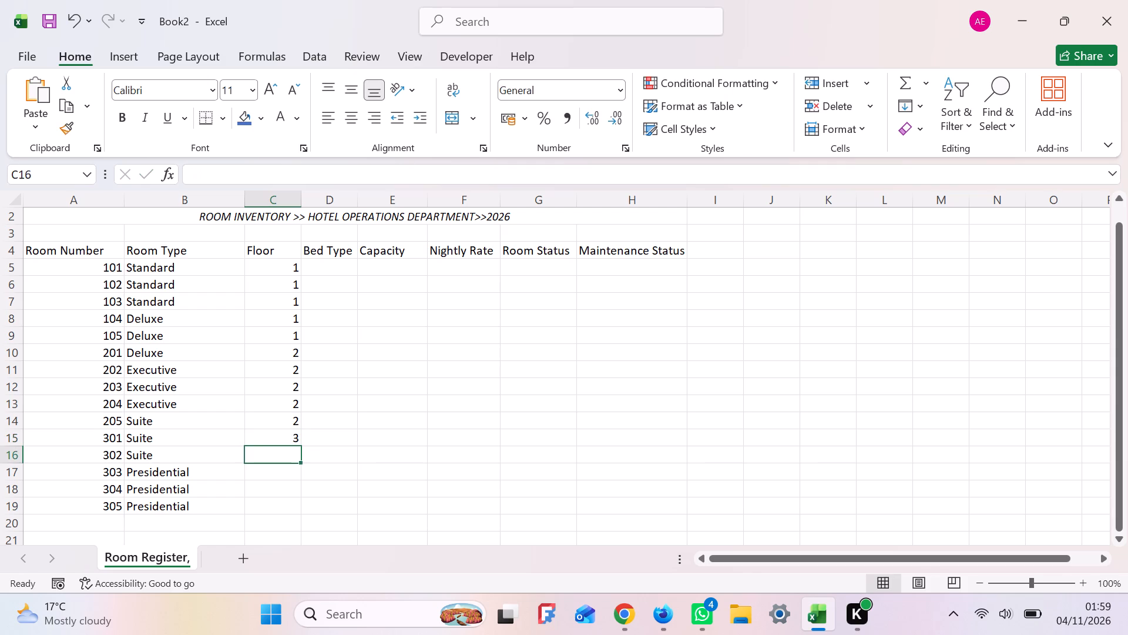
key(3)
key(Return)
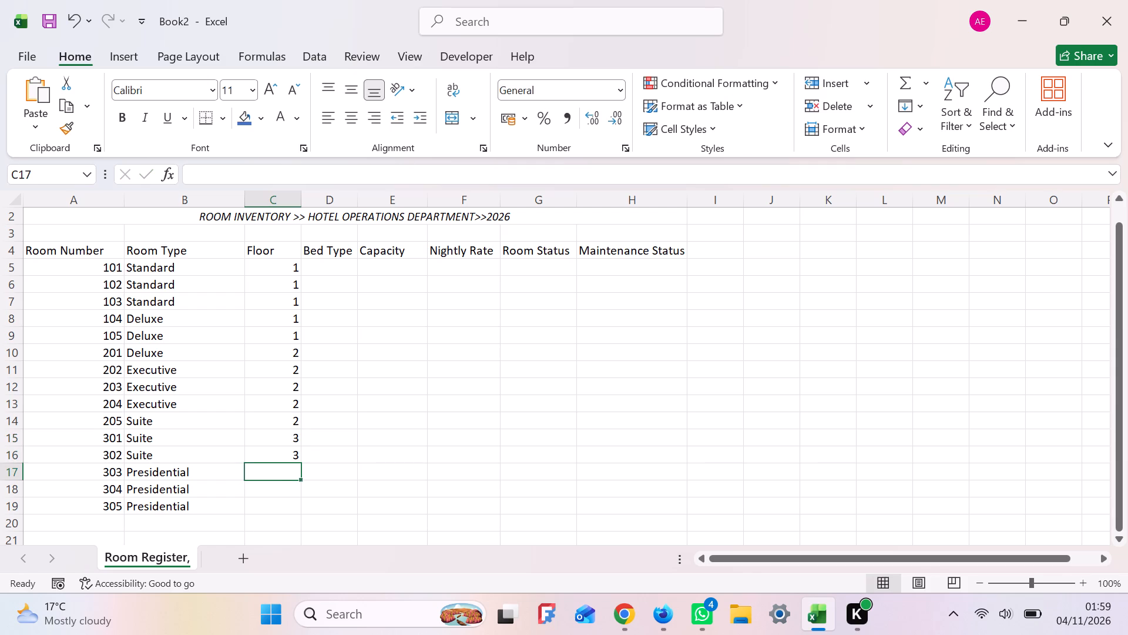
key(3)
key(Return)
key(3)
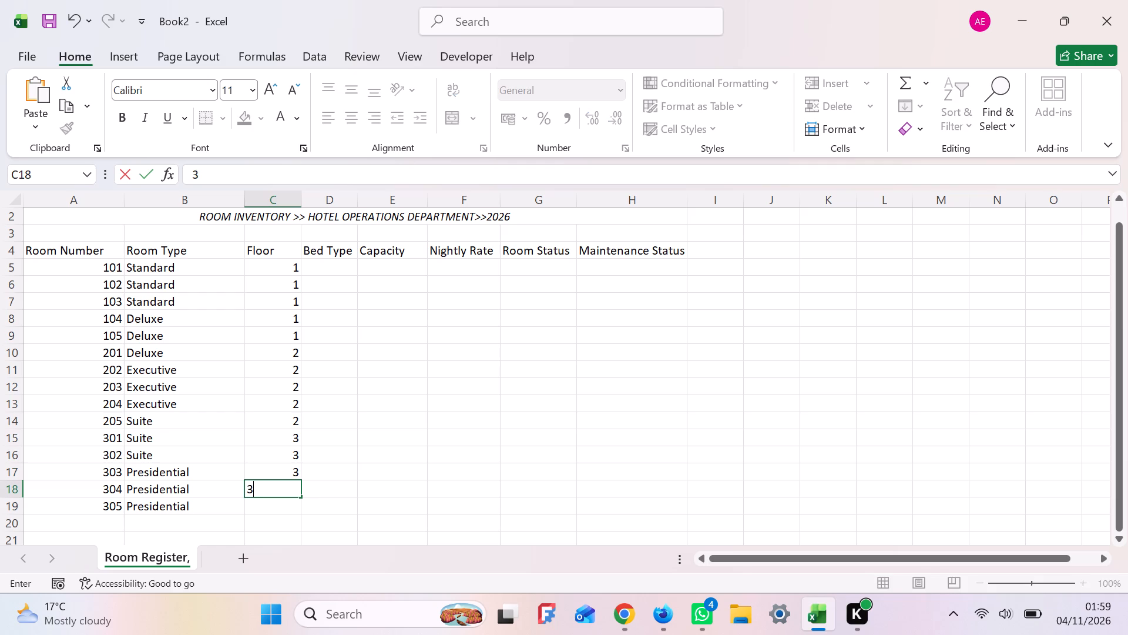
key(Return)
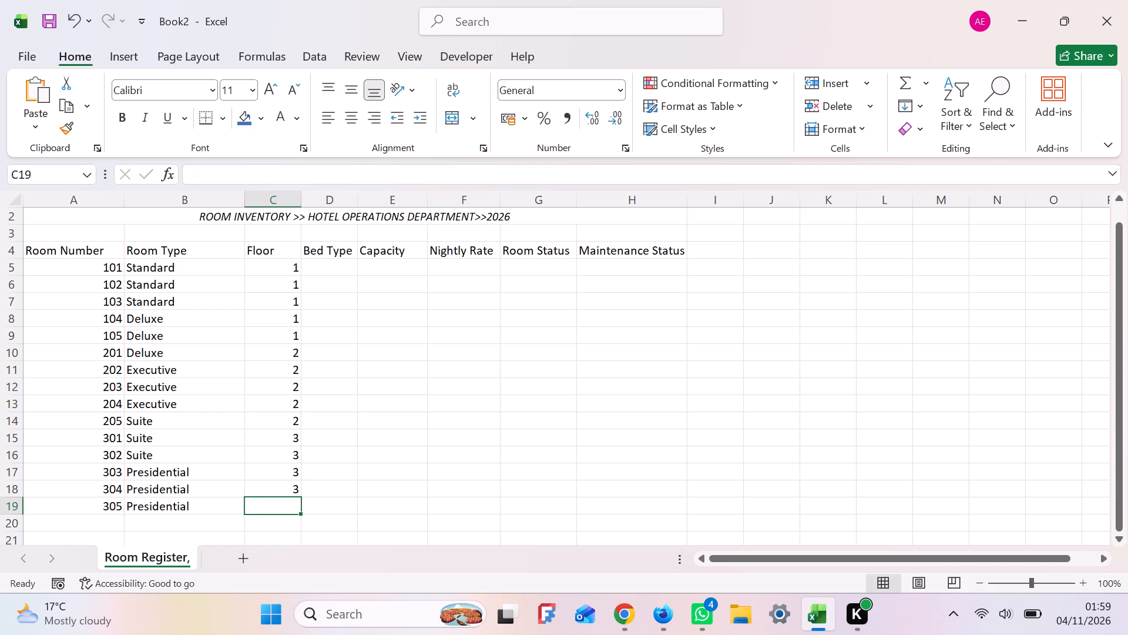
key(3)
key(Return)
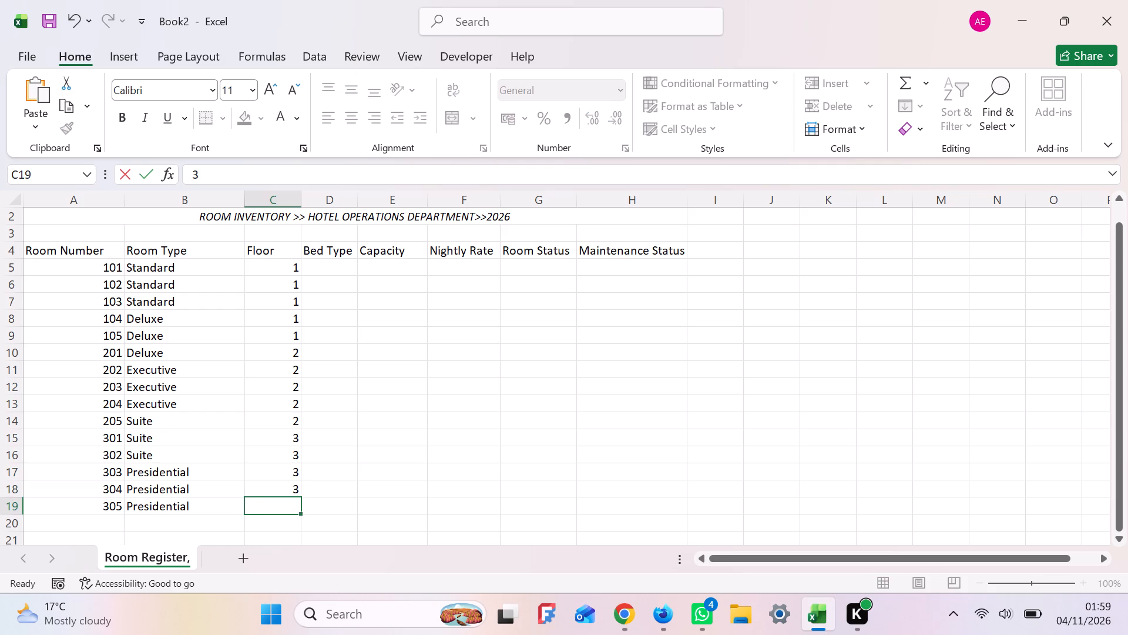
Enter "Single" as the bed type for room 101 in cell D5.
click(340, 270)
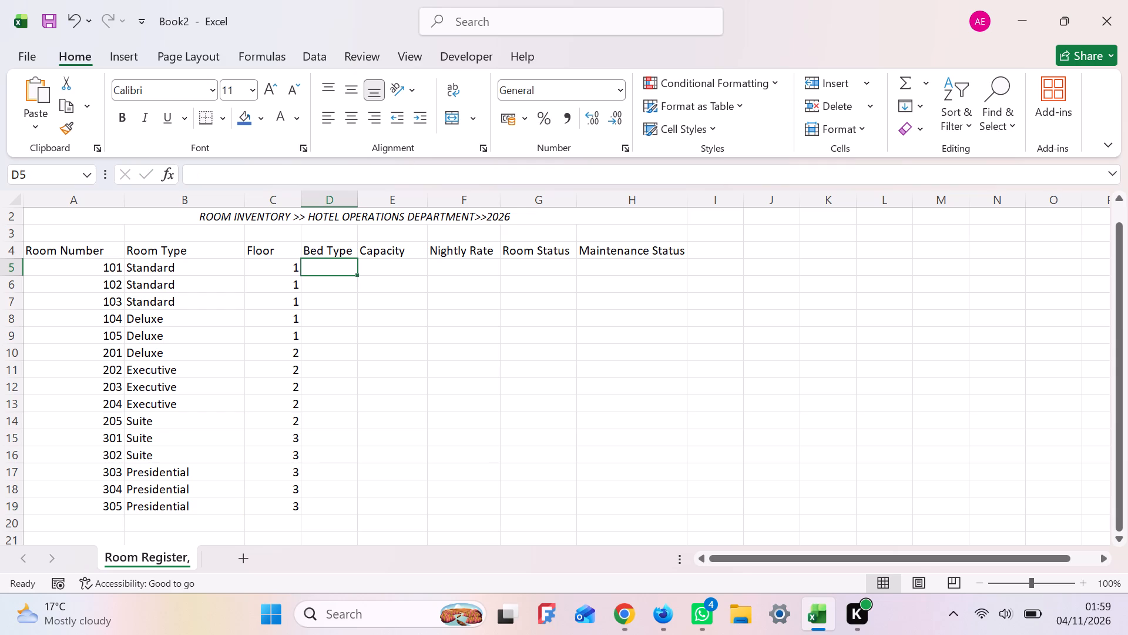
key(s)
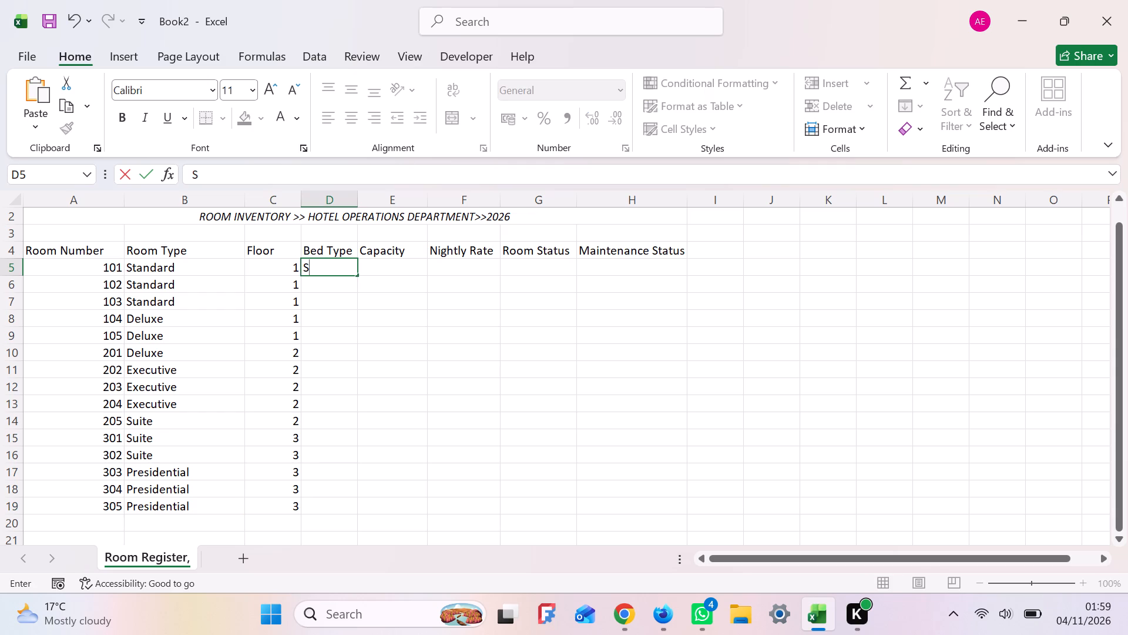
key(i)
key(n)
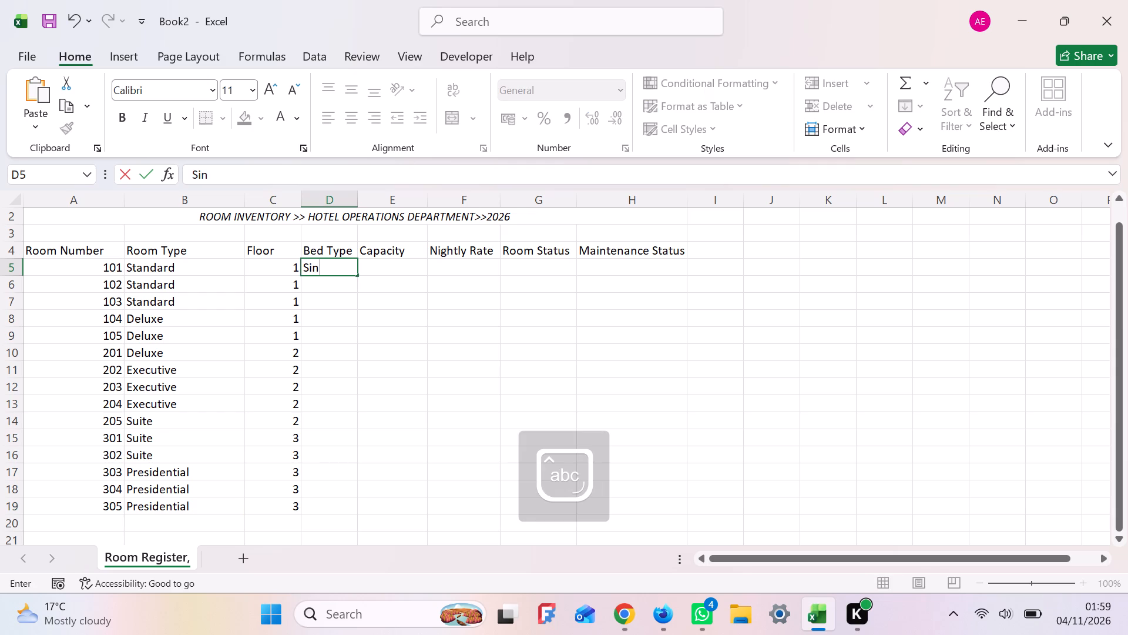
text(gle)
key(Return)
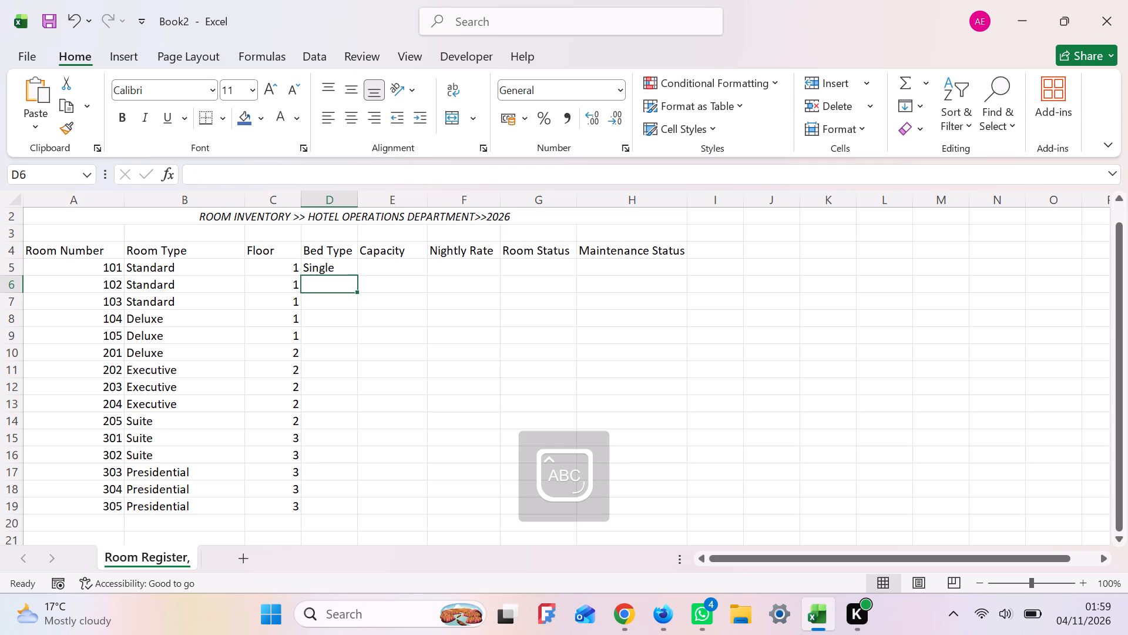
Enter "Double" as the bed type for rooms 102 and 103 in cells D6 and D7.
key(d)
text(ouble)
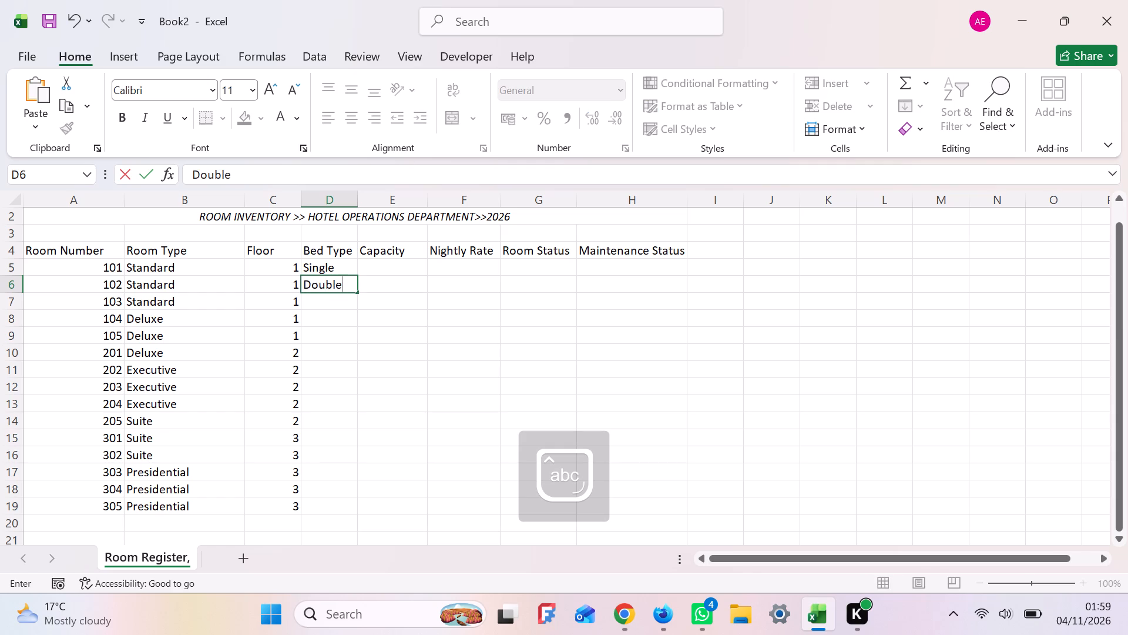
key(Return)
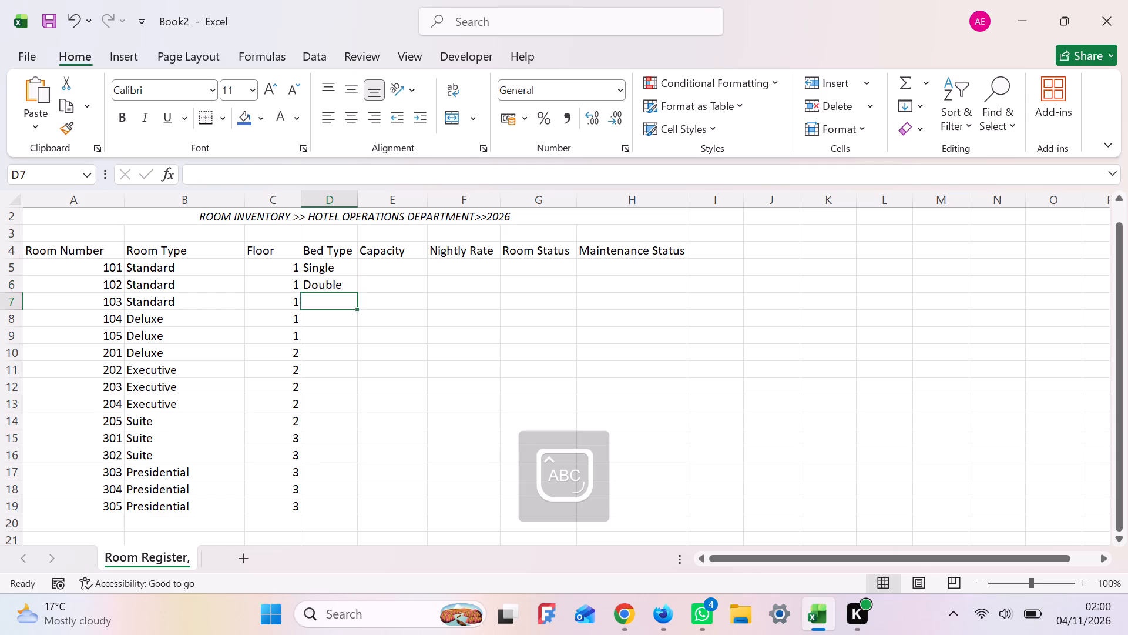
key(d)
key(Return)
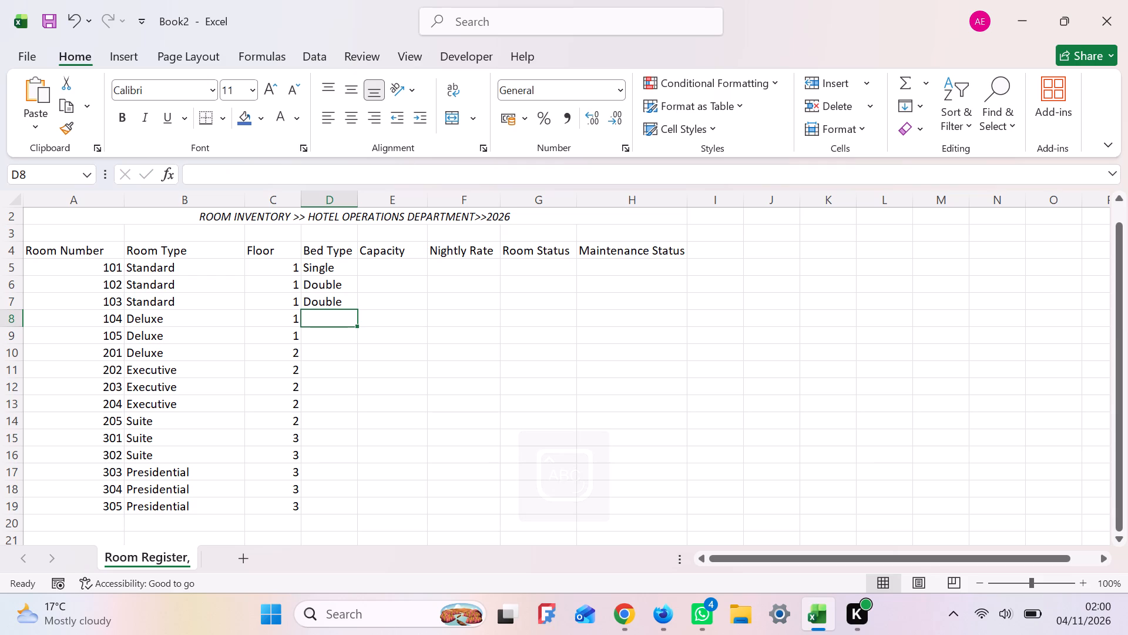
Enter "Queen" as the bed type for rooms 104 and 105 in cells D8 and D9.
key(q)
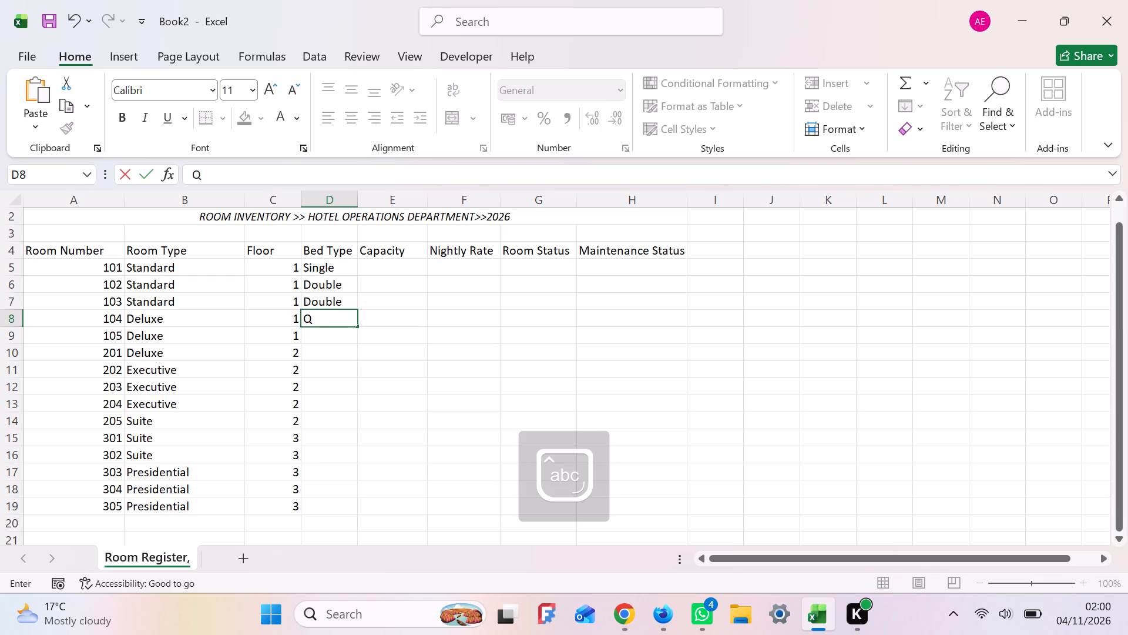
text(uee)
key(n)
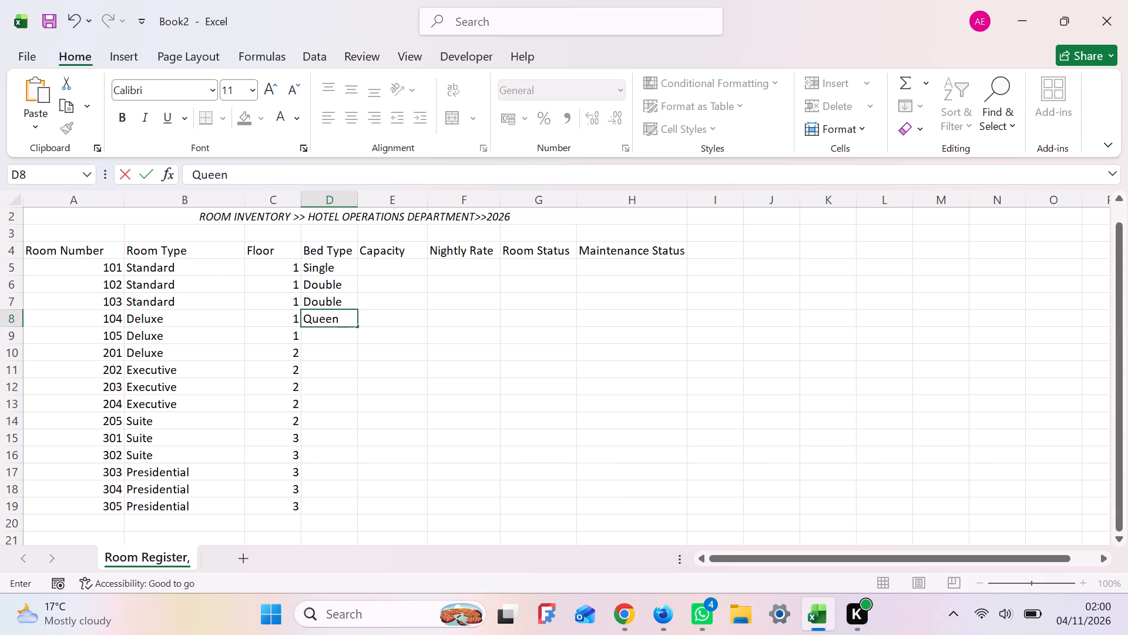
key(Return)
key(q)
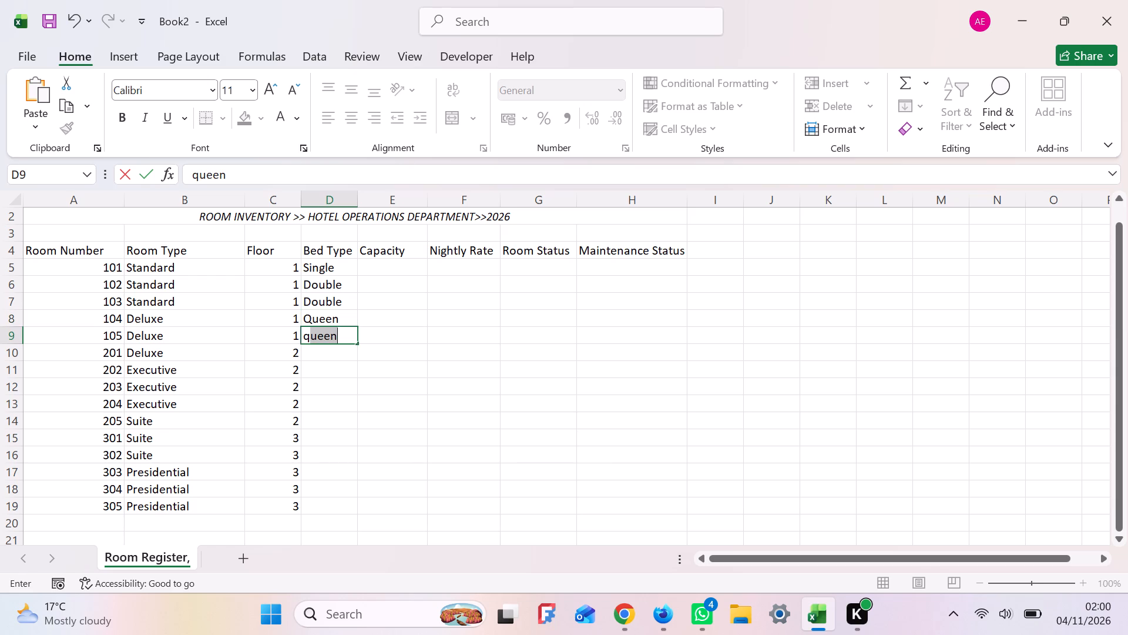
key(Return)
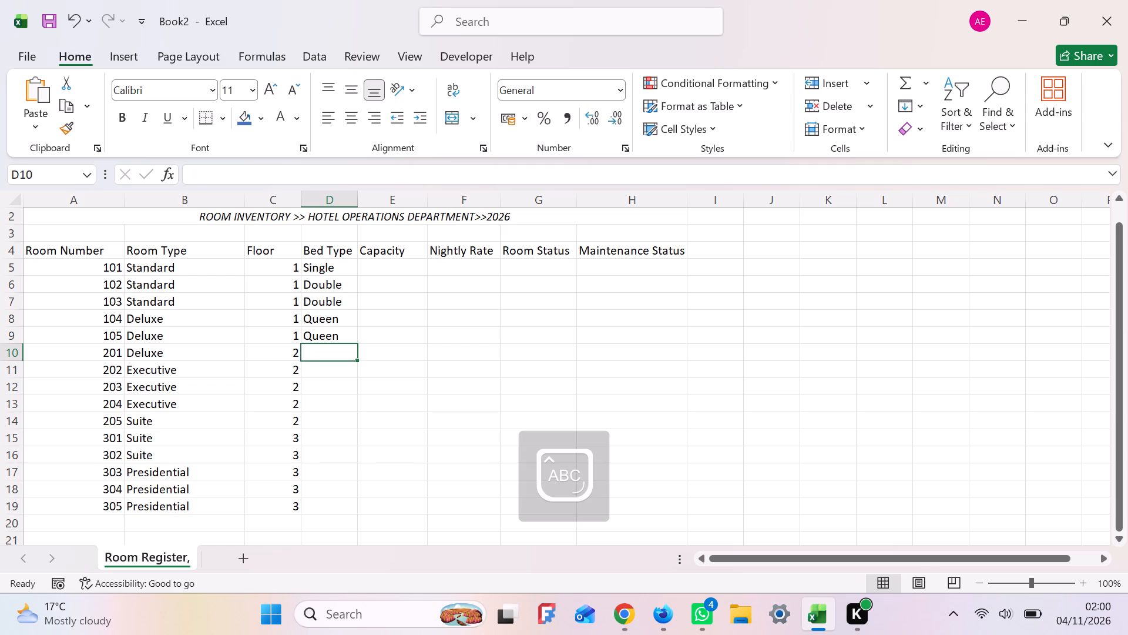
Enter "King" as the bed type for rooms 201 and 202 in cells D10 and D11.
key(k)
text(ing)
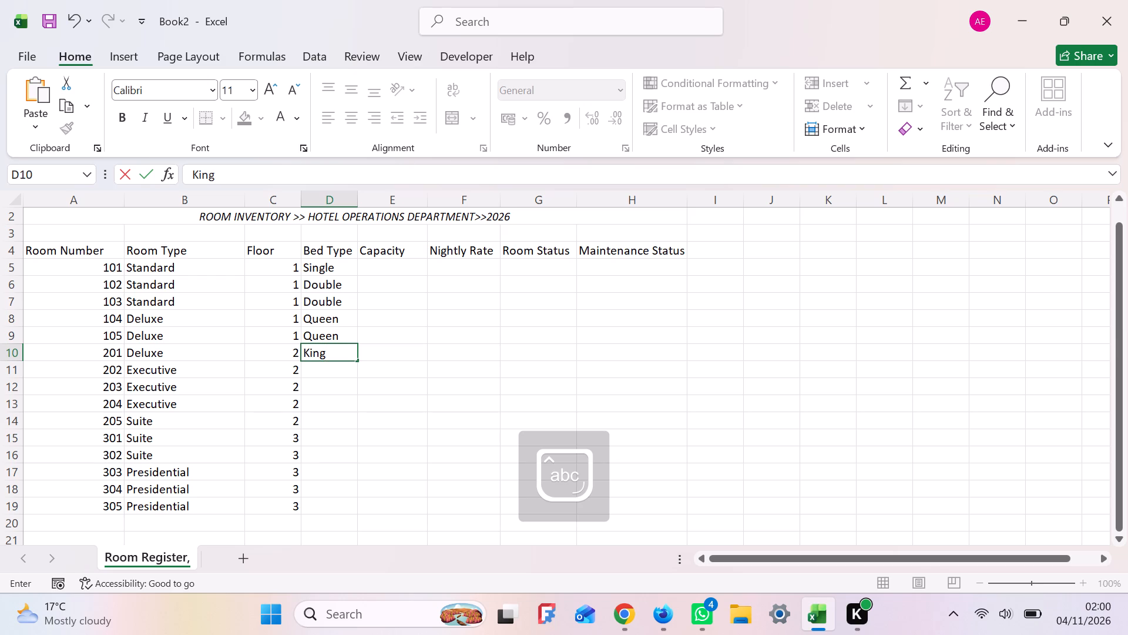
key(Return)
key(k)
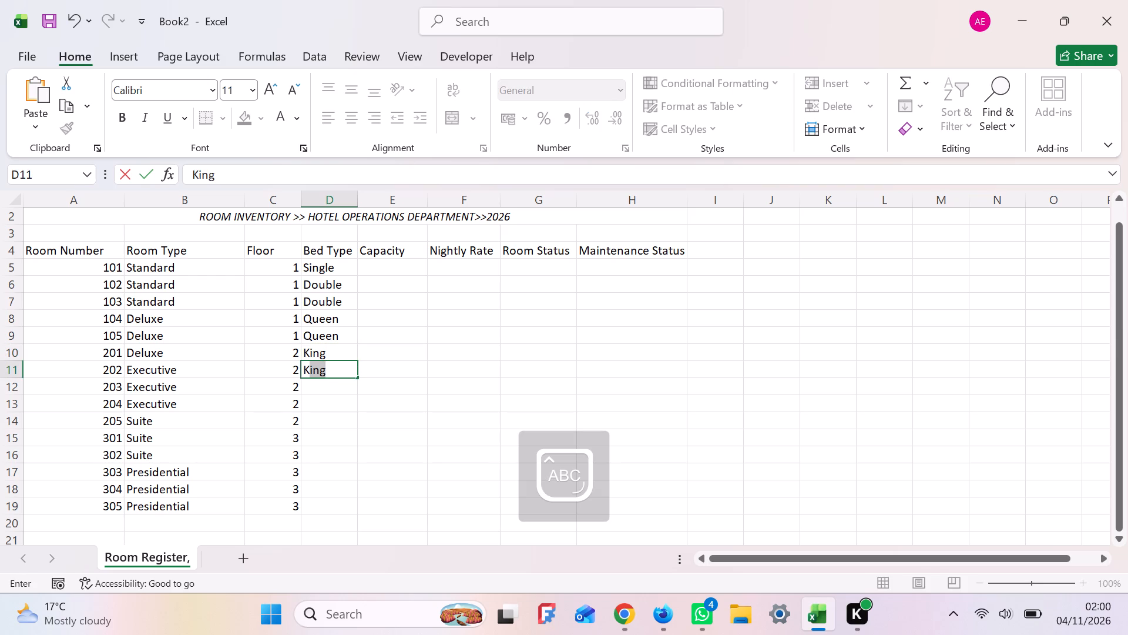
key(Return)
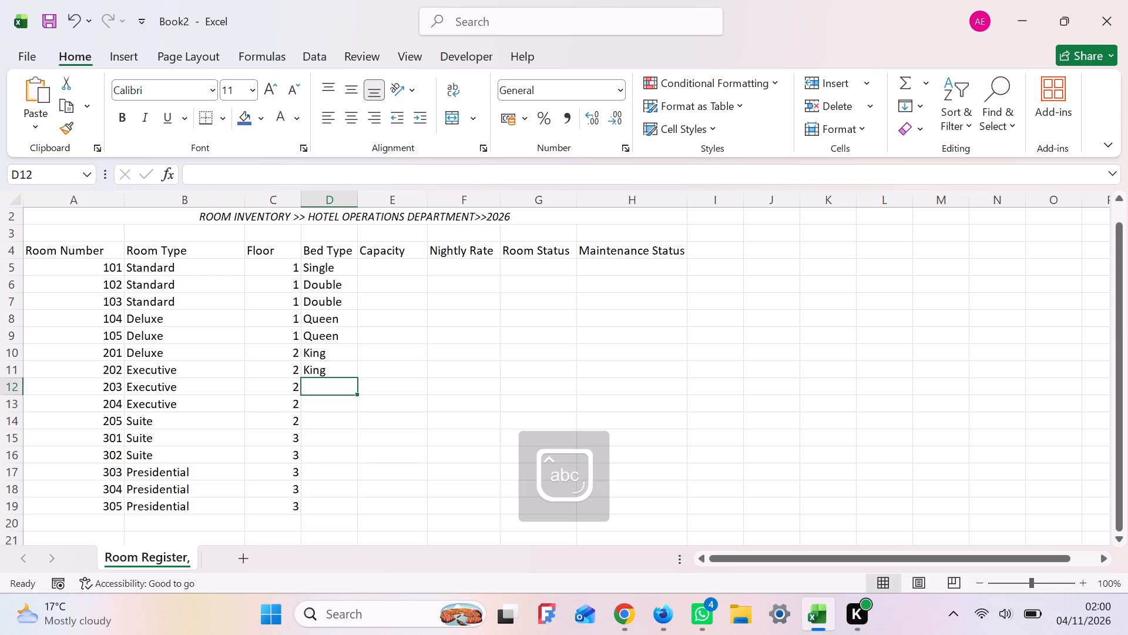
Enter "King" as the bed type for rooms 203 to 205 in cells D12 to D14.
key(k)
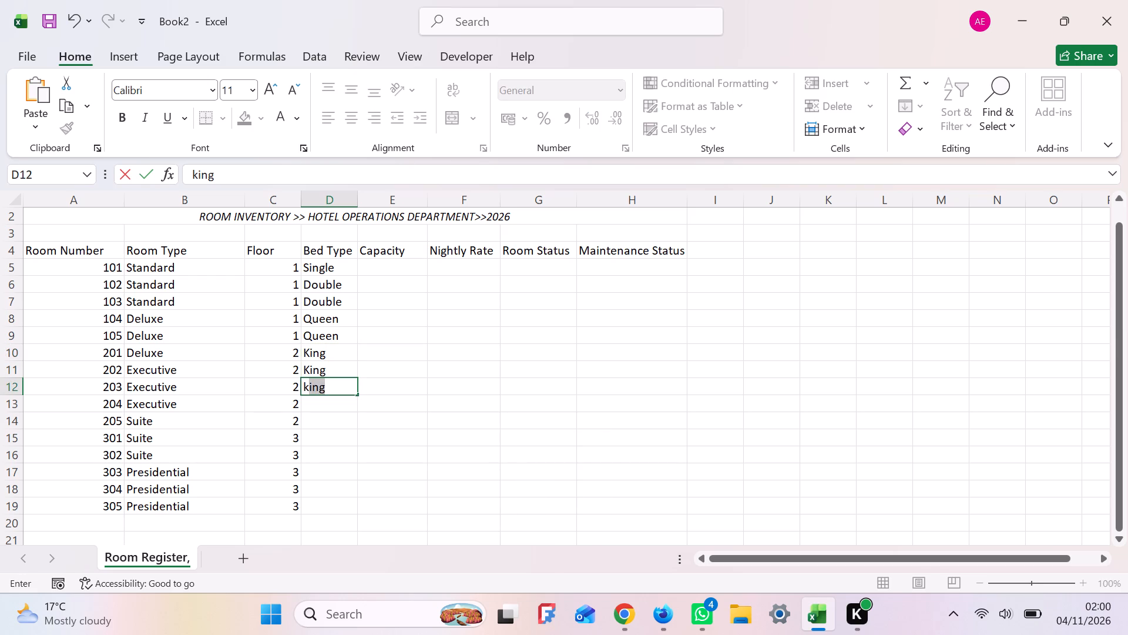
key(Return)
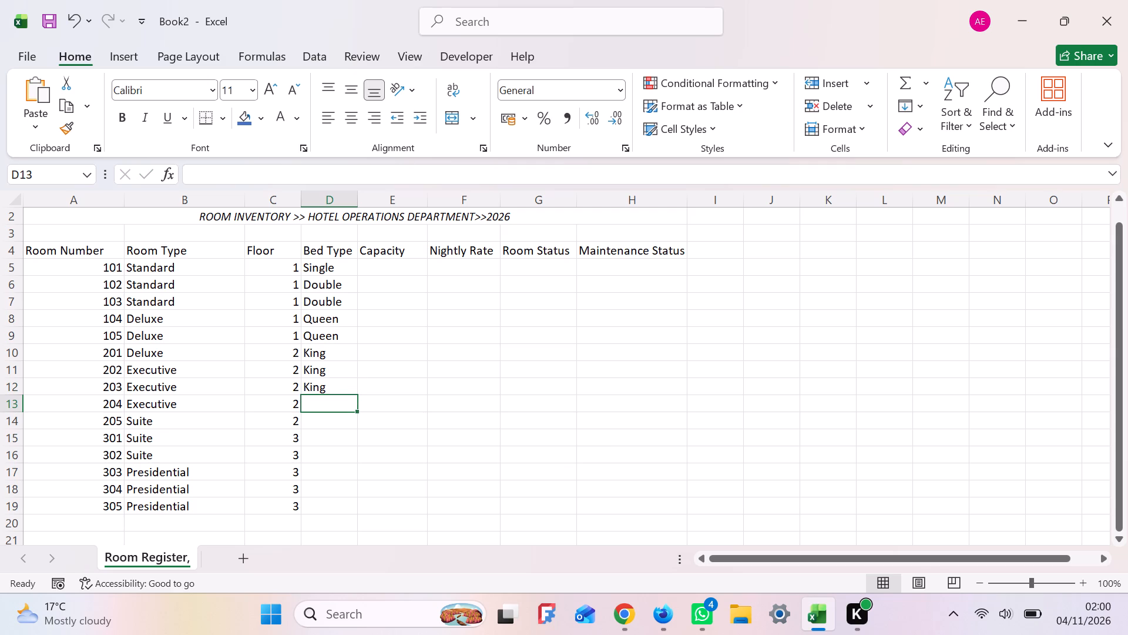
key(k)
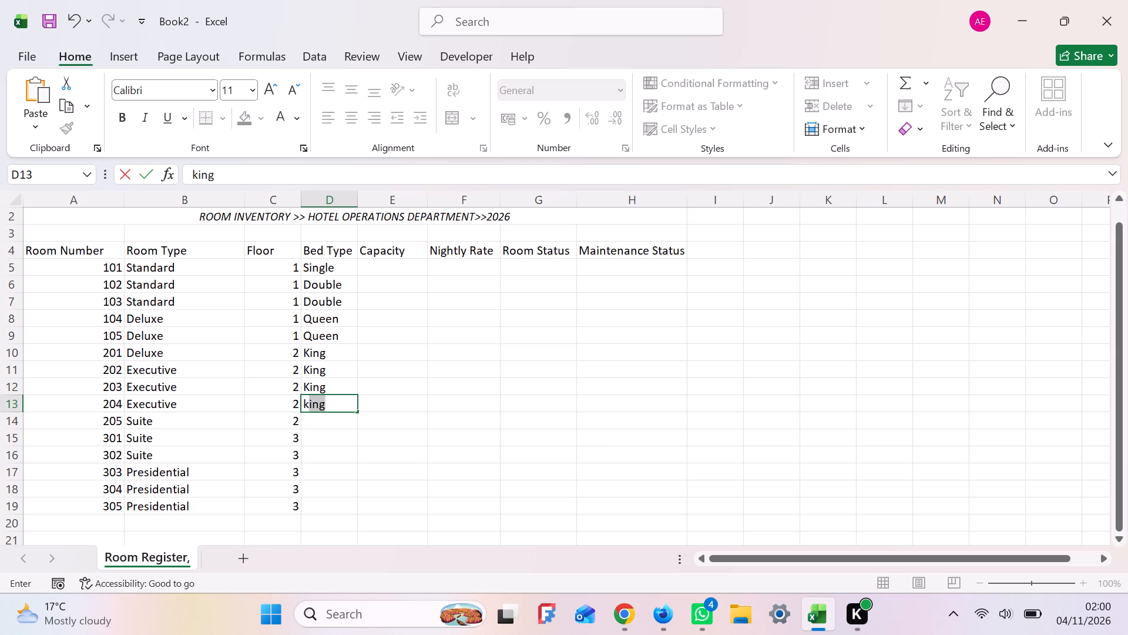
key(Return)
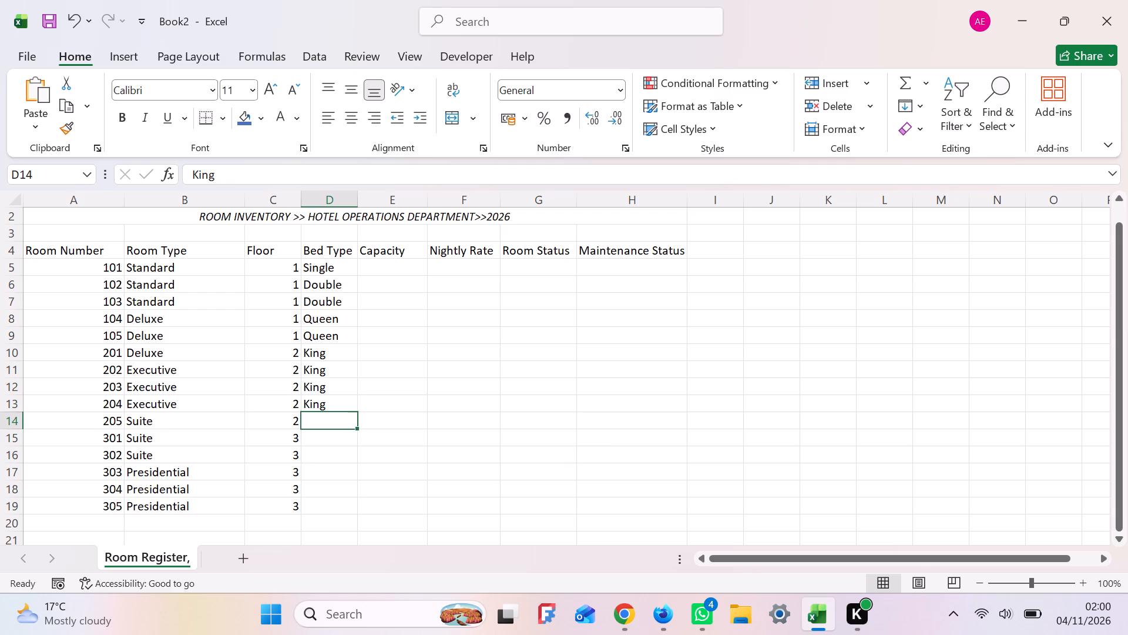
key(k)
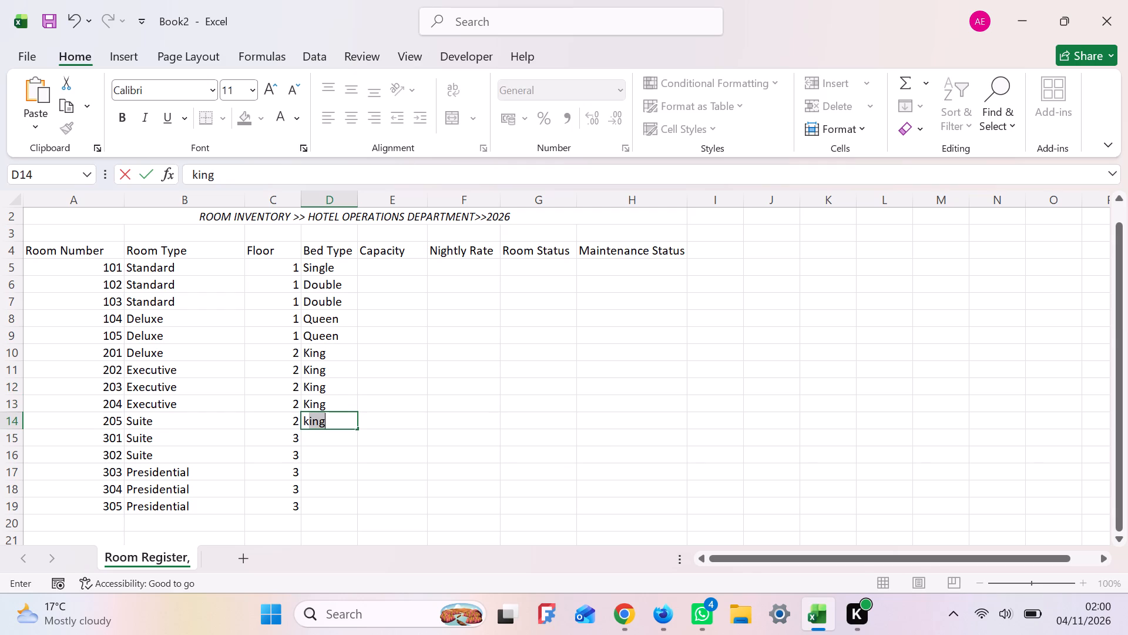
key(Return)
Enter "King" as the bed type for rooms 301 to 305 in cells D15 to D19.
key(k)
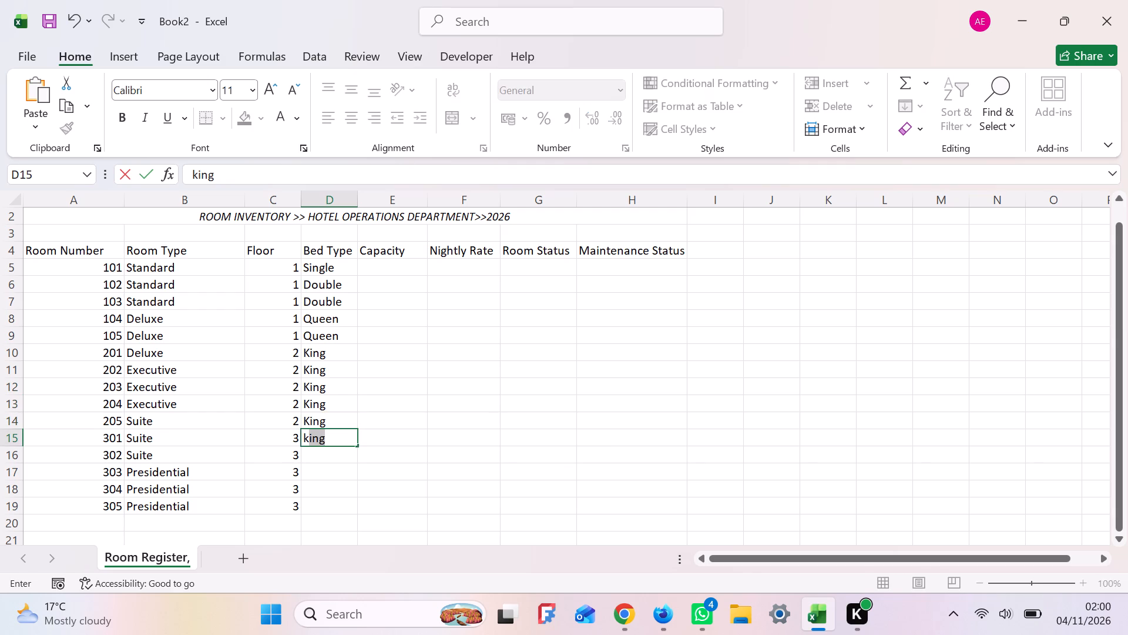
key(Return)
key(k)
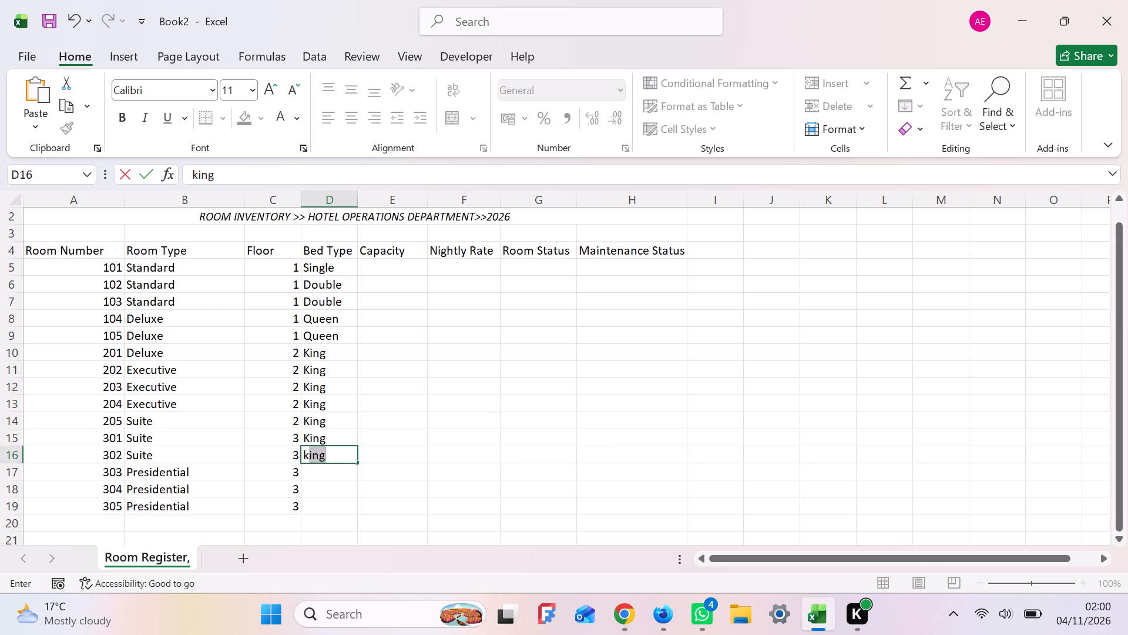
key(Return)
key(k)
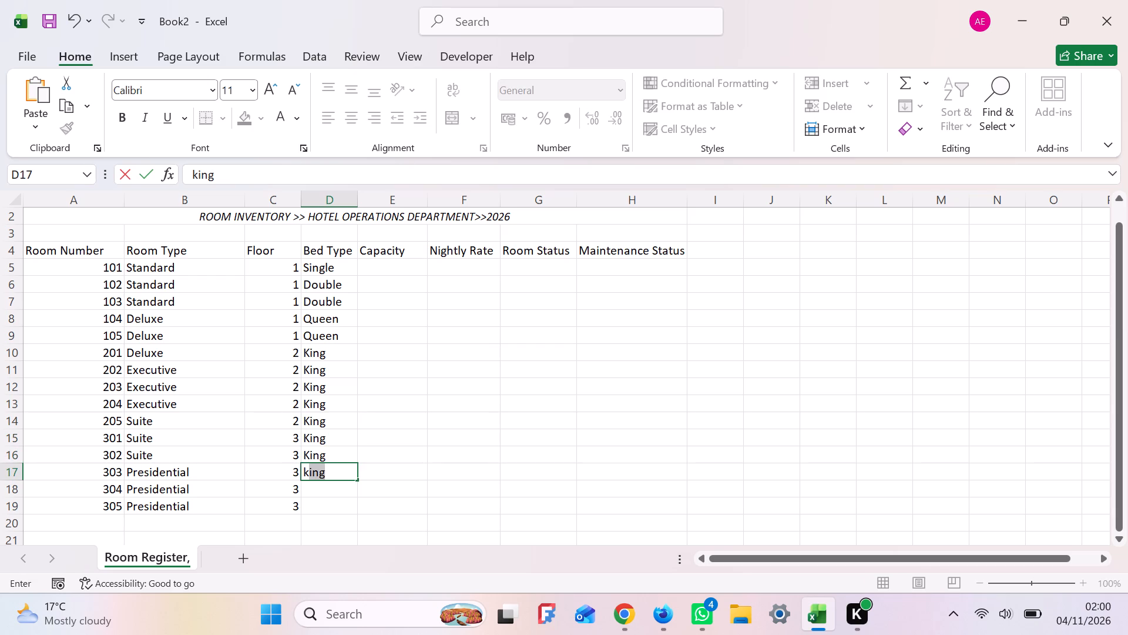
key(Return)
key(k)
key(Return)
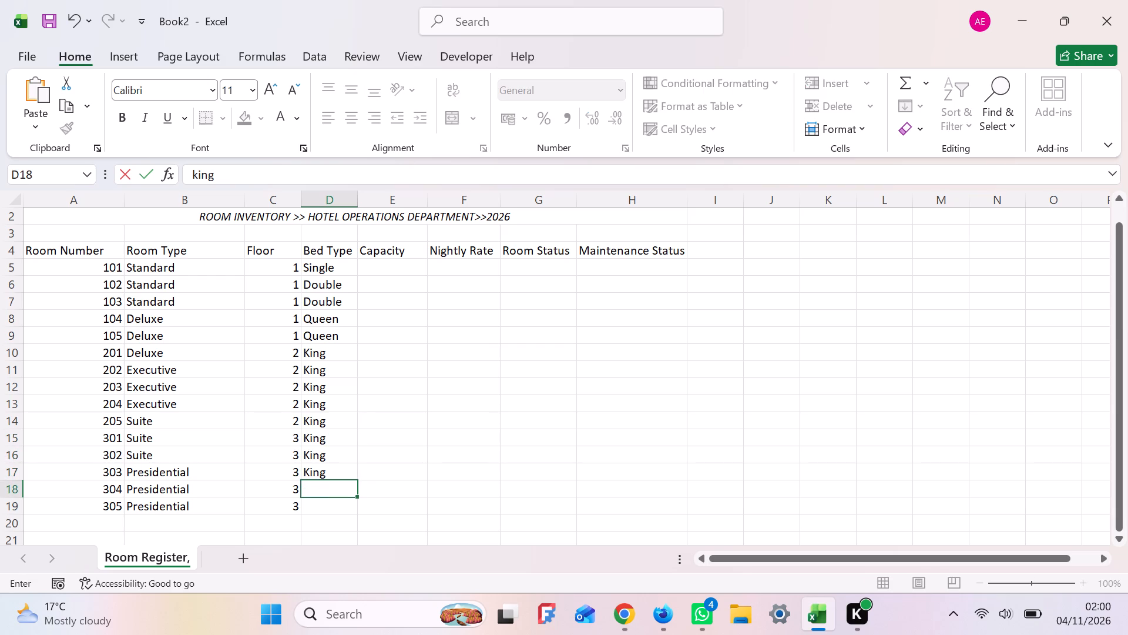
key(k)
key(Return)
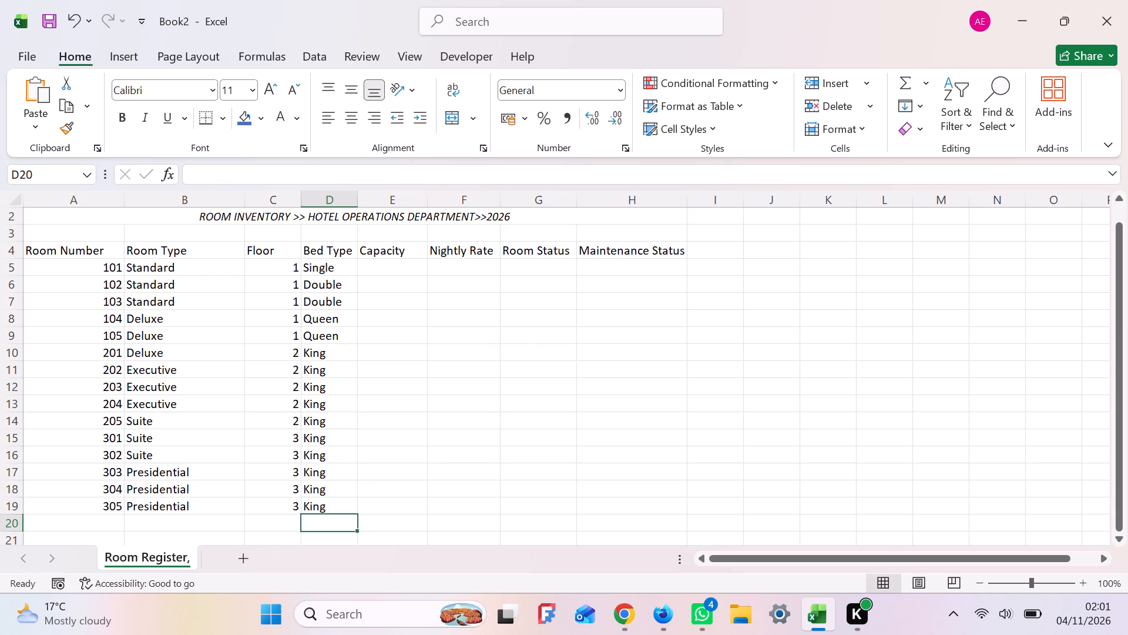
Enter the capacities for rooms 101 to 105 in cells E5 to E9: 1 for room 101 and 2 for the others.
click(368, 266)
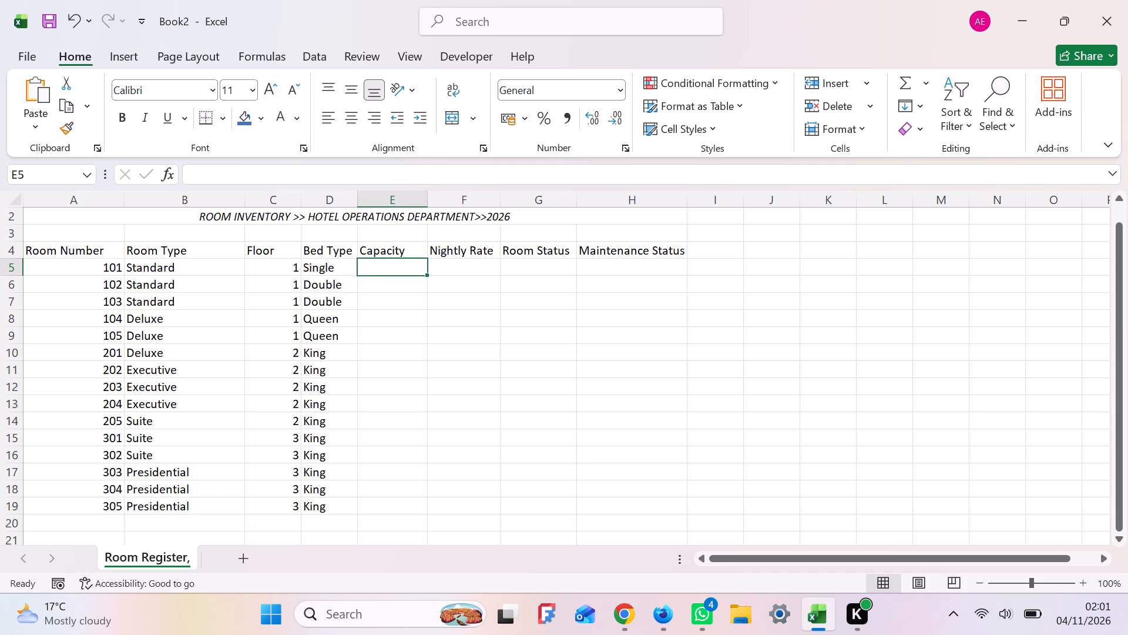
key(1)
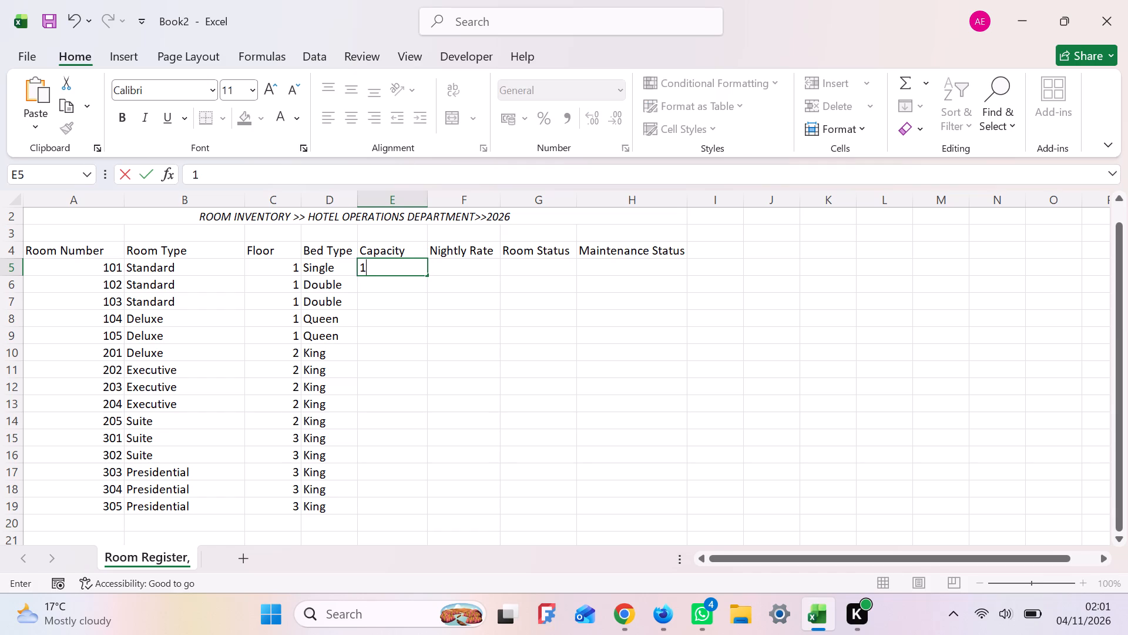
key(Return)
key(2)
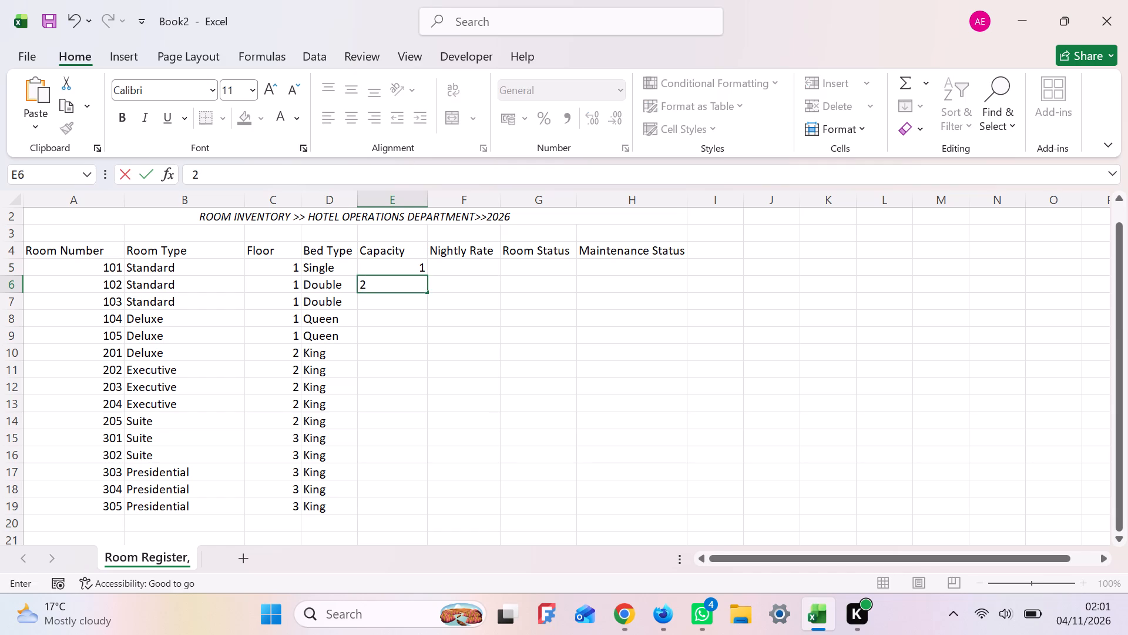
key(Return)
key(2)
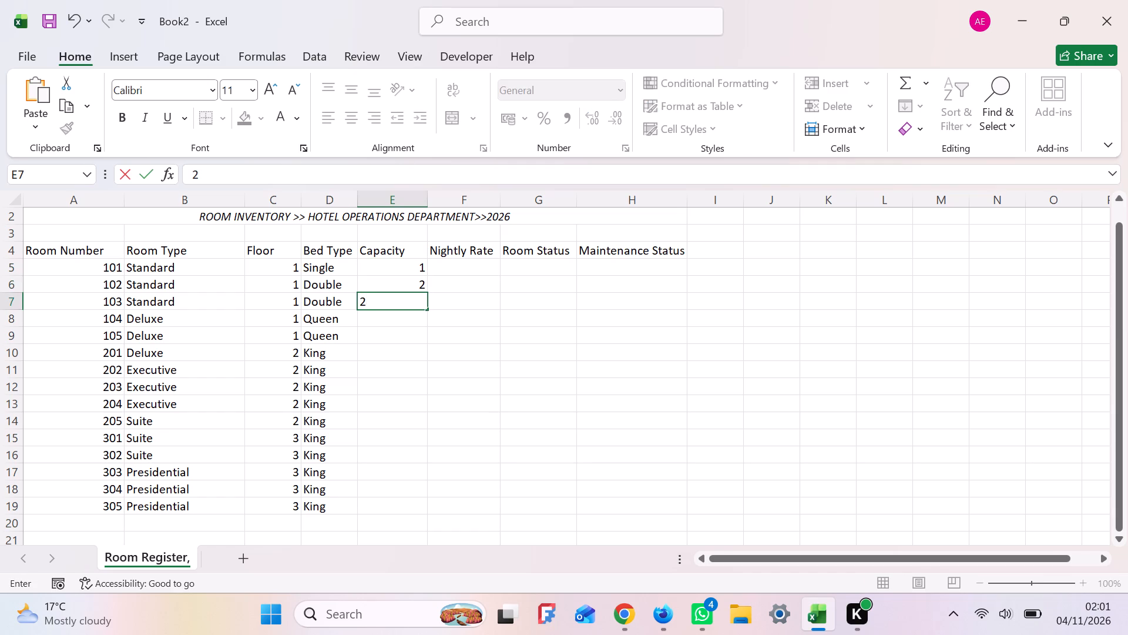
key(Return)
key(2)
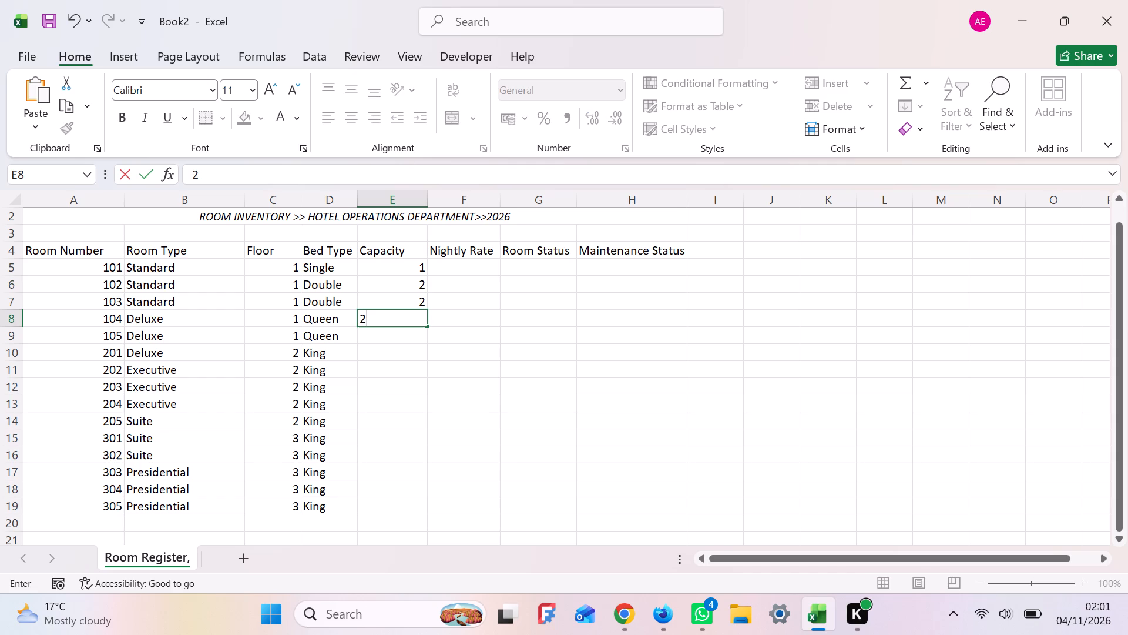
key(Return)
key(2)
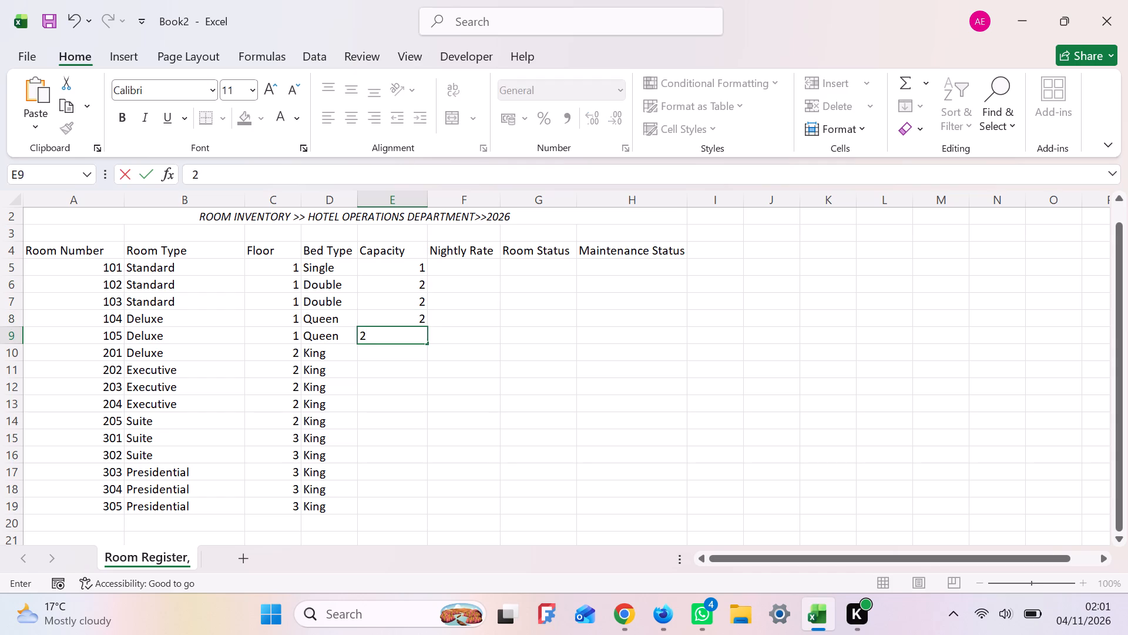
key(Return)
Enter a capacity of 2 for rooms 201 to 204 in cells E10 to E13.
key(2)
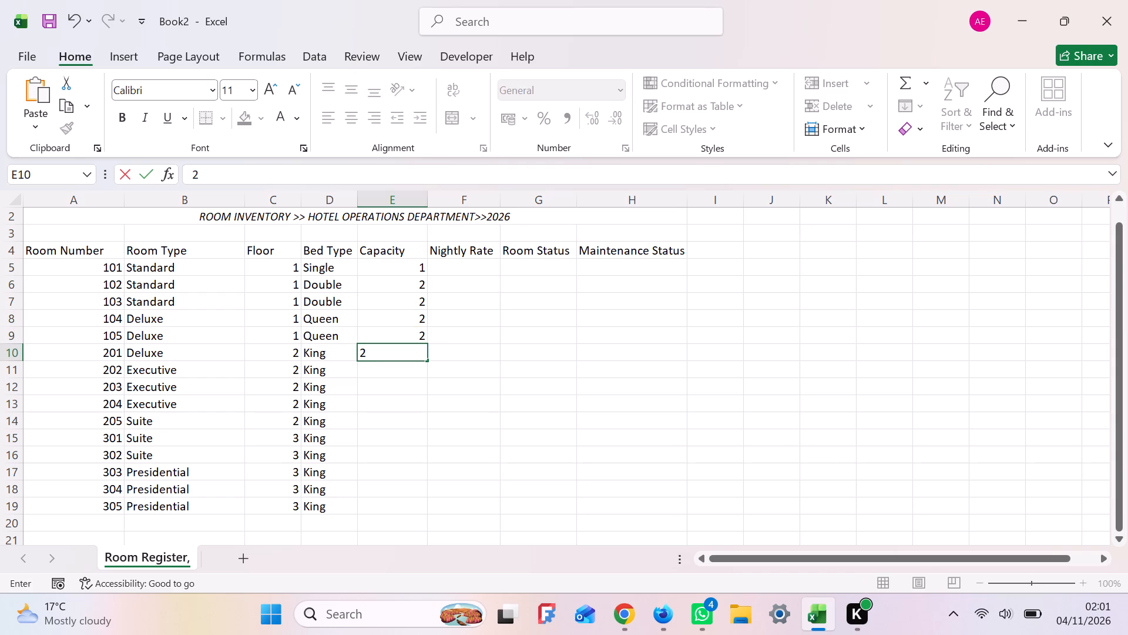
key(Return)
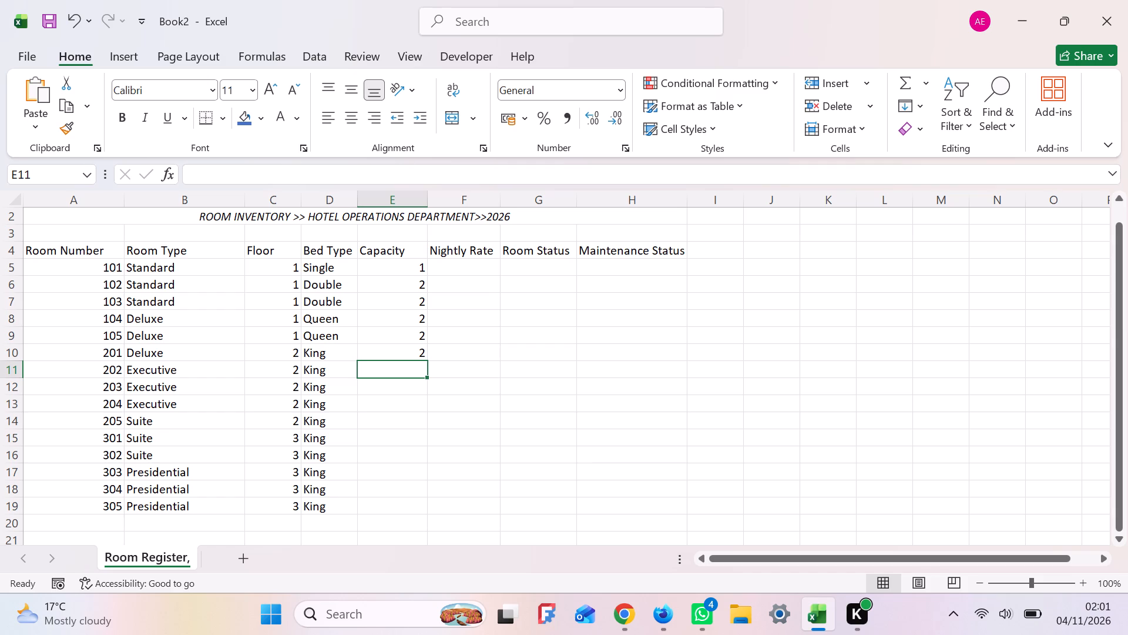
key(2)
key(Return)
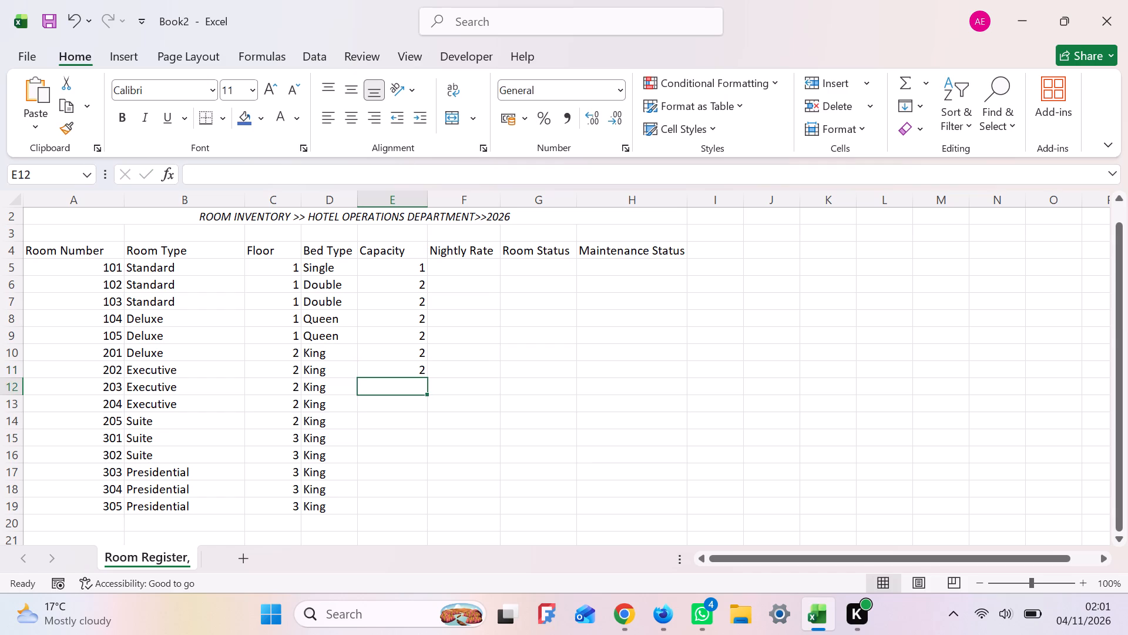
key(2)
key(Return)
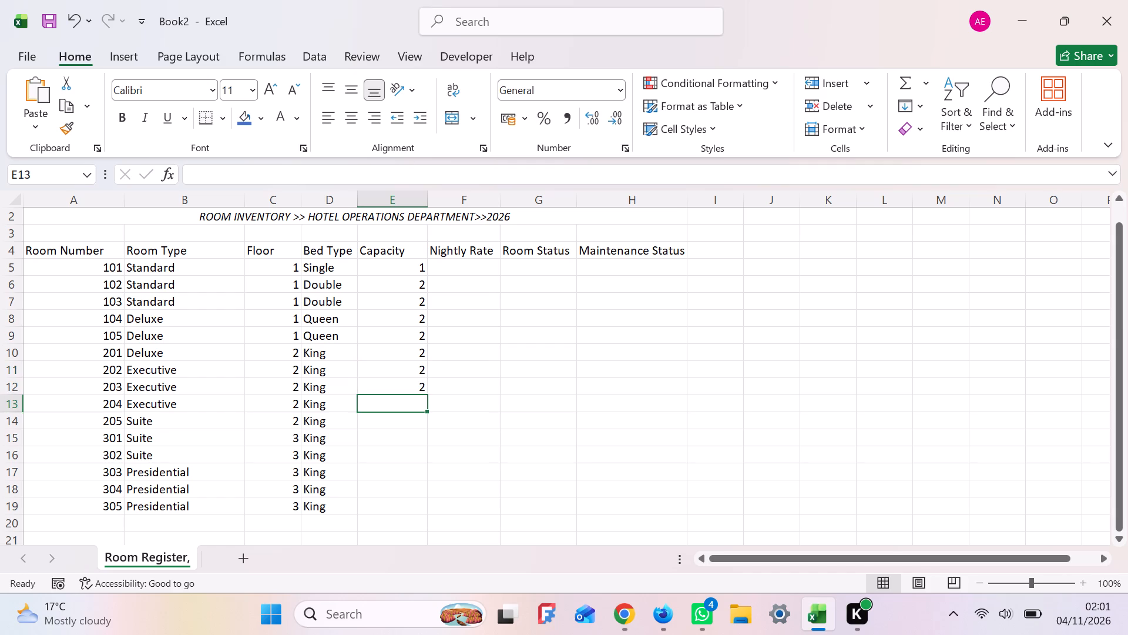
key(2)
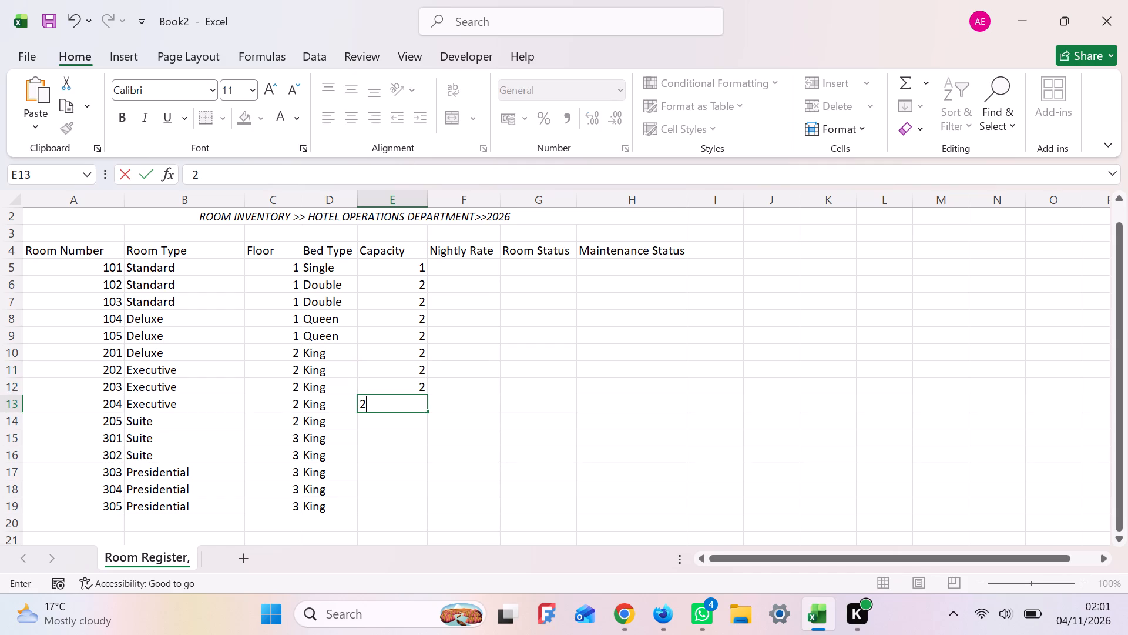
key(Return)
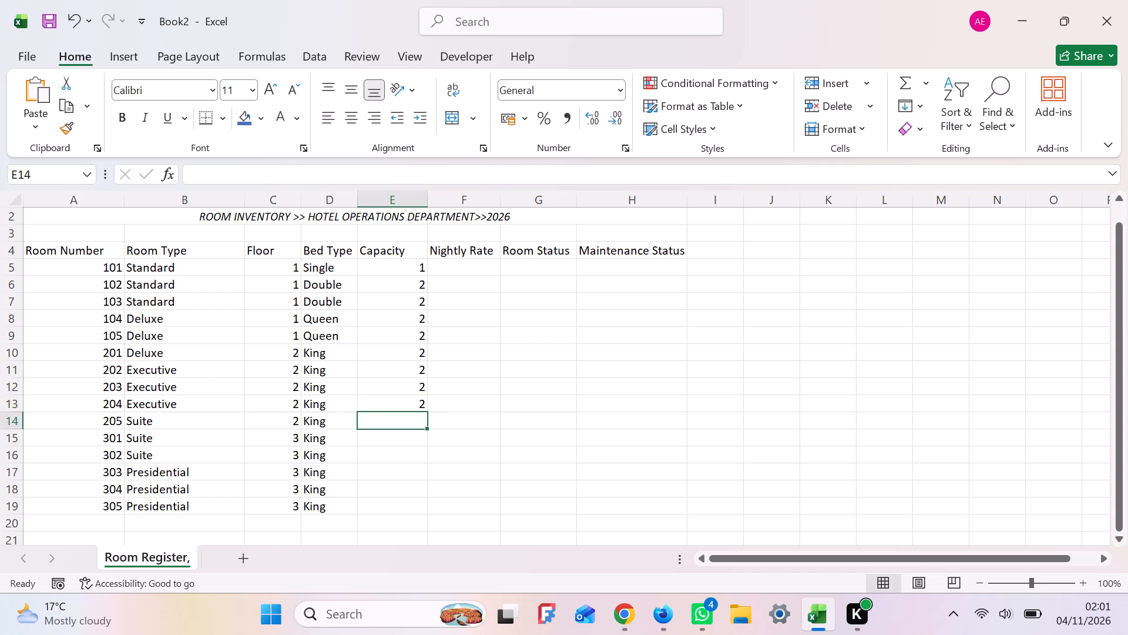
Enter a capacity of 3 for the Suite rooms 205, 301 and 302 in cells E14 to E16.
key(3)
key(Return)
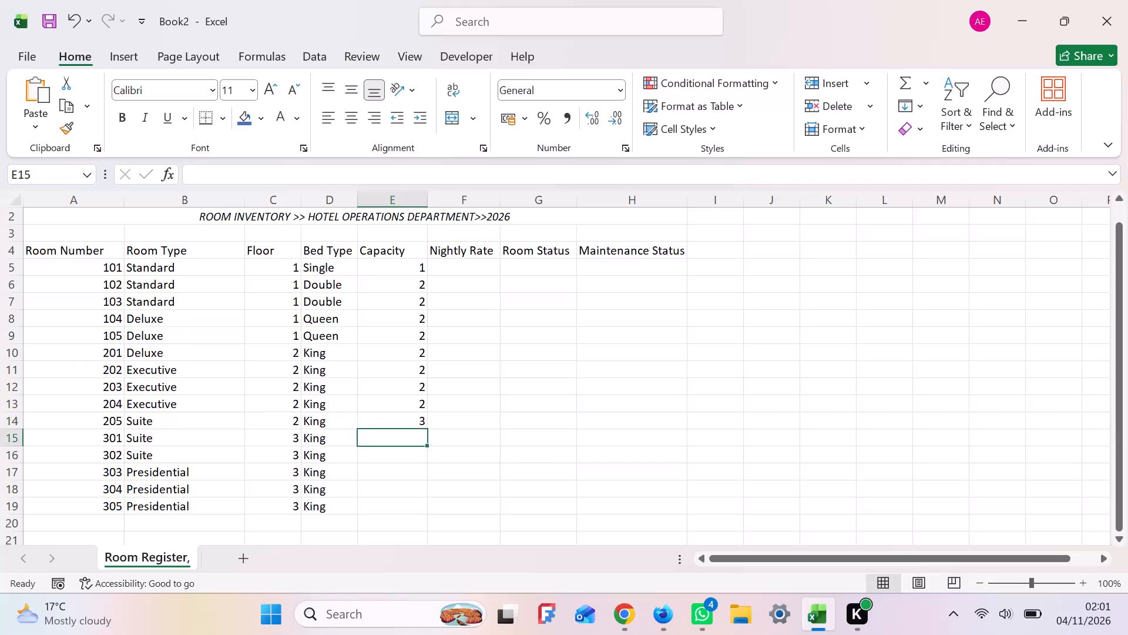
key(3)
key(Return)
key(3)
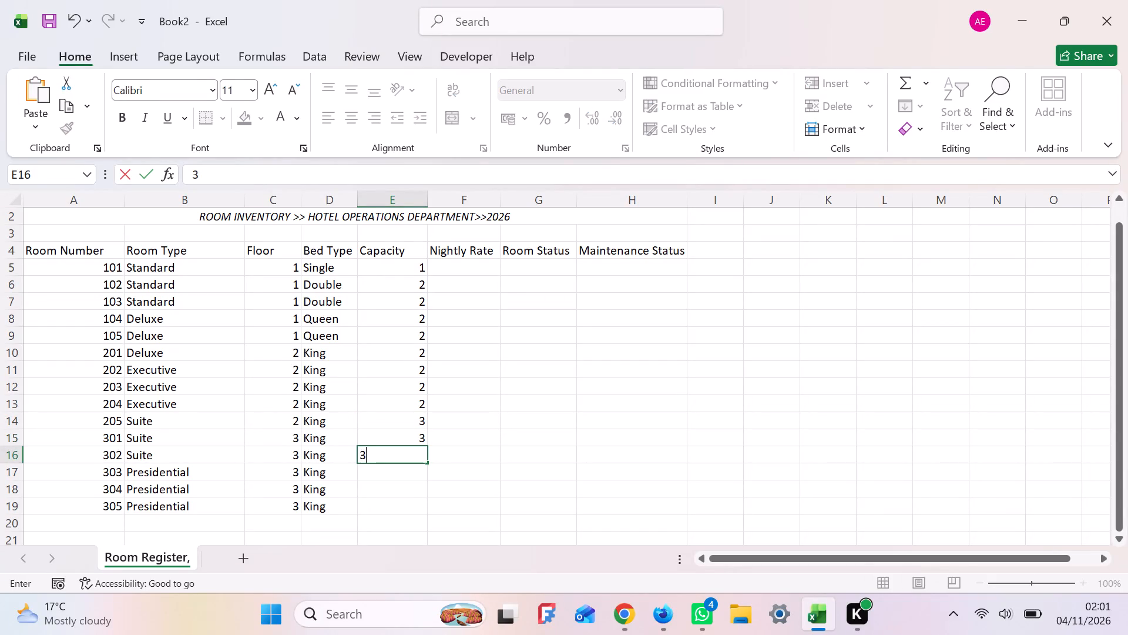
key(Return)
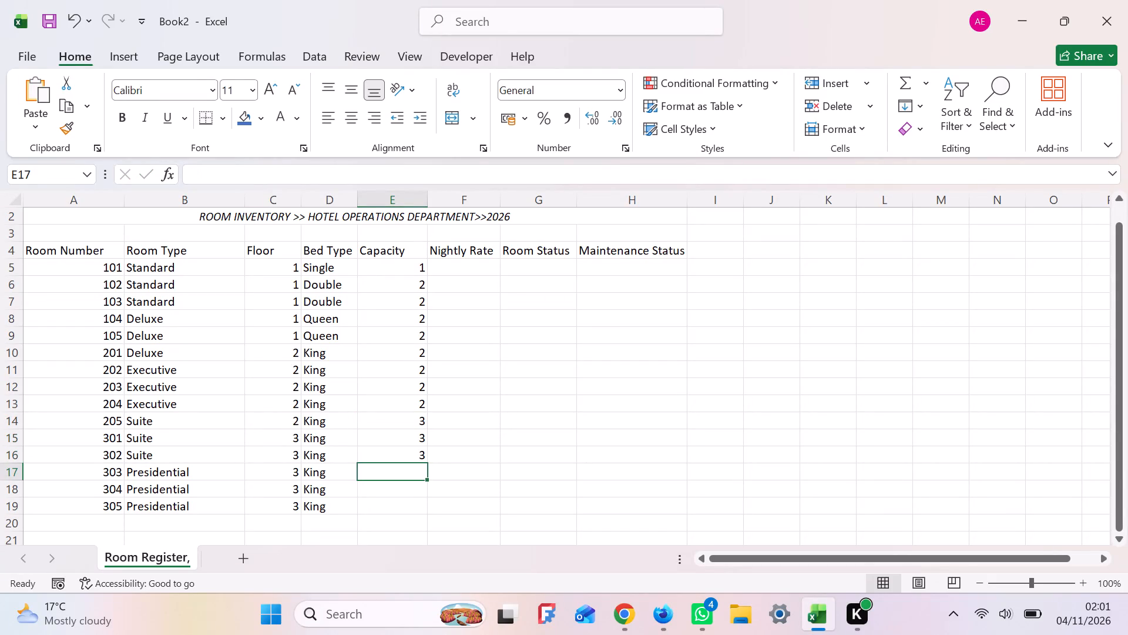
Enter a capacity of 4 for the Presidential rooms 303 to 305 in cells E17 to E19.
key(4)
key(Return)
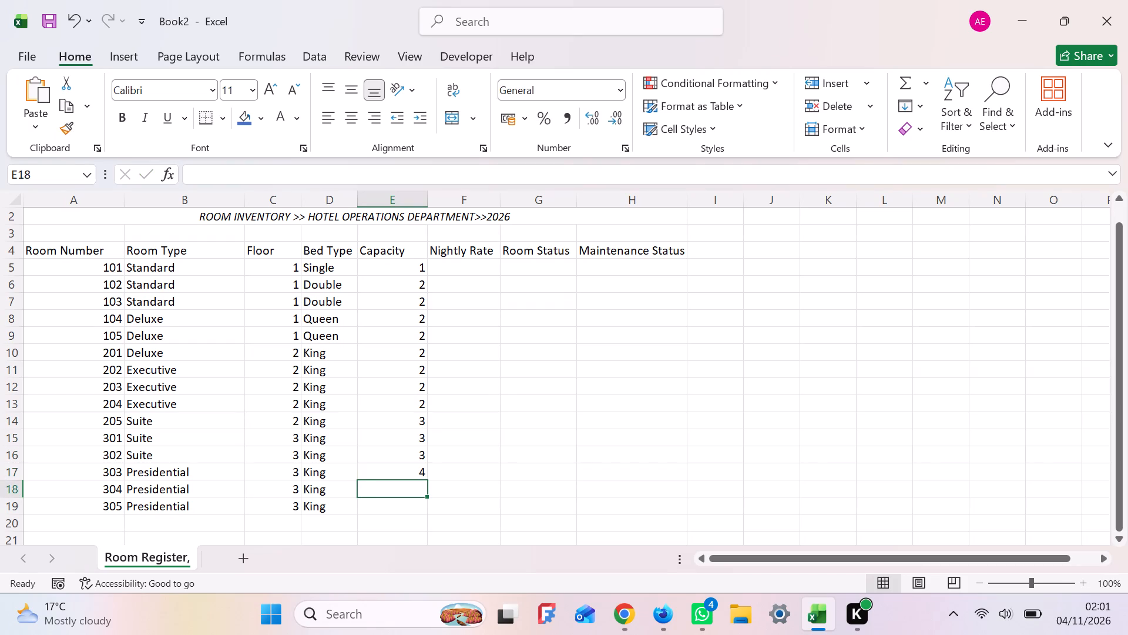
key(4)
key(Return)
key(4)
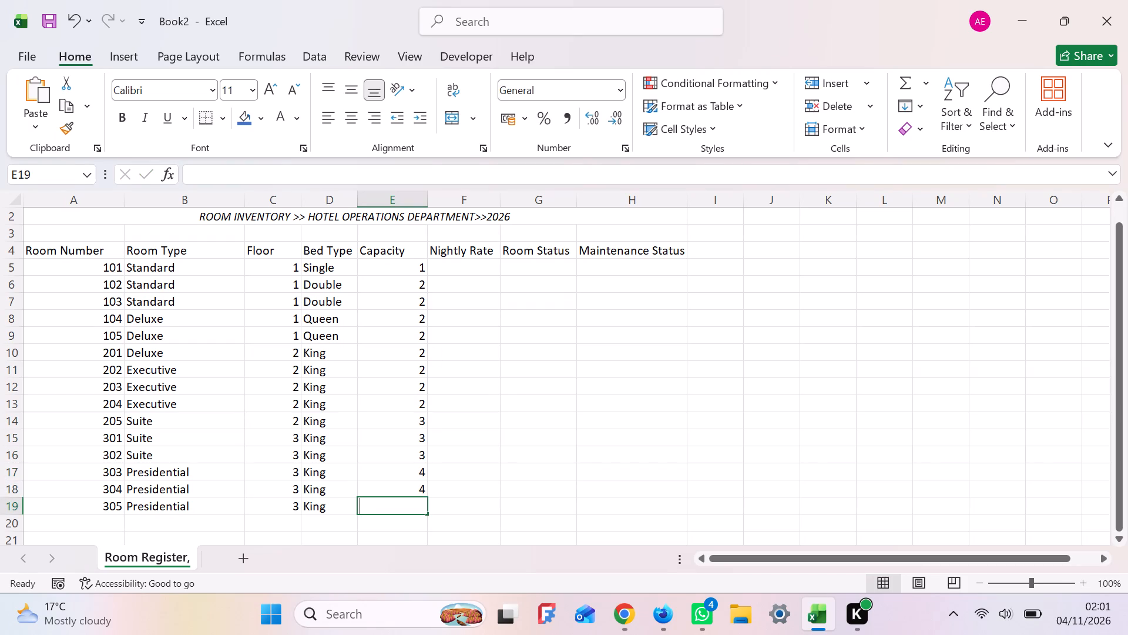
key(Return)
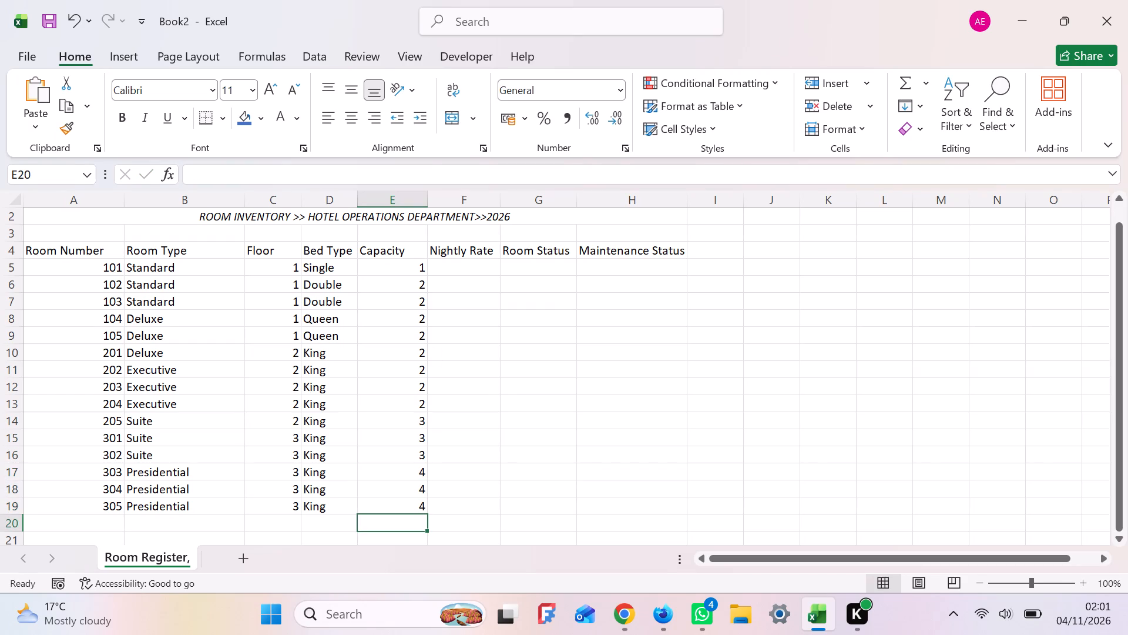
Enter the nightly rates 4500, 5500, 5500 and 7500 for rooms 101 to 104 in cells F5 to F8.
click(486, 263)
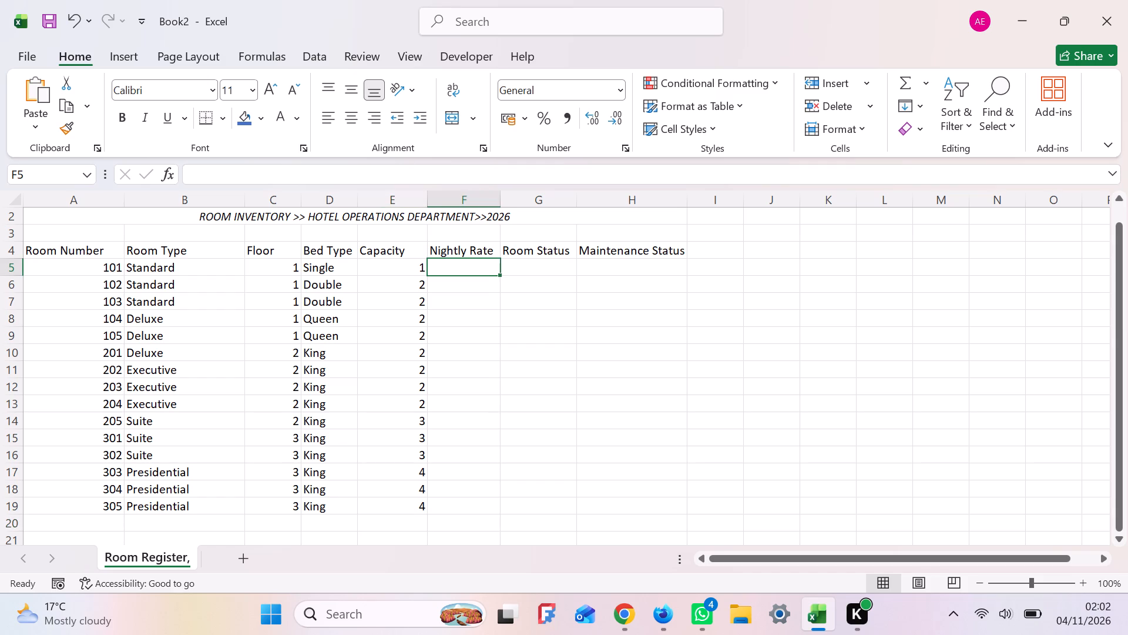
text(45)
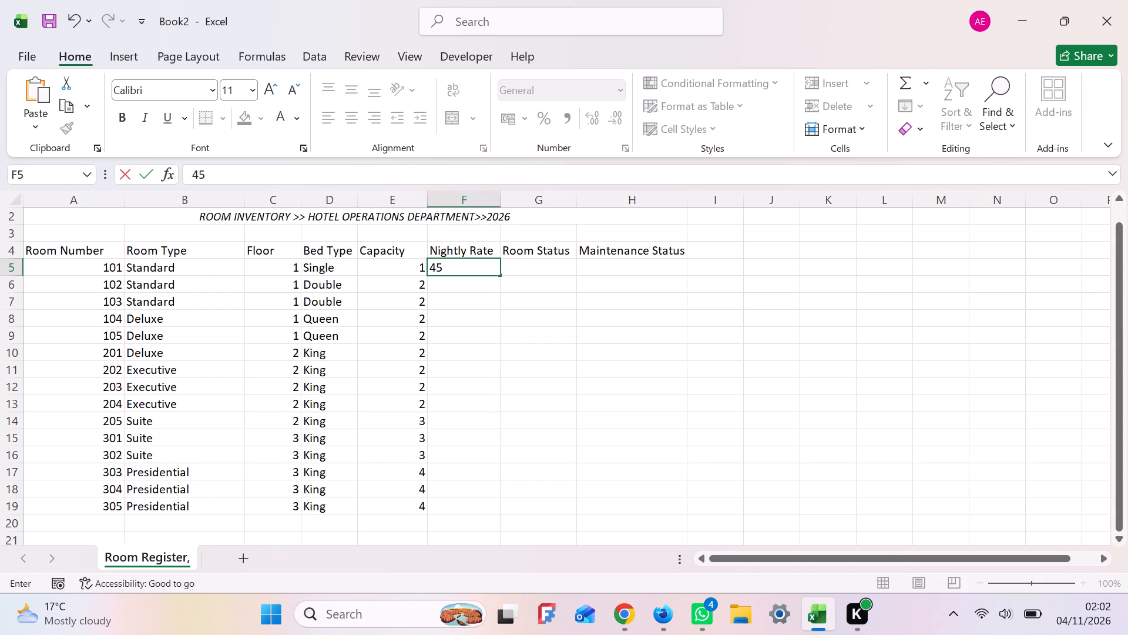
text(00)
key(Return)
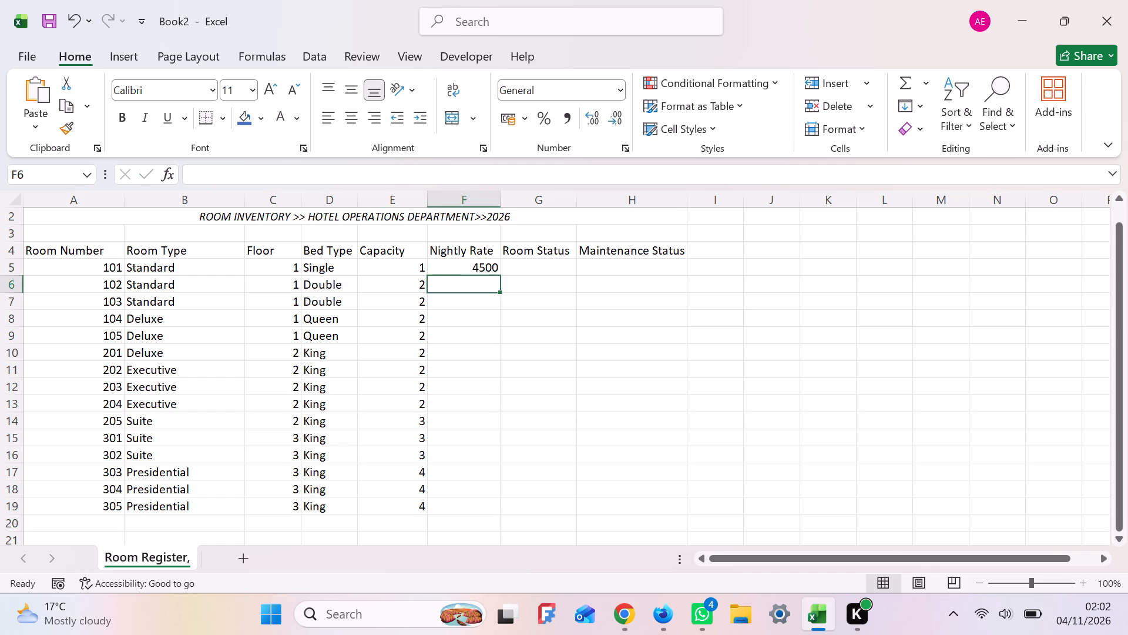
text(55)
text(00)
key(Return)
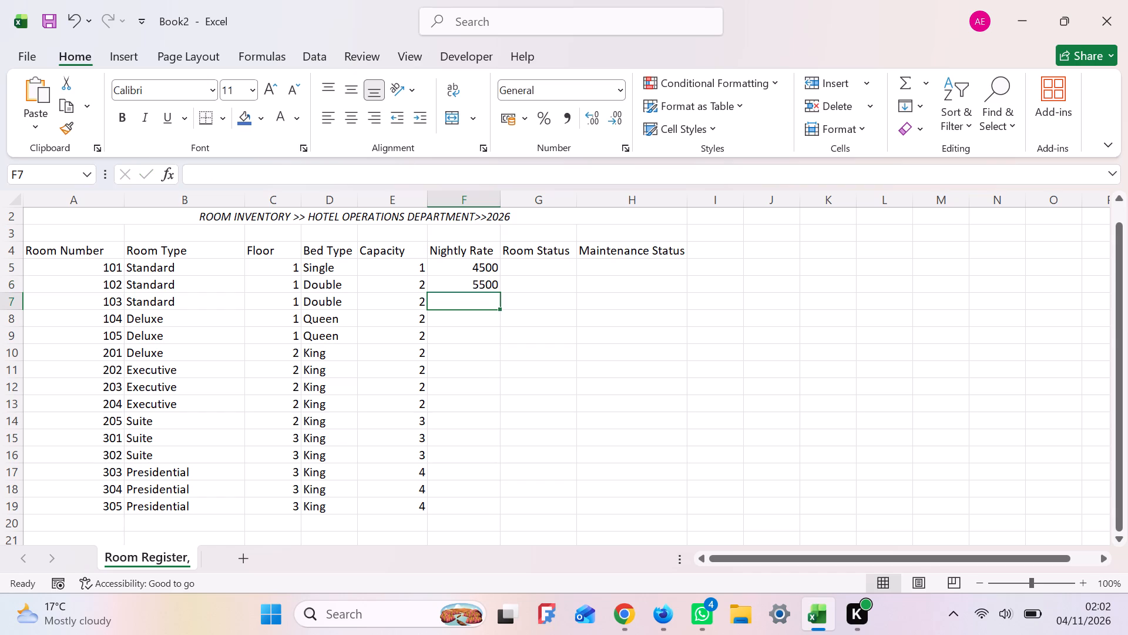
text(5500)
key(Return)
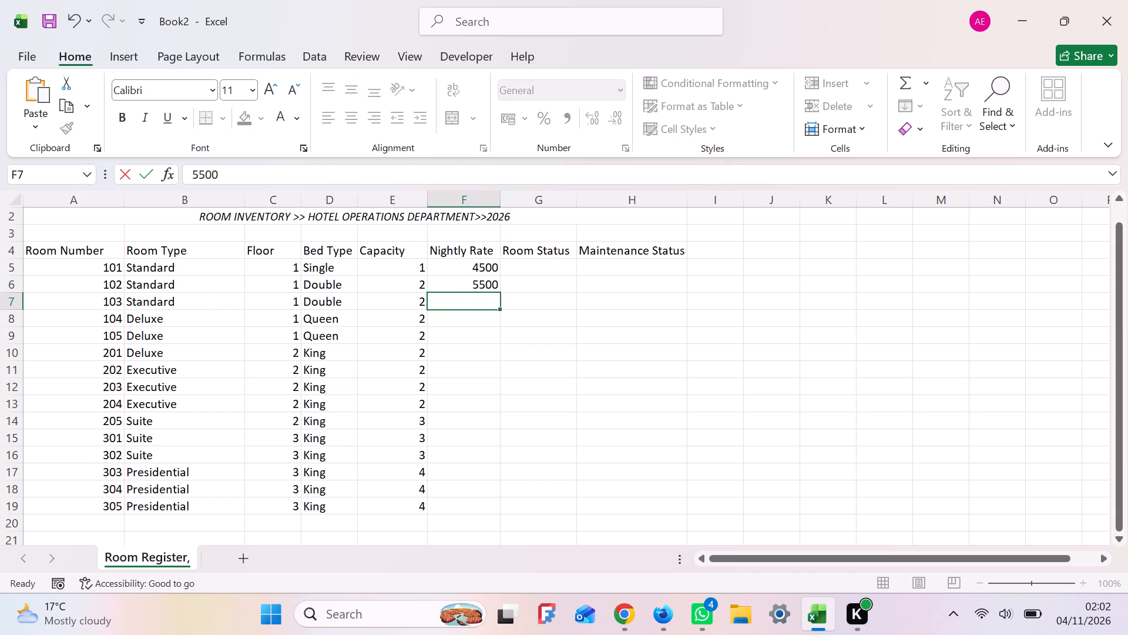
text(7500)
key(Return)
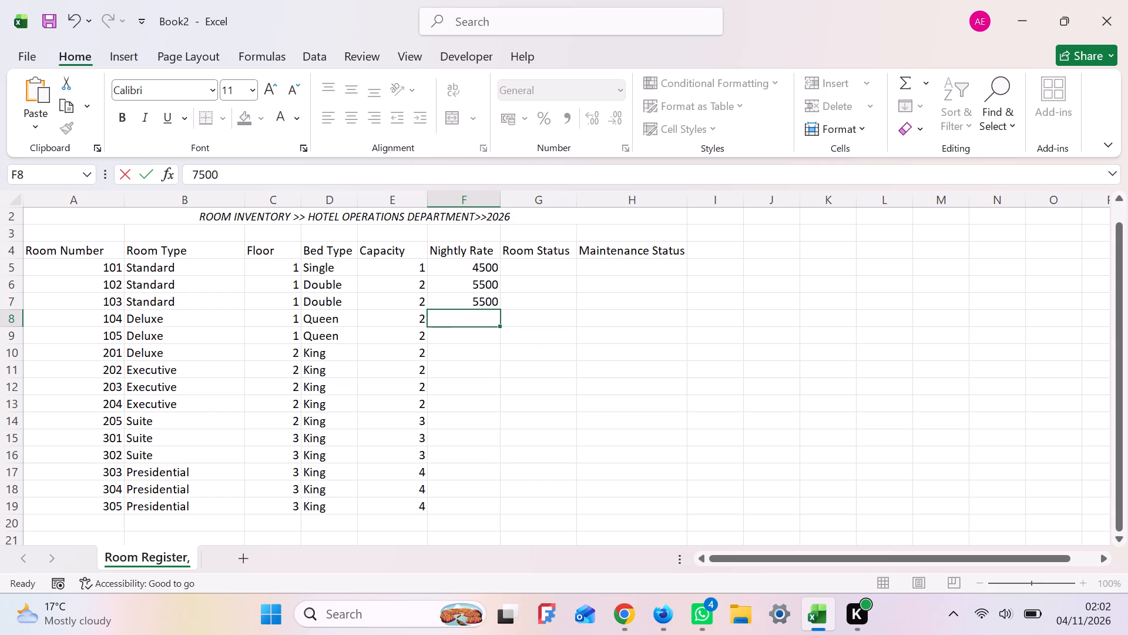
Enter the nightly rates 7500 for room 105 and 8500 for room 201 in cells F9 and F10.
text(75)
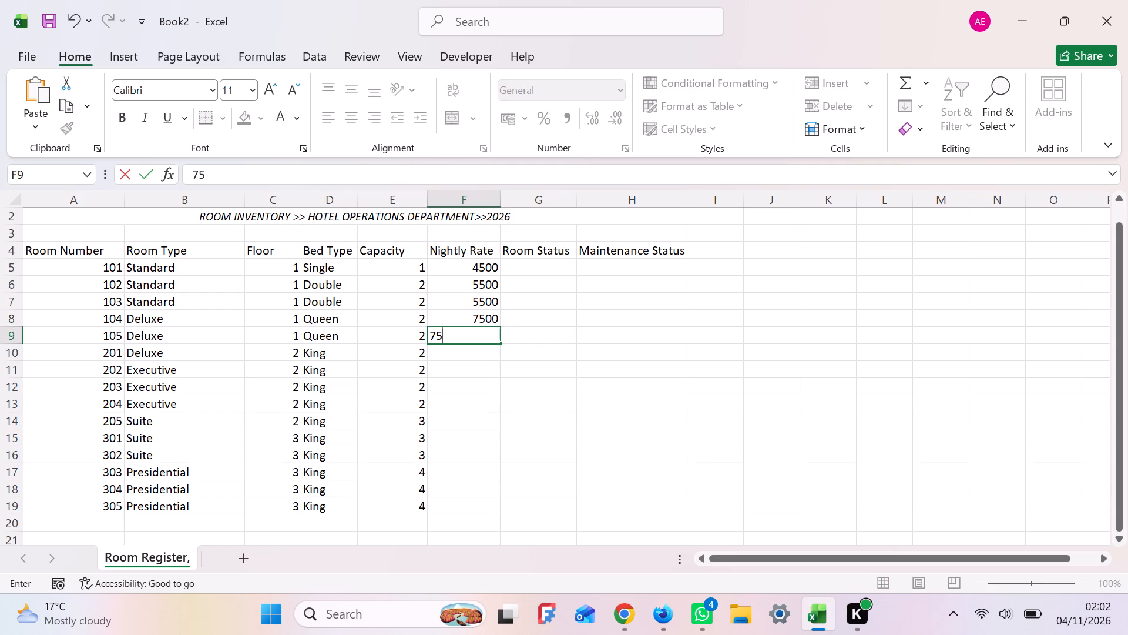
text(00)
key(Return)
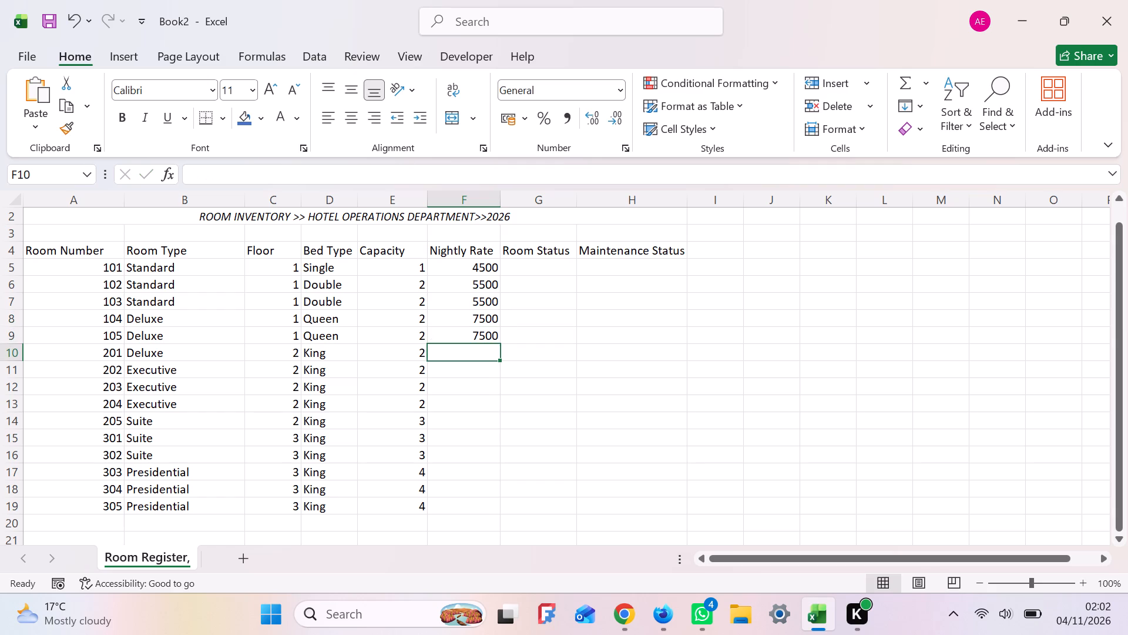
text(85)
text(00)
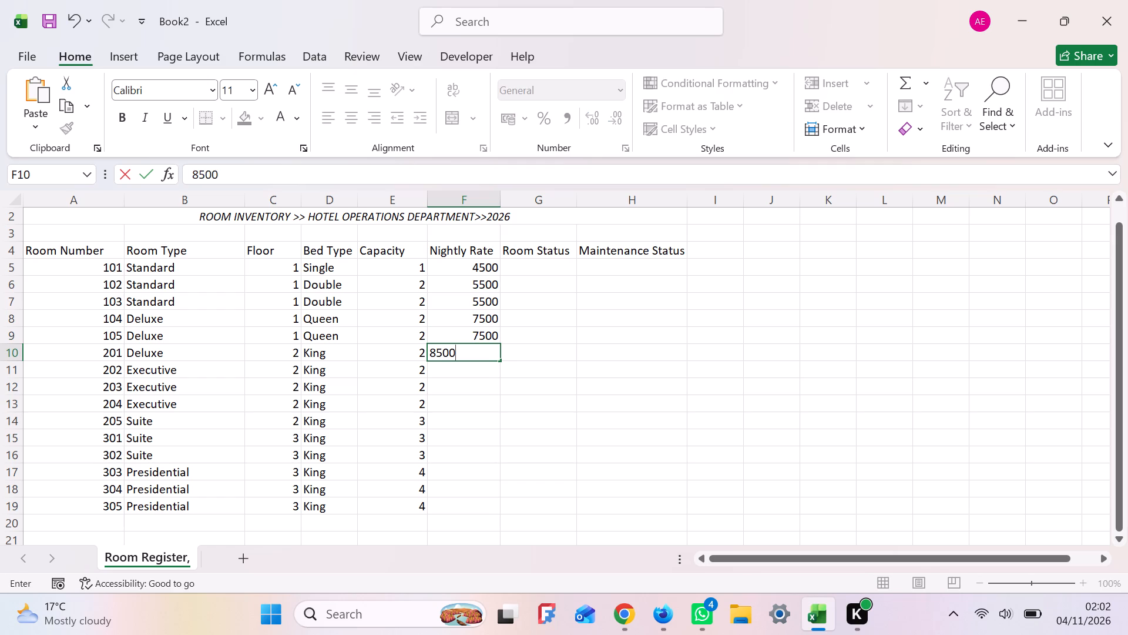
key(Return)
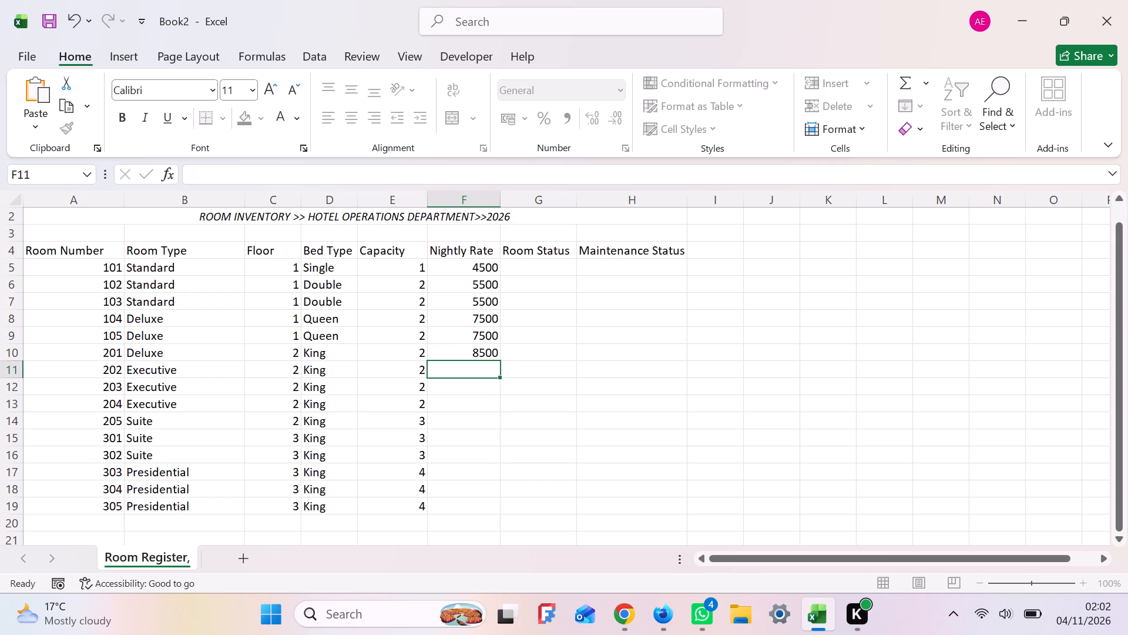
Enter a nightly rate of 12000 for the Executive rooms 202 to 204 in cells F11 to F13.
text(12)
text(00)
key(0)
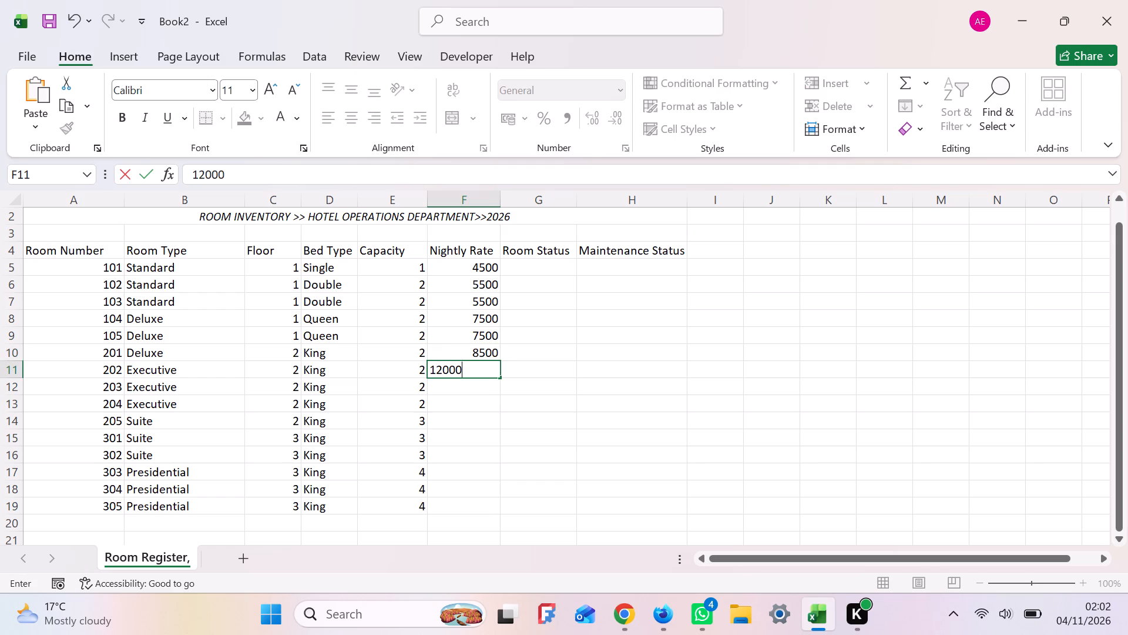
key(Return)
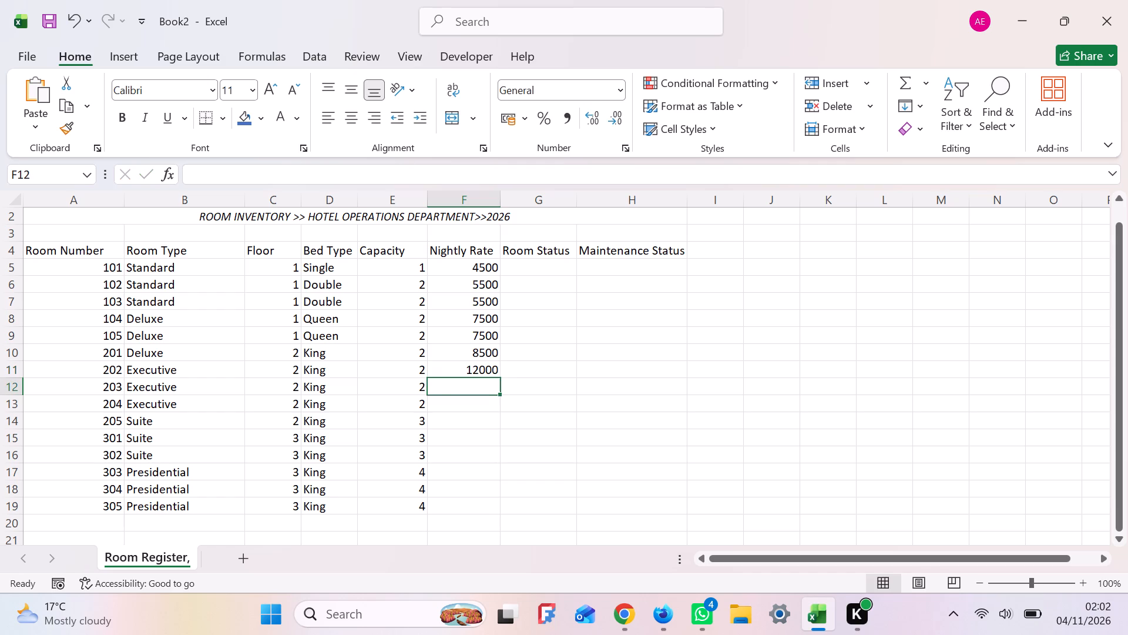
text(12)
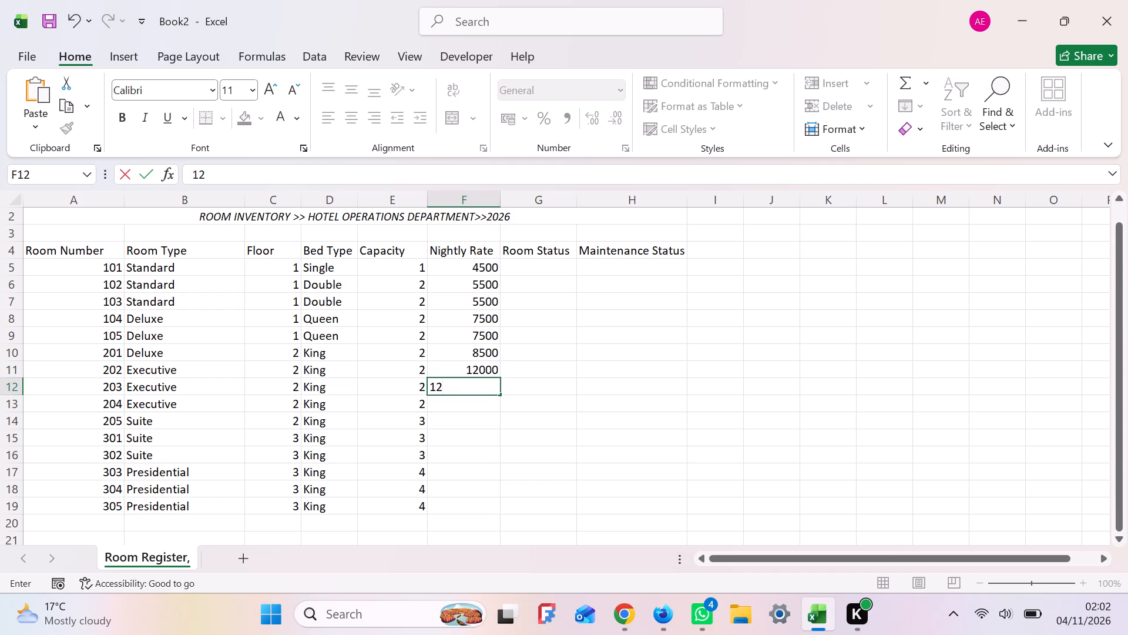
text(000)
key(Return)
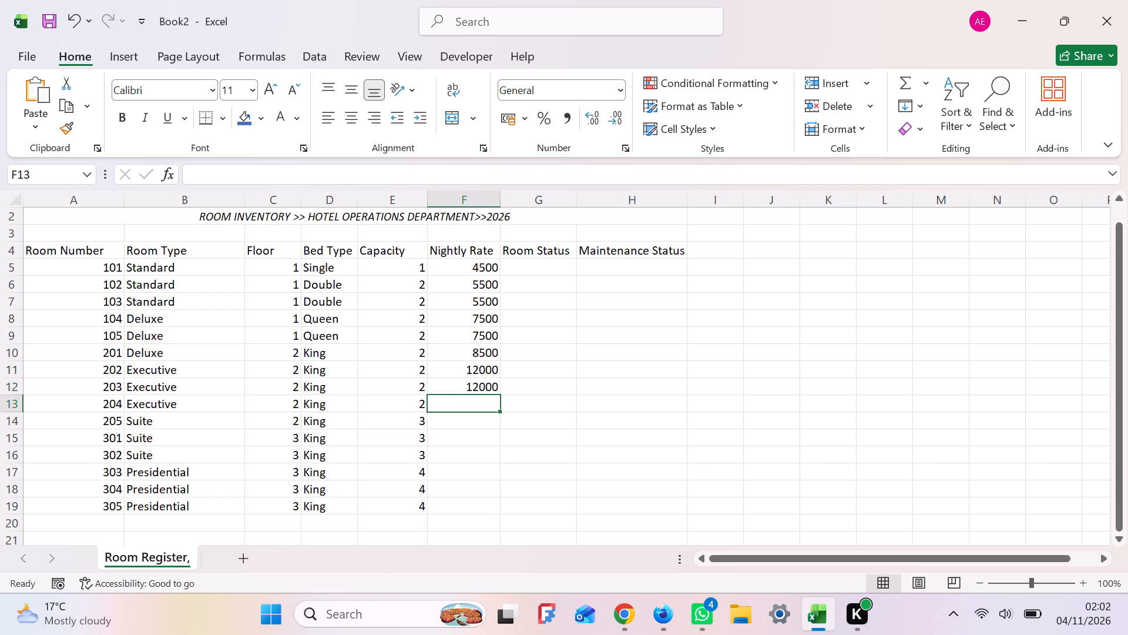
text(12)
text(000)
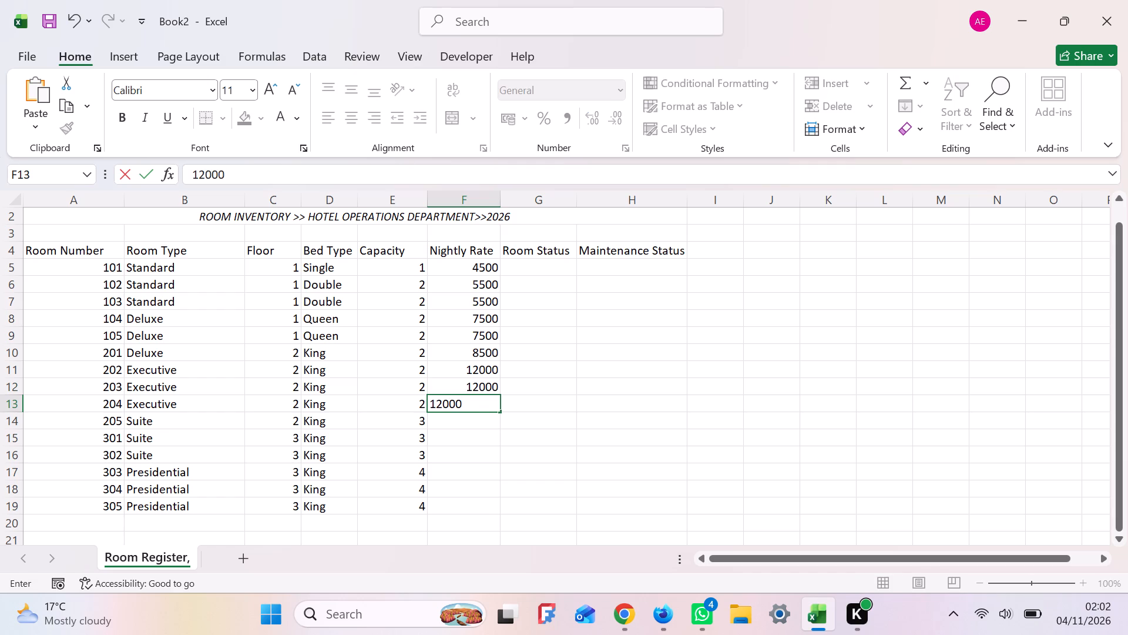
key(Return)
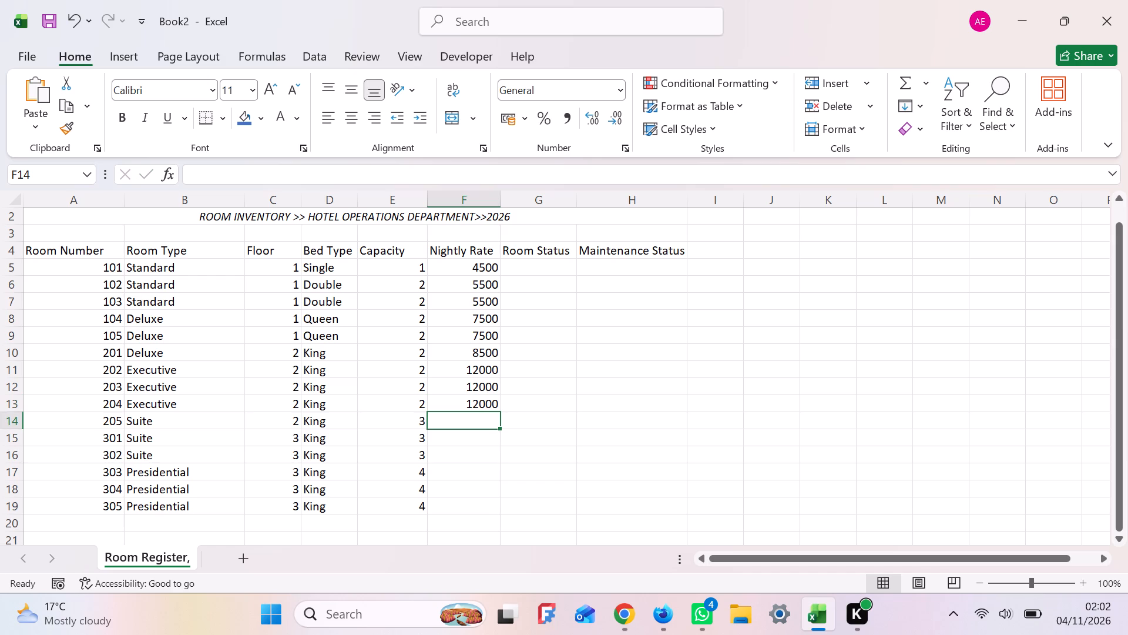
Enter a nightly rate of 18000 for the Suite rooms 205, 301 and 302 in cells F14 to F16.
key(1)
text(800)
key(0)
key(Return)
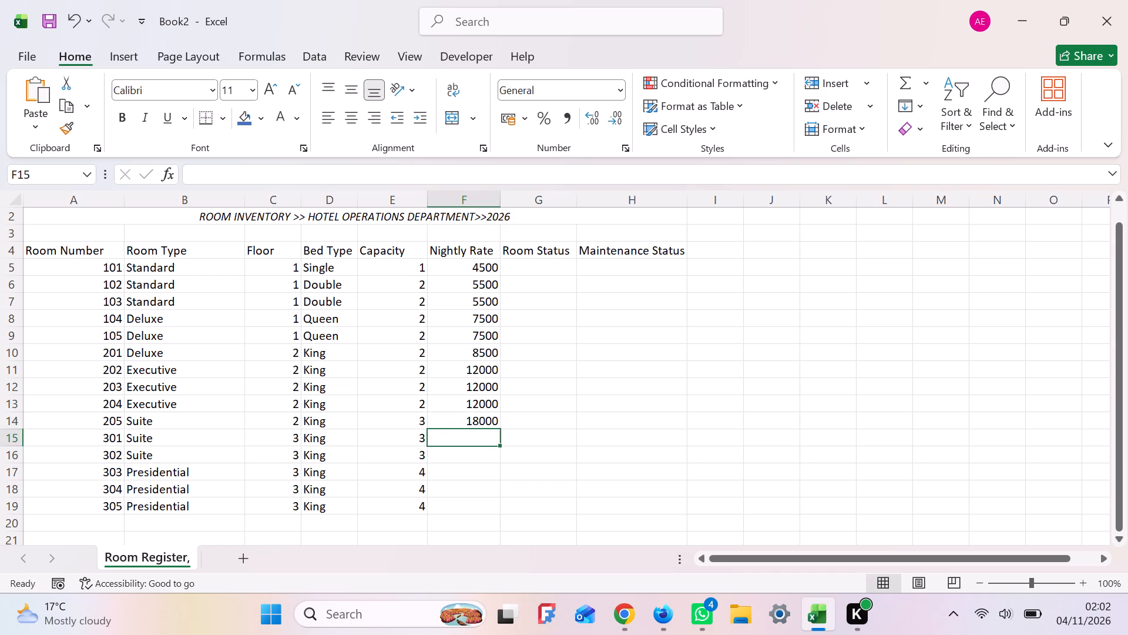
key(1)
text(8000)
key(Return)
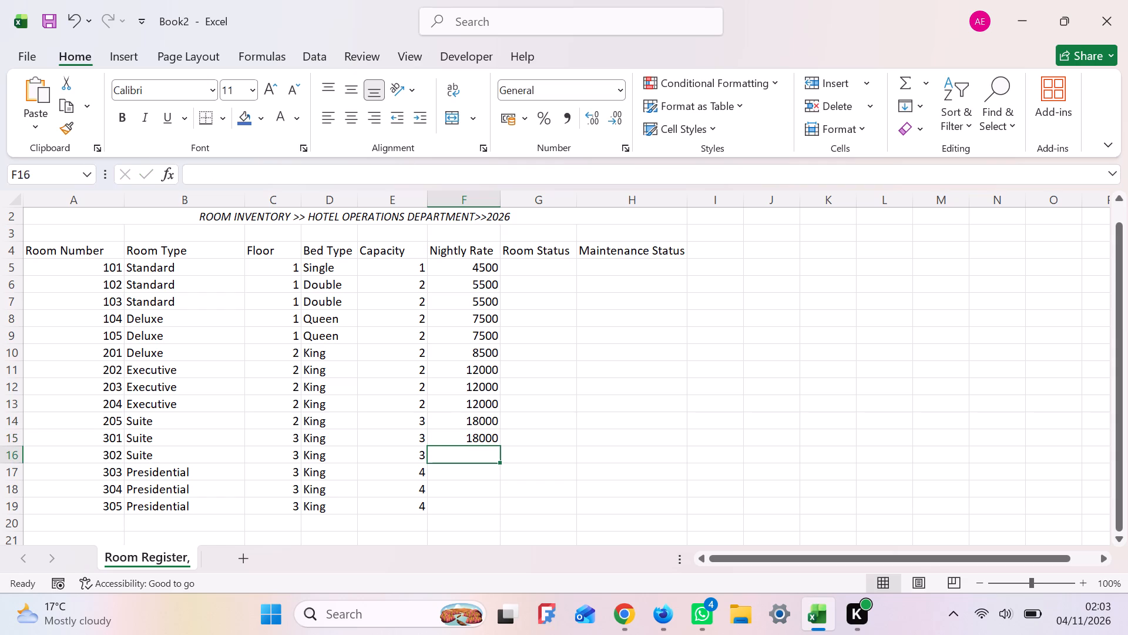
key(1)
text(8000)
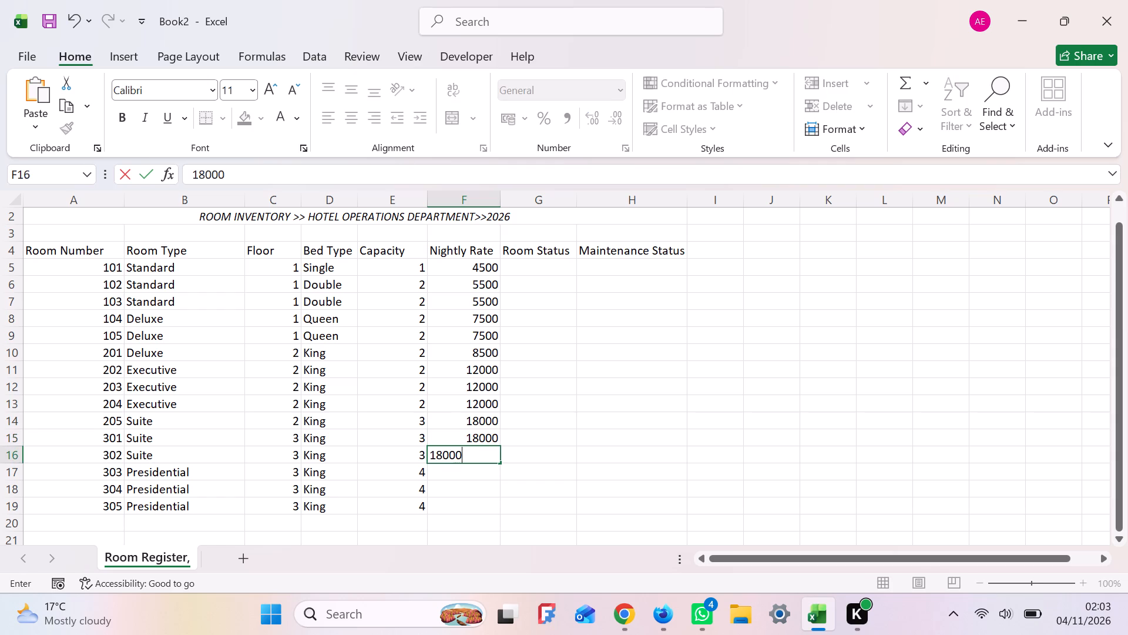
key(Return)
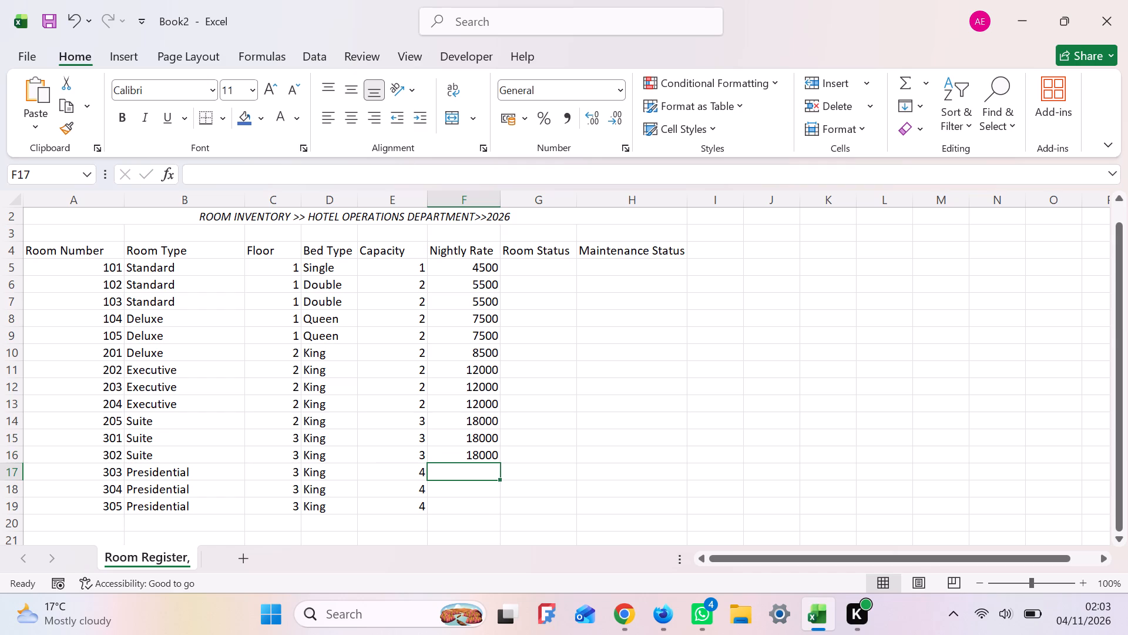
Enter a nightly rate of 30000 for the Presidential rooms 303 to 305 in cells F17 to F19.
key(3)
key(0)
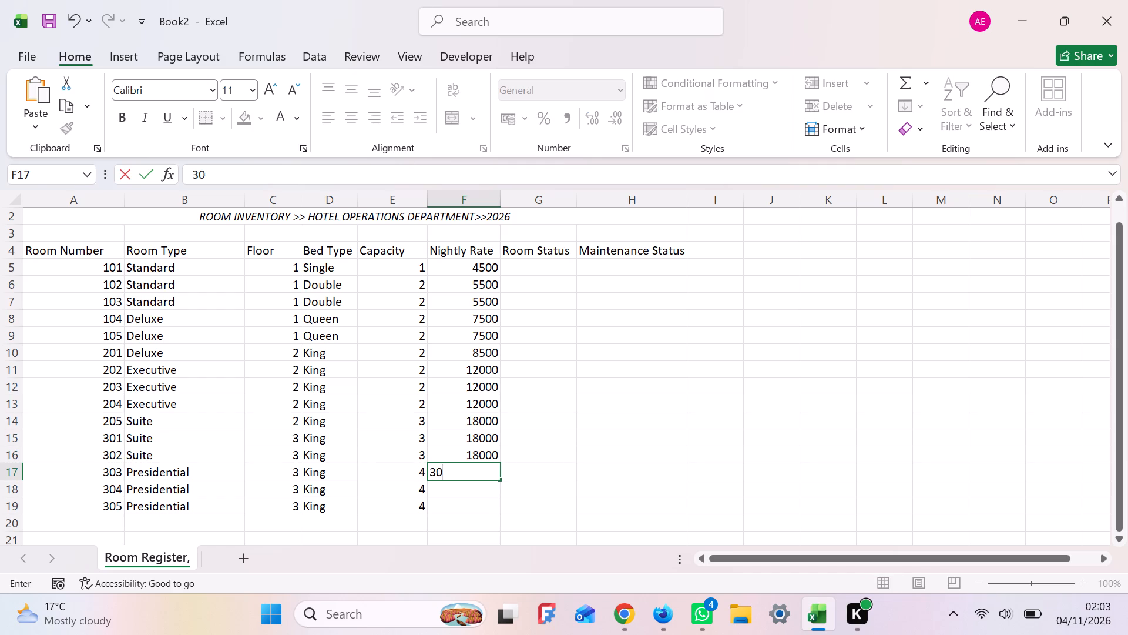
text(000)
key(Return)
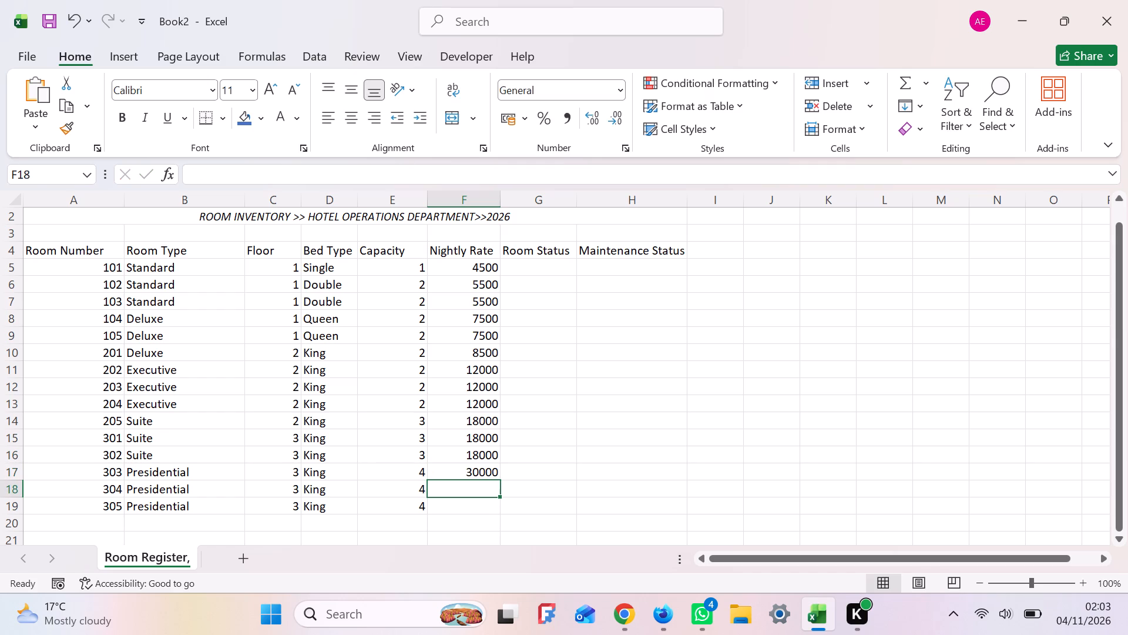
key(3)
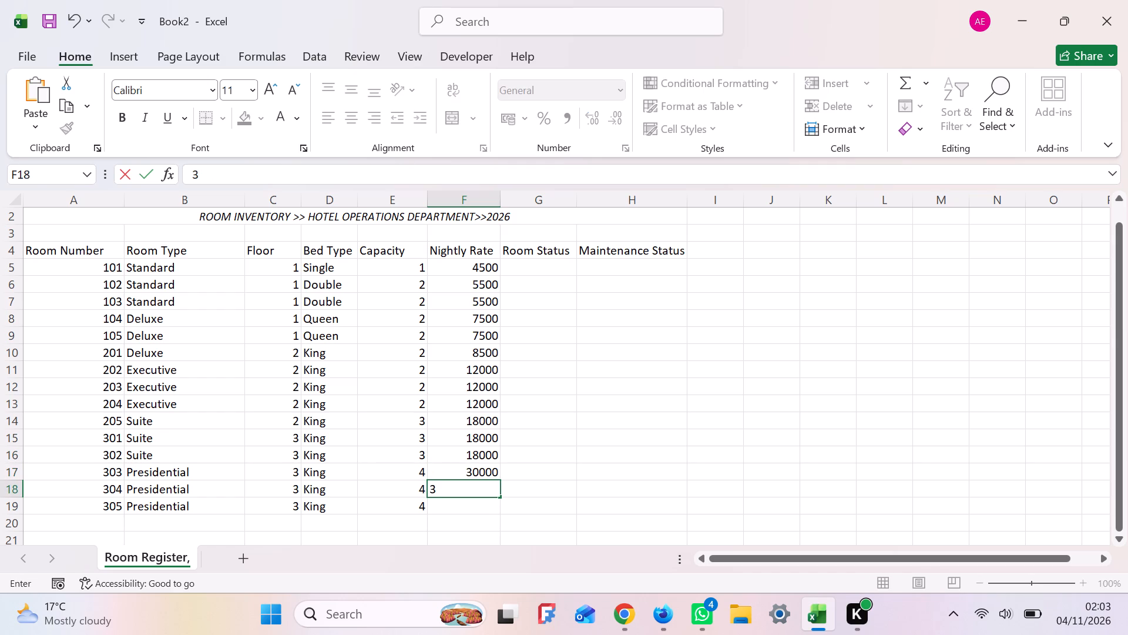
text(000)
key(0)
key(Return)
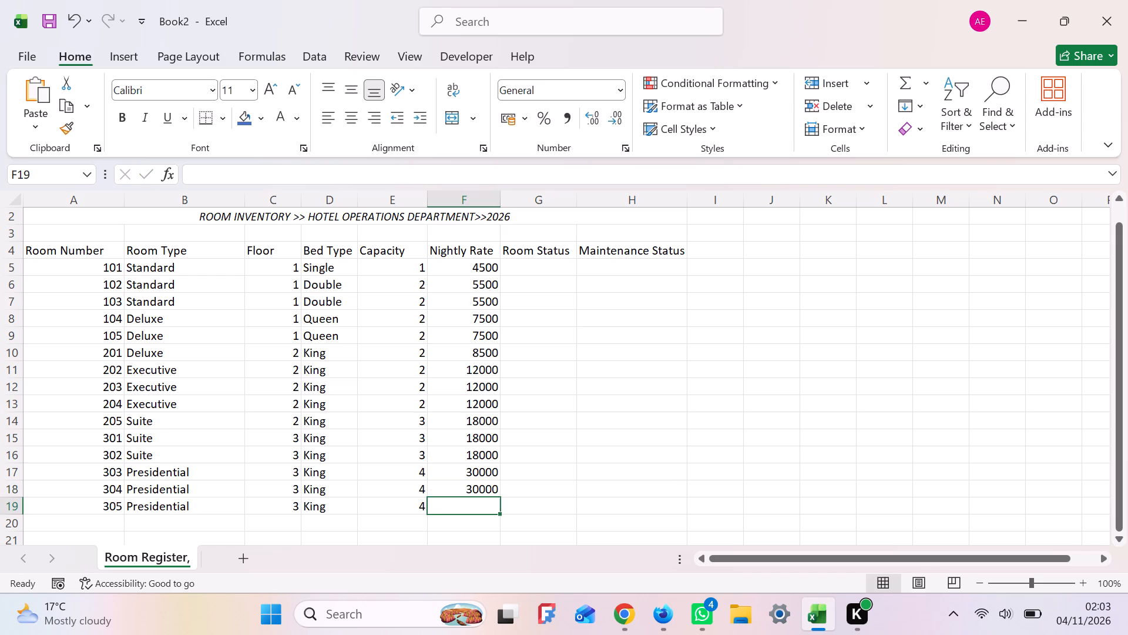
key(3)
key(0)
text(000)
key(Return)
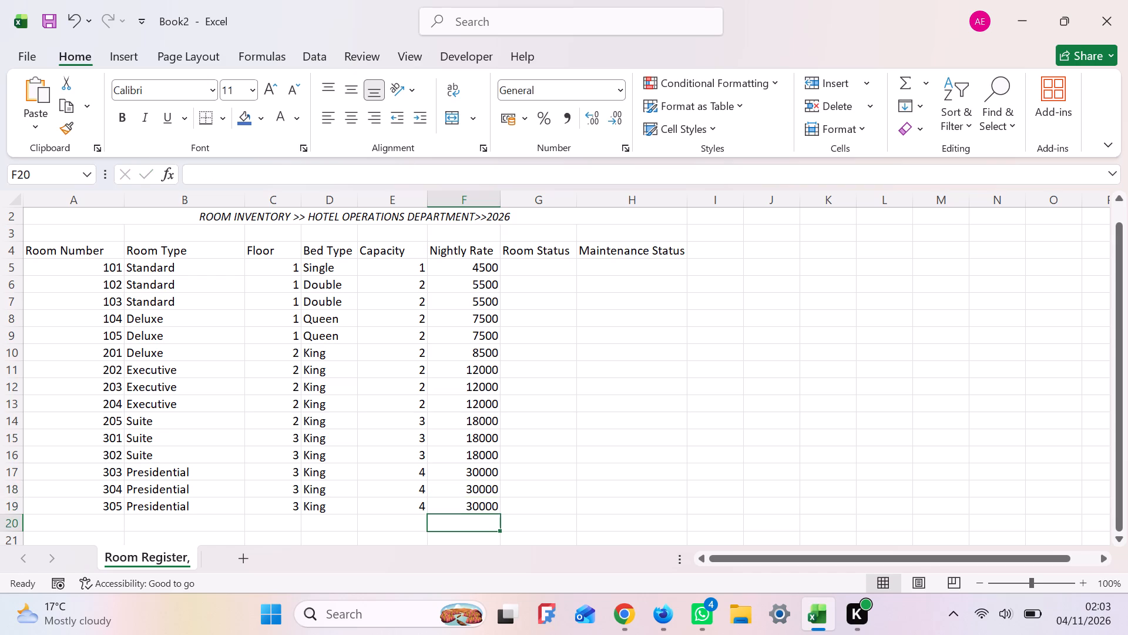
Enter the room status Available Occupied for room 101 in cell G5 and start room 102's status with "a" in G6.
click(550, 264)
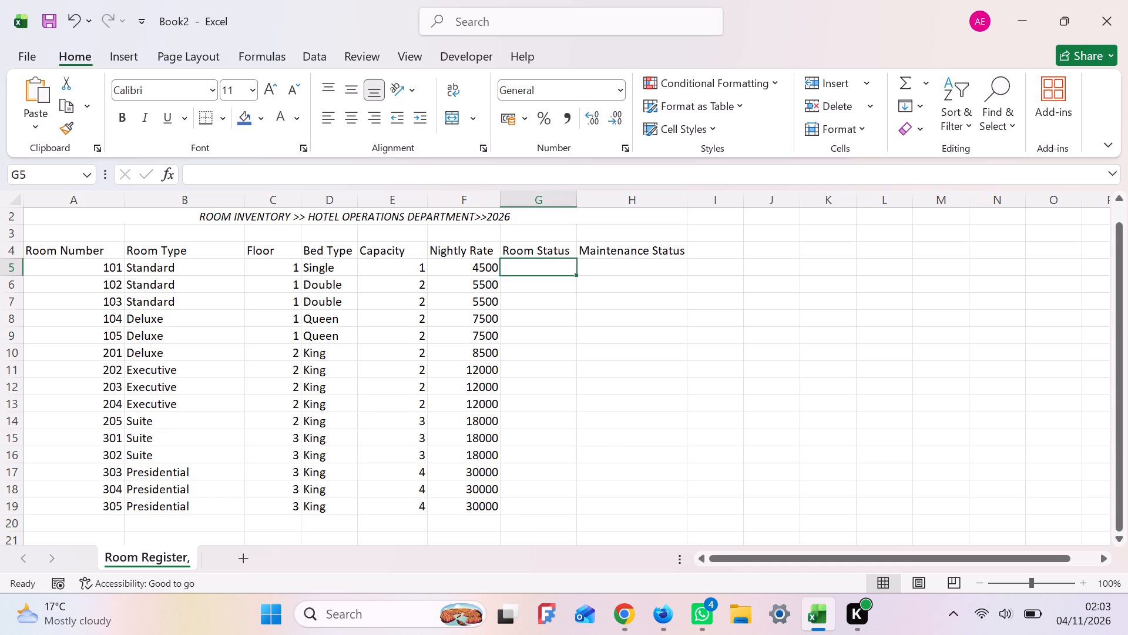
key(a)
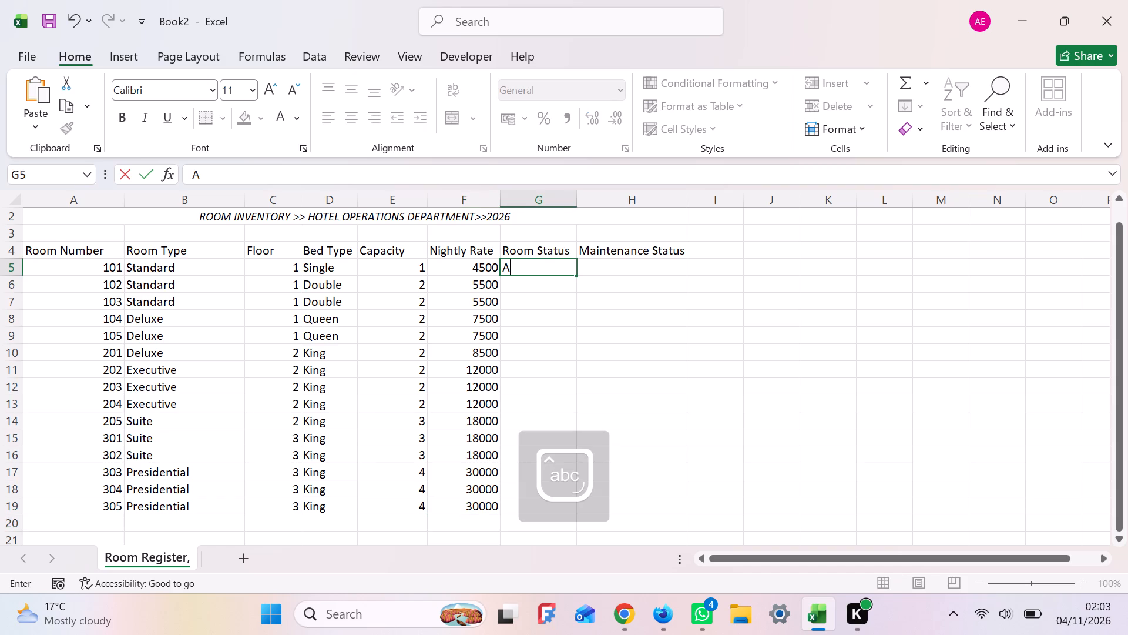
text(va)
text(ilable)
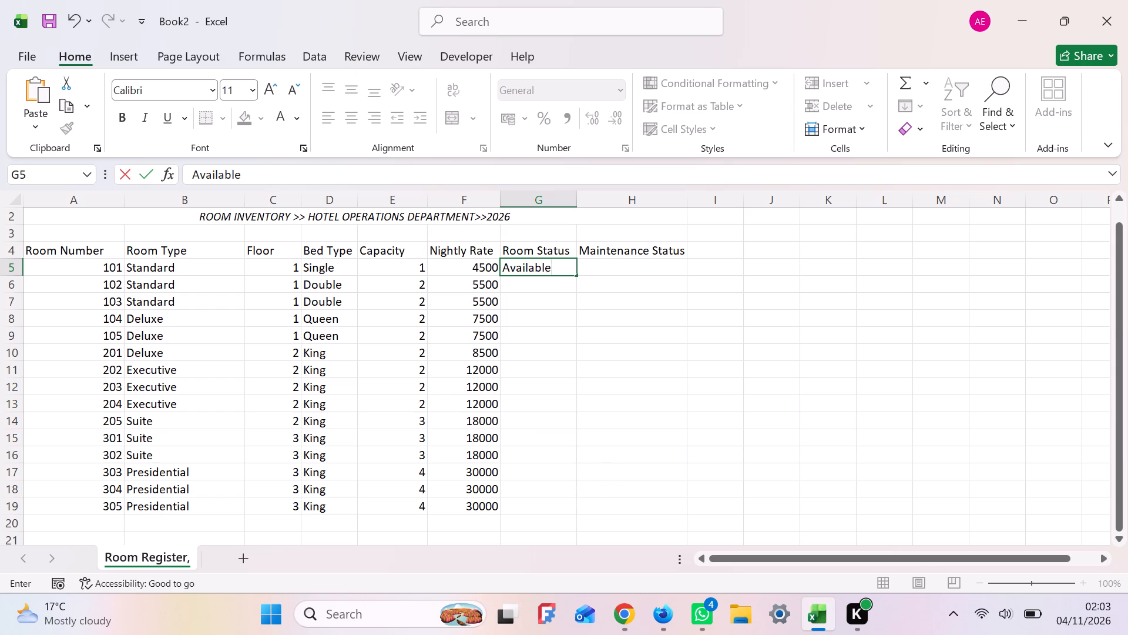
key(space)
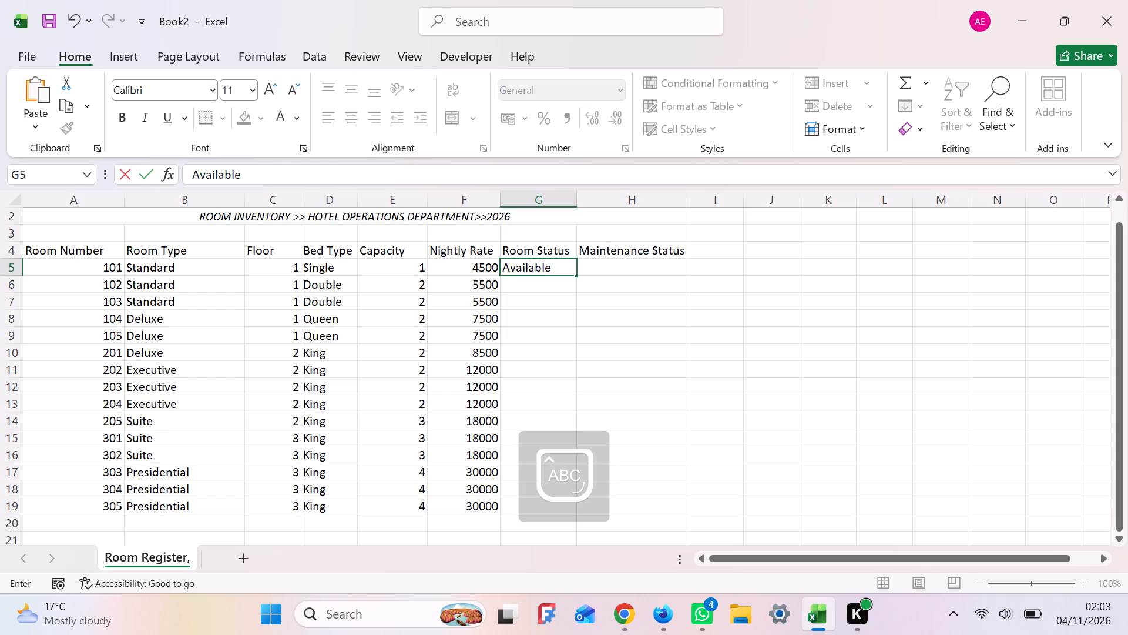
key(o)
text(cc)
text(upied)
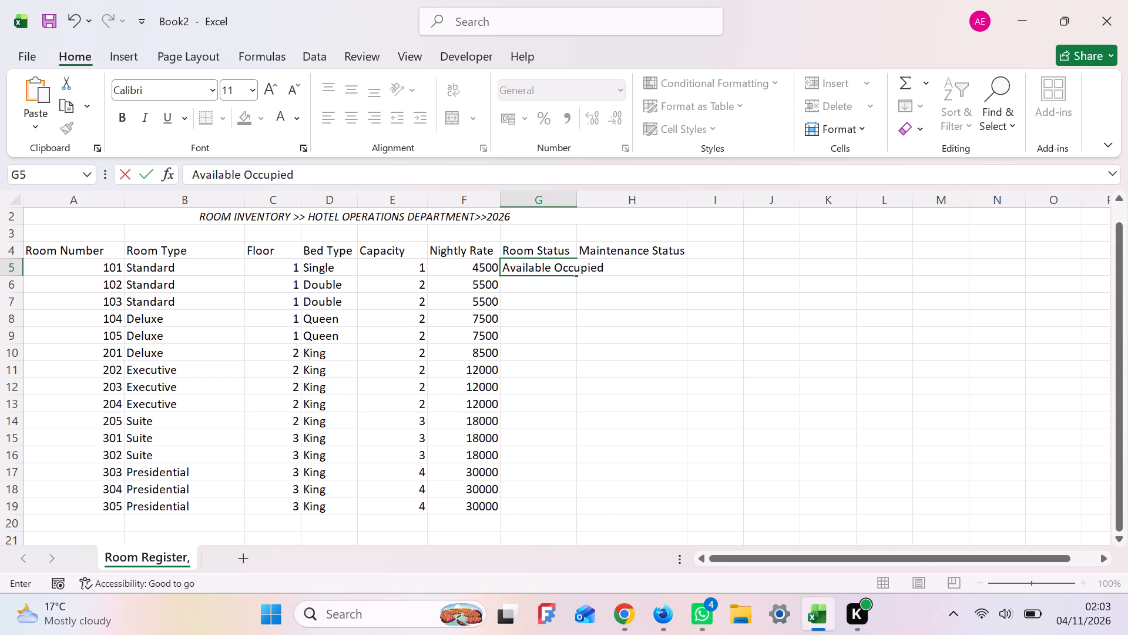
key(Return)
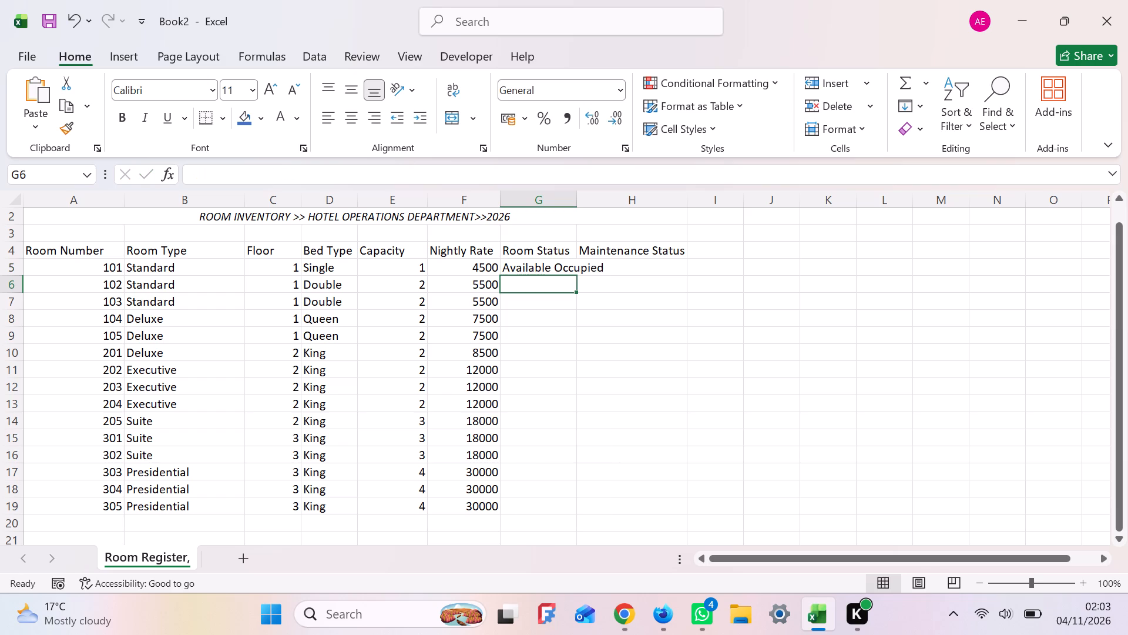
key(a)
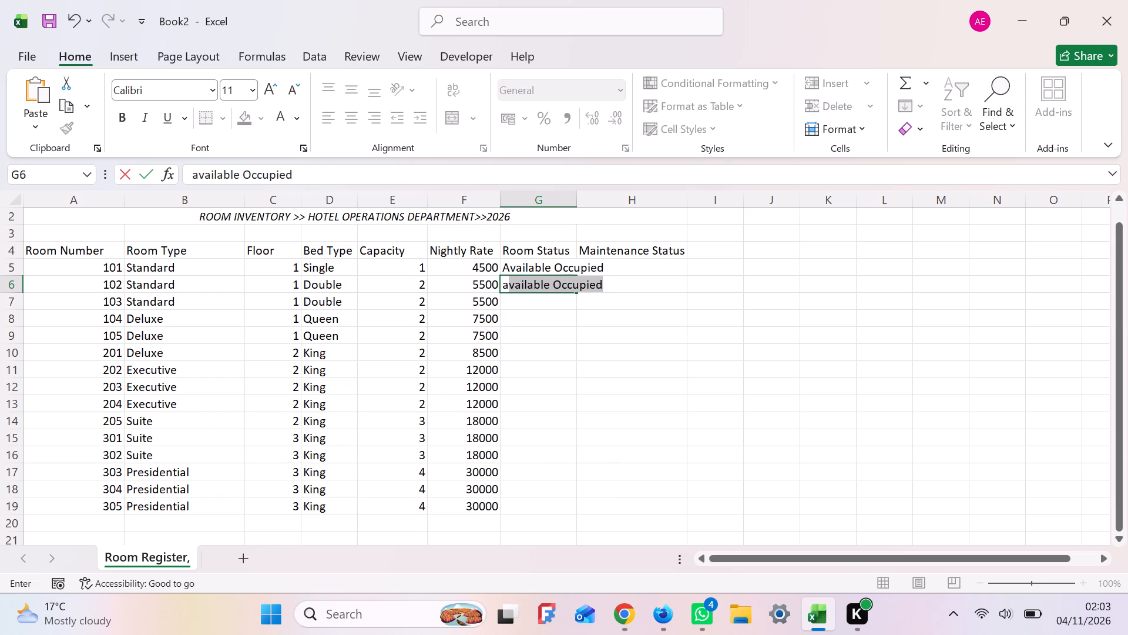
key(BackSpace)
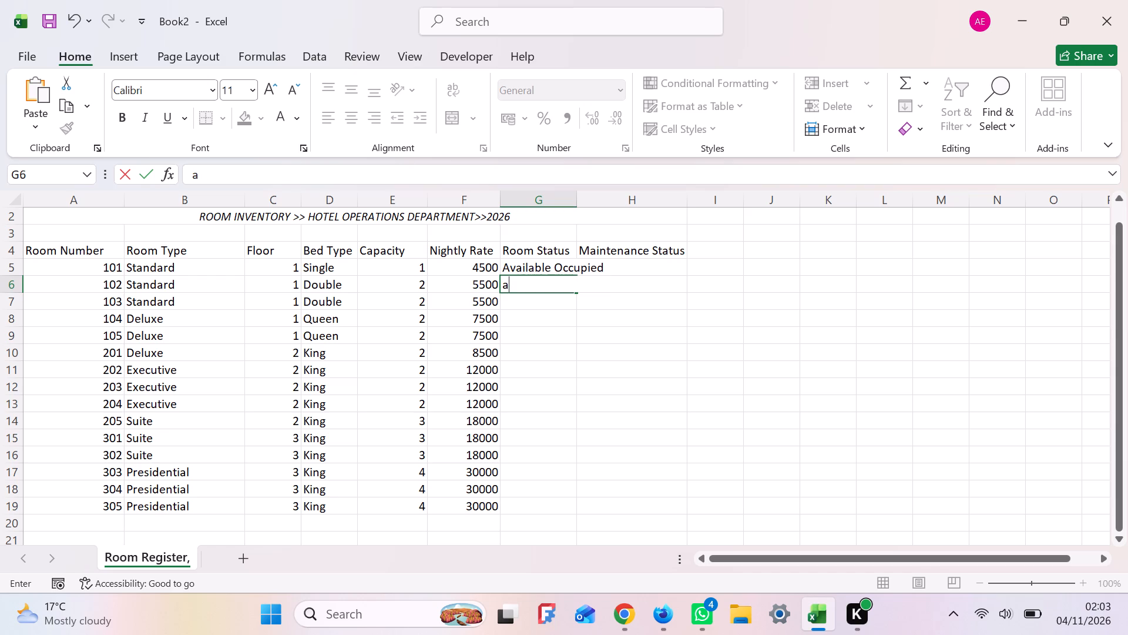
Clear the room status entries of rooms 101 and 102 in cells G5 and G6.
click(572, 265)
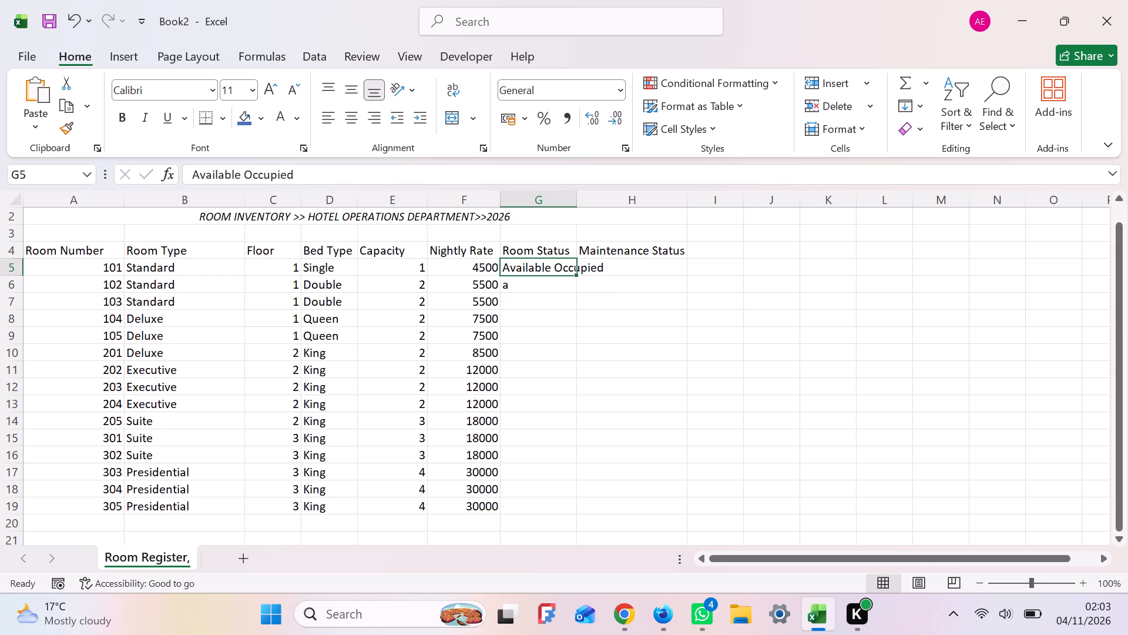
key(Delete)
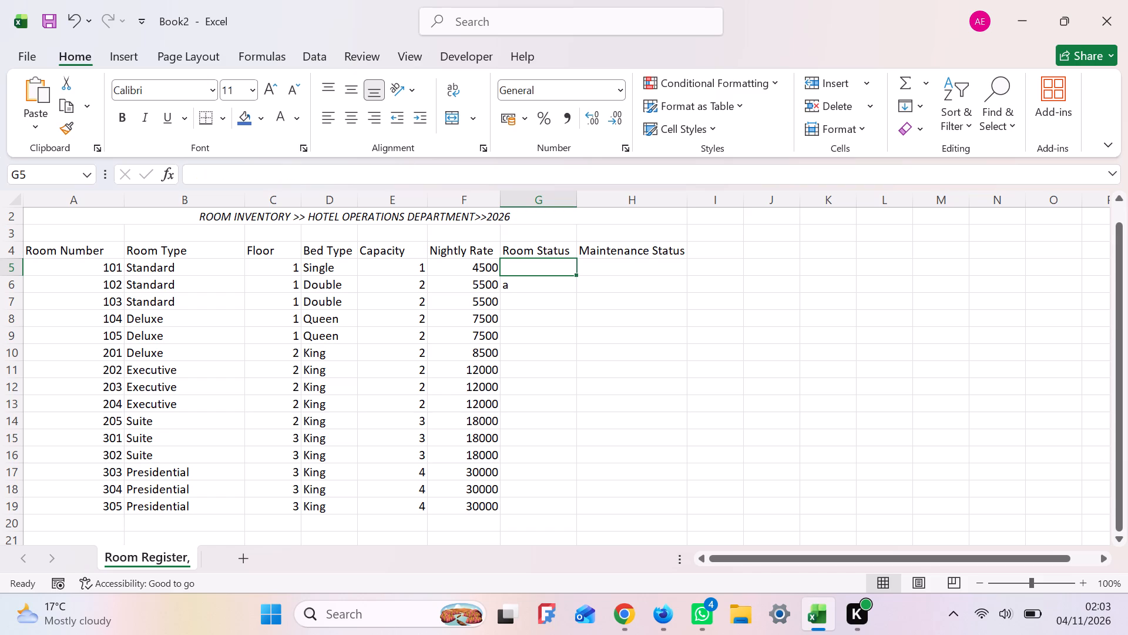
click(523, 285)
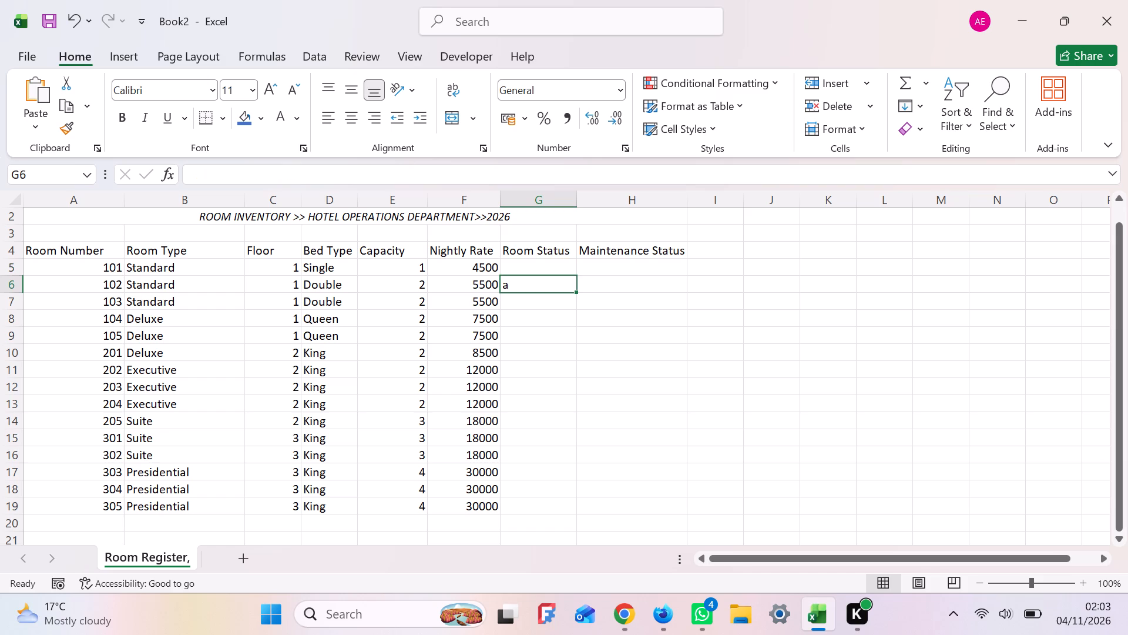
key(Delete)
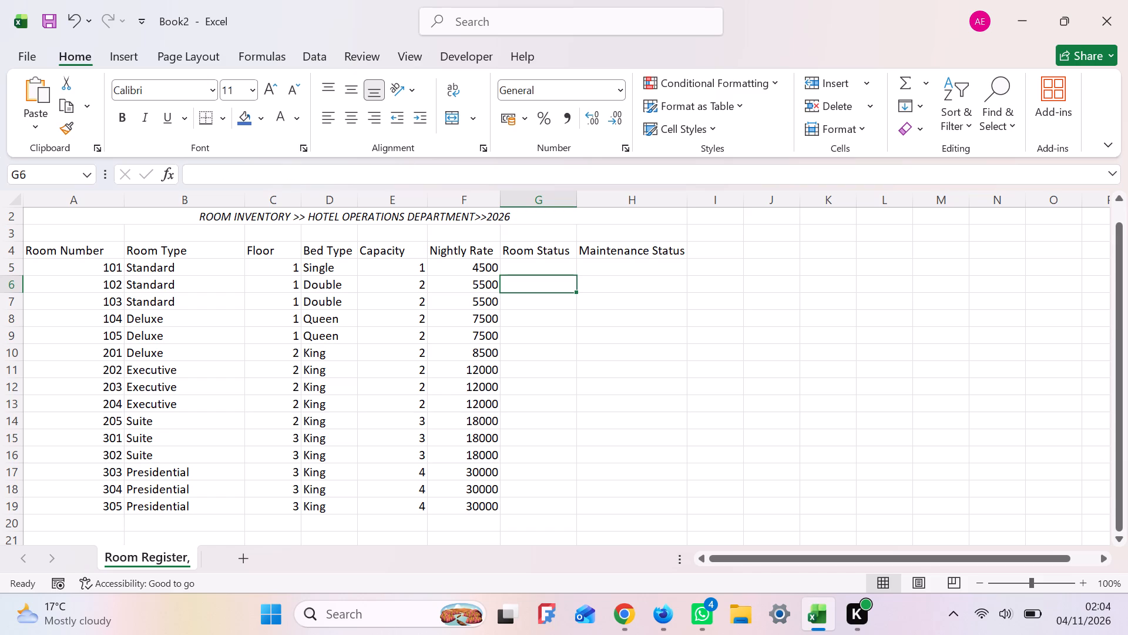
Enter the room statuses Available, Occupied and Available for the Standard rooms 101 to 103 in cells G5 to G7.
click(531, 269)
key(Tab)
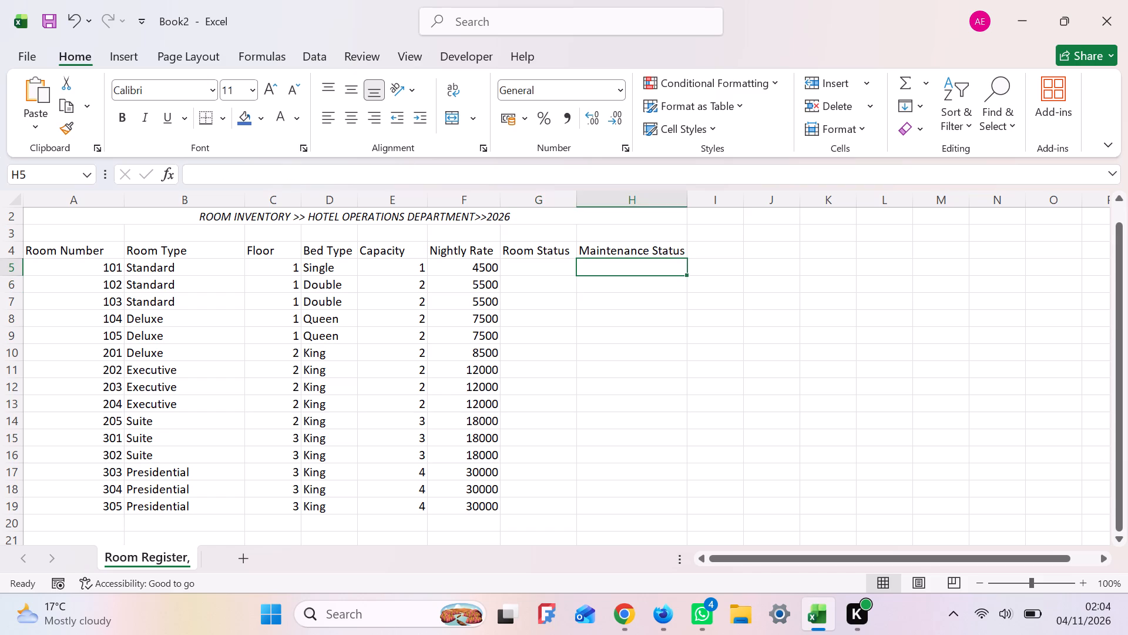
click(531, 269)
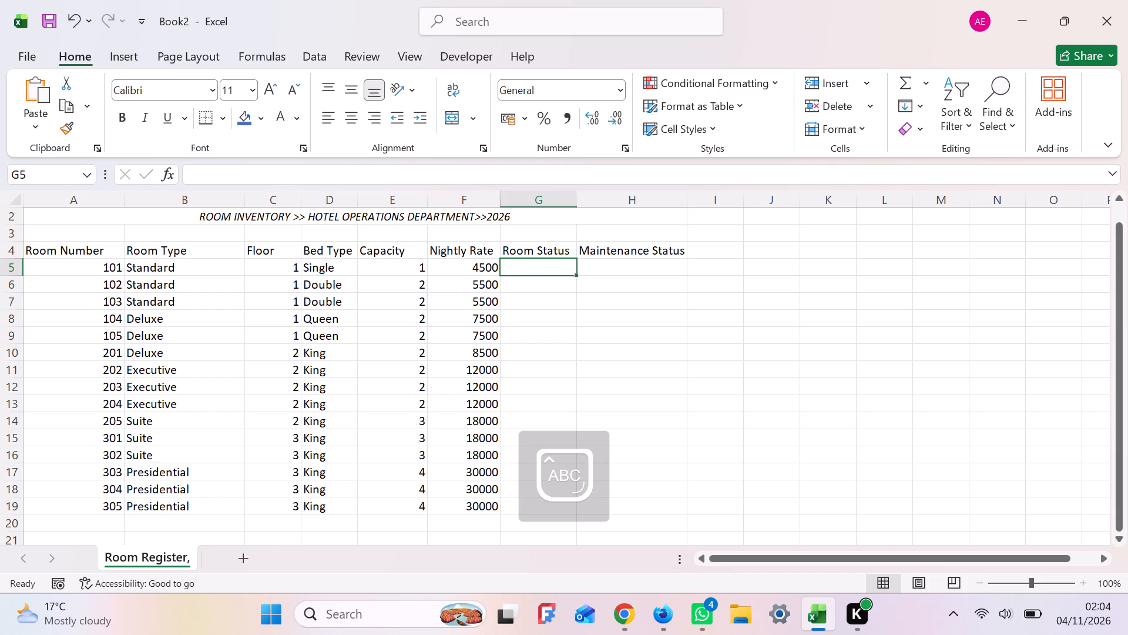
key(a)
text(va)
text(ilab)
text(le)
key(Return)
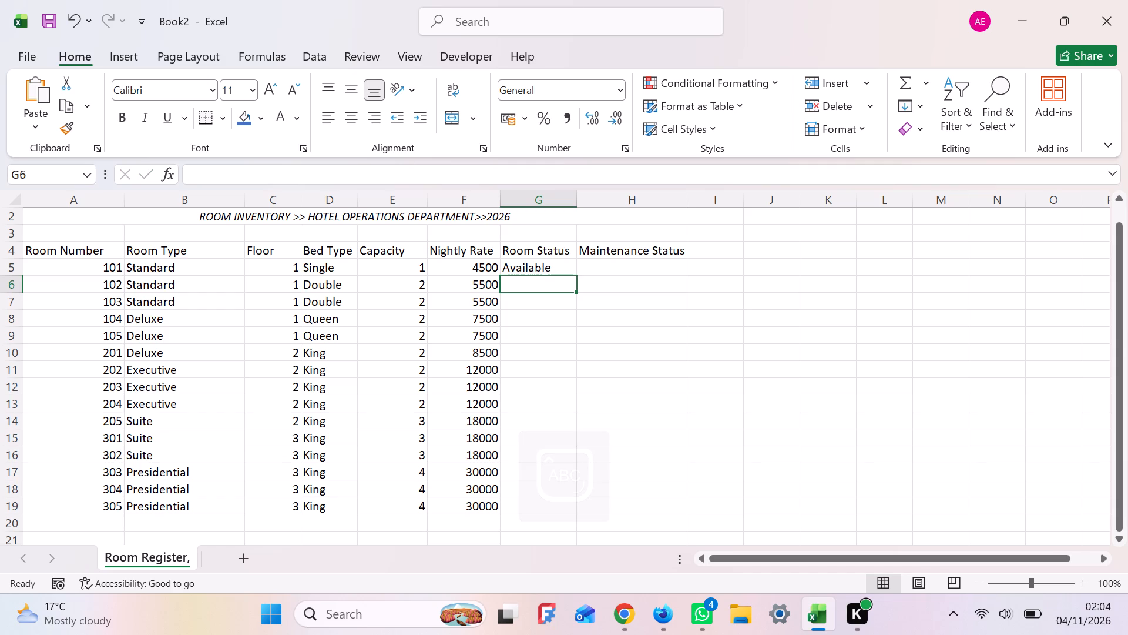
key(o)
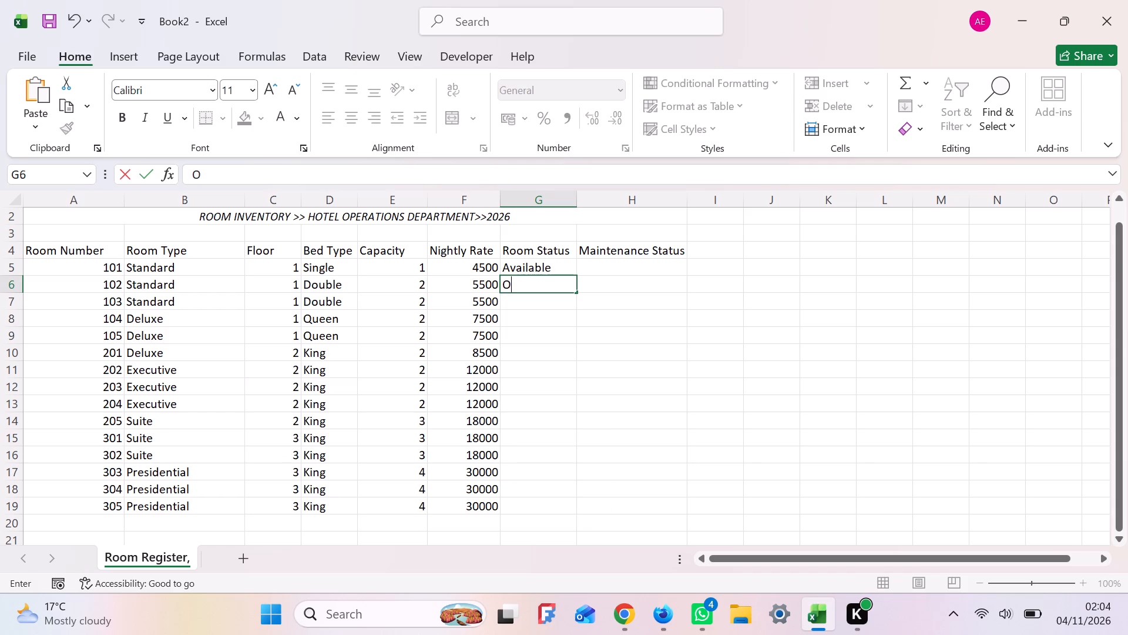
text(ccupied)
key(Return)
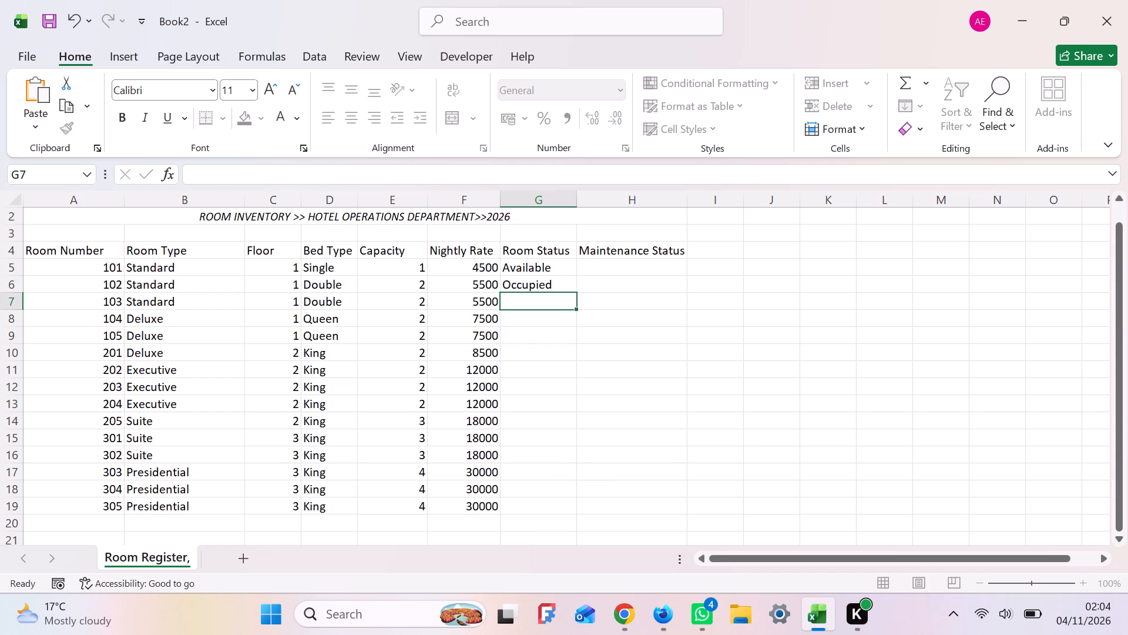
key(a)
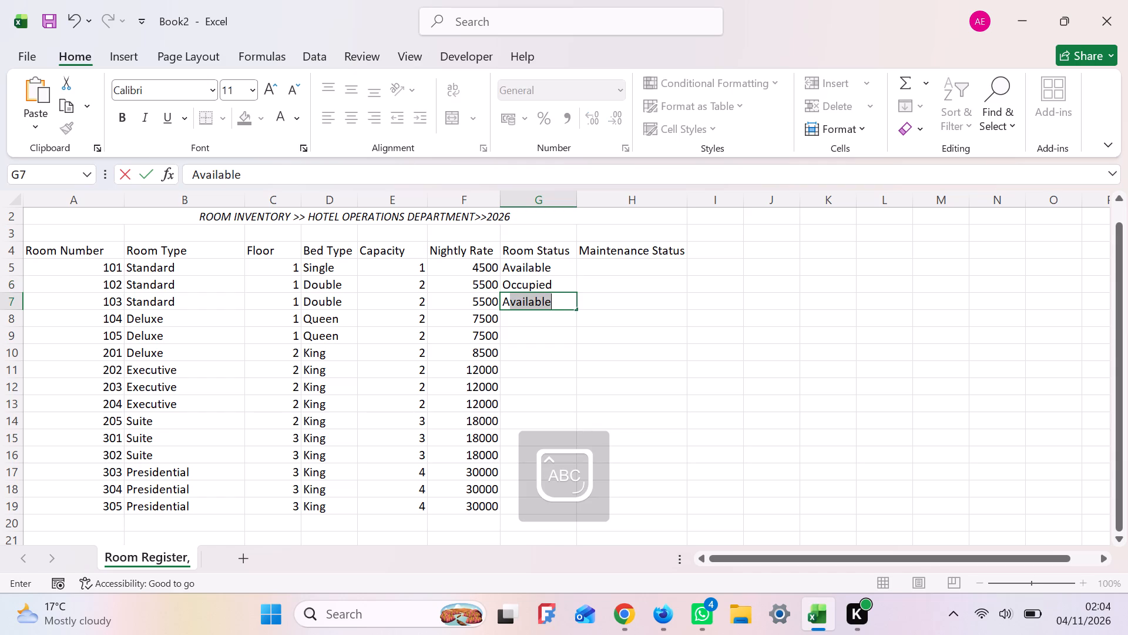
key(Return)
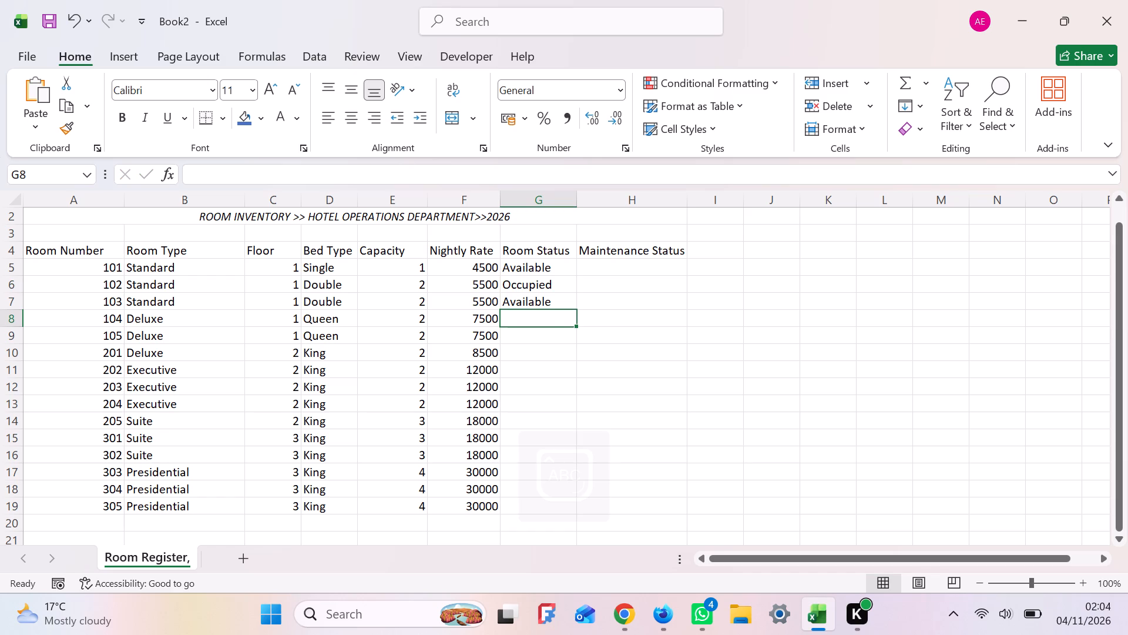
Enter the room statuses Occupied, Available and Available for the Deluxe rooms 104, 105 and 201 in cells G8 to G10.
key(o)
key(Return)
key(a)
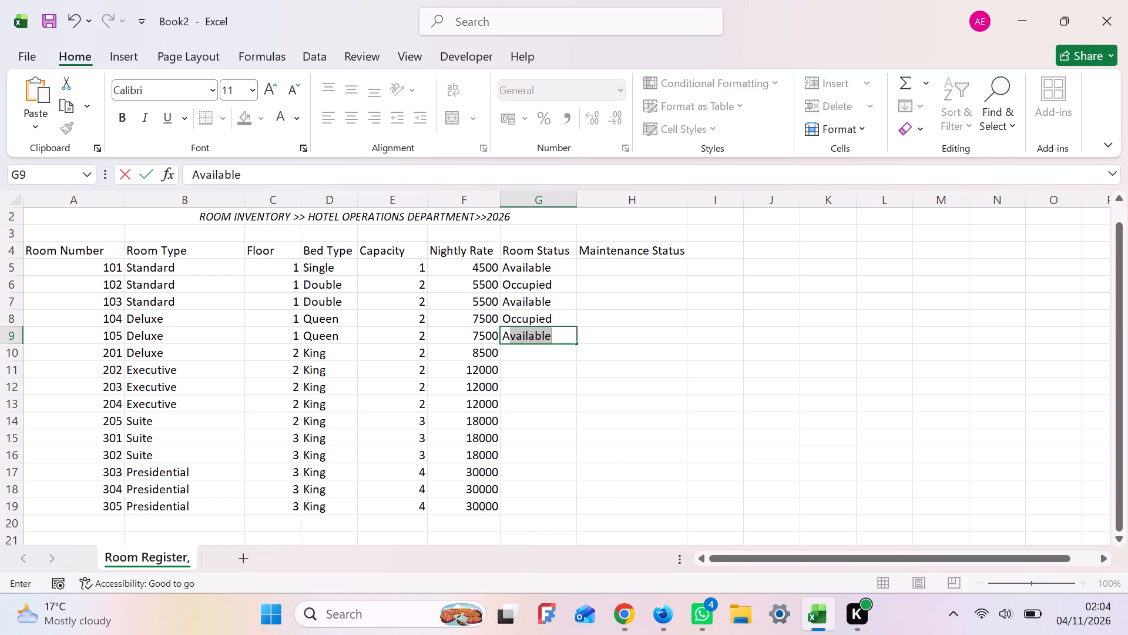
key(Return)
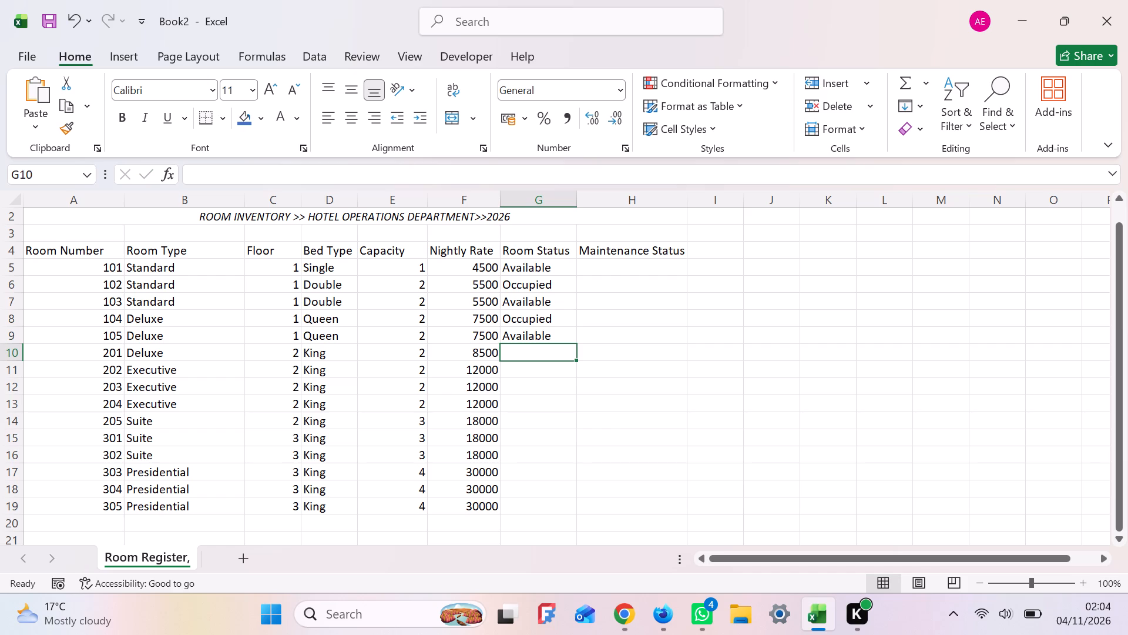
key(a)
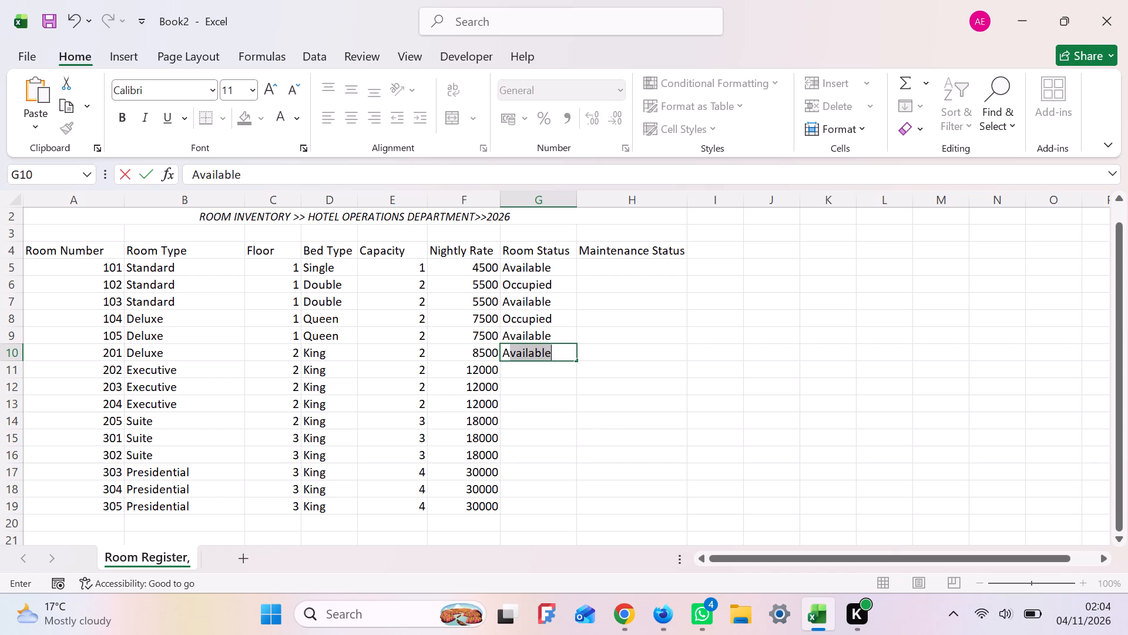
key(Return)
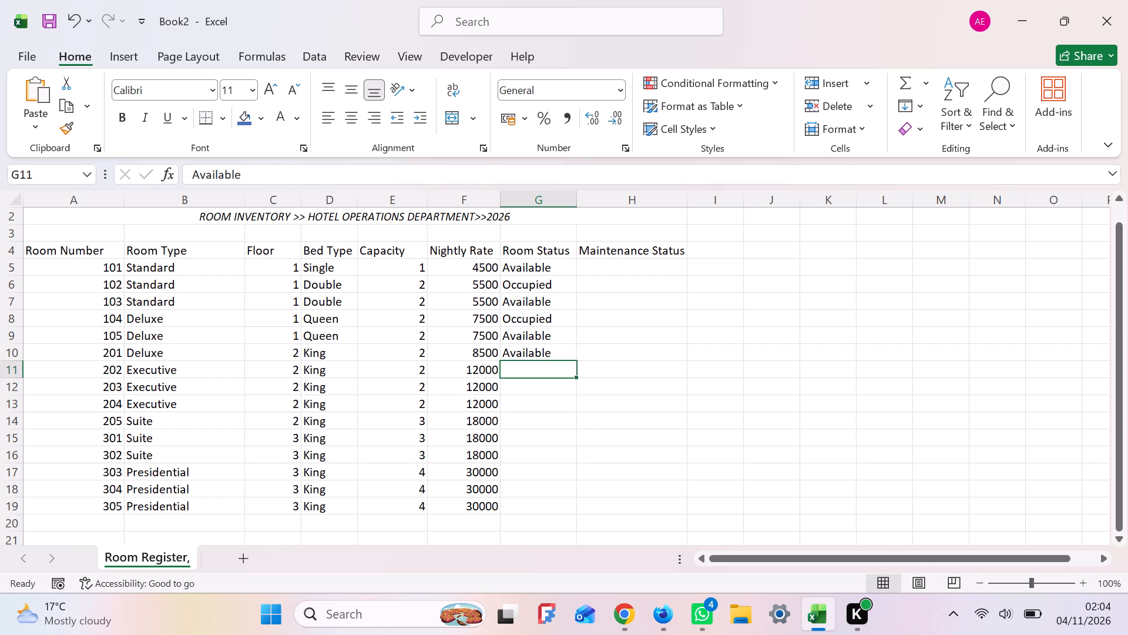
Enter the room statuses Occupied, Available and Available for the Executive rooms 202 to 204 in cells G11 to G13.
key(o)
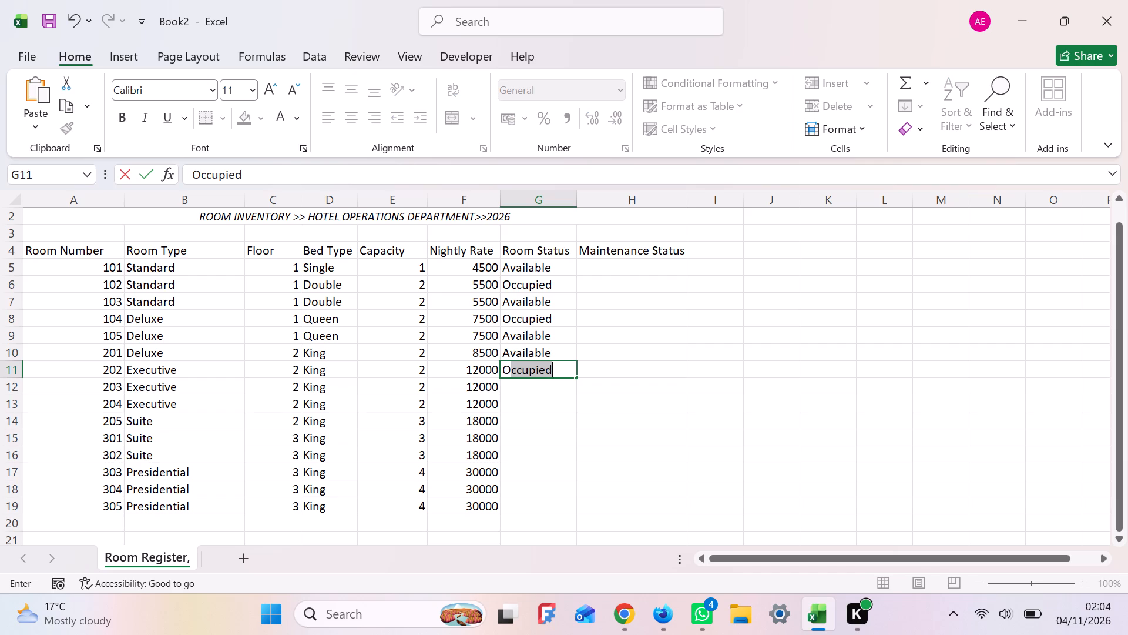
key(Return)
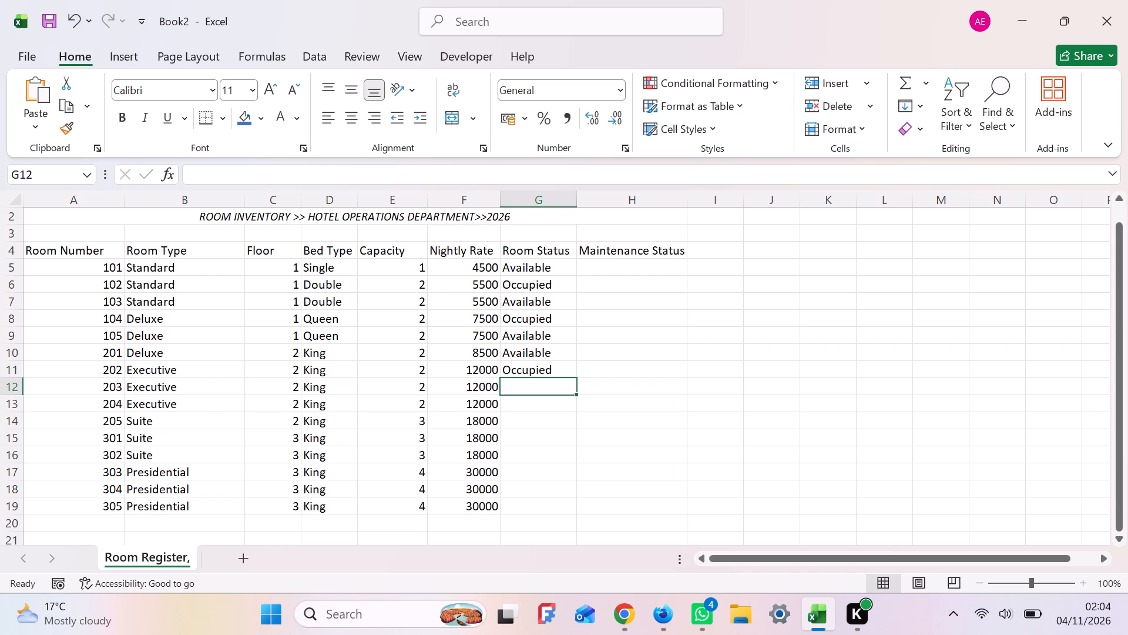
key(a)
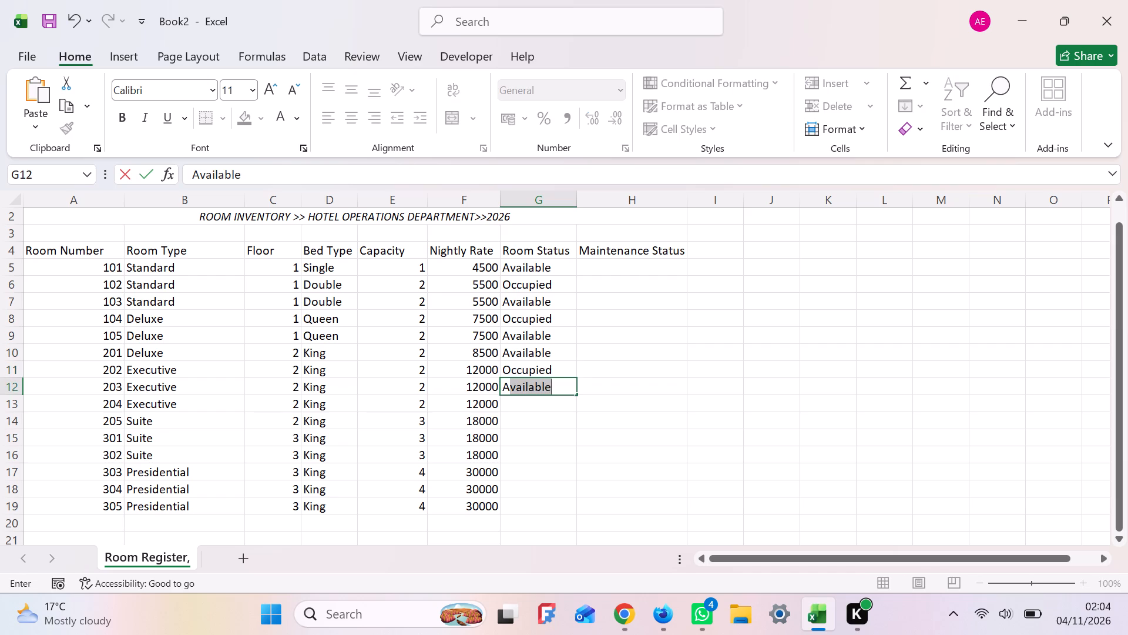
key(Return)
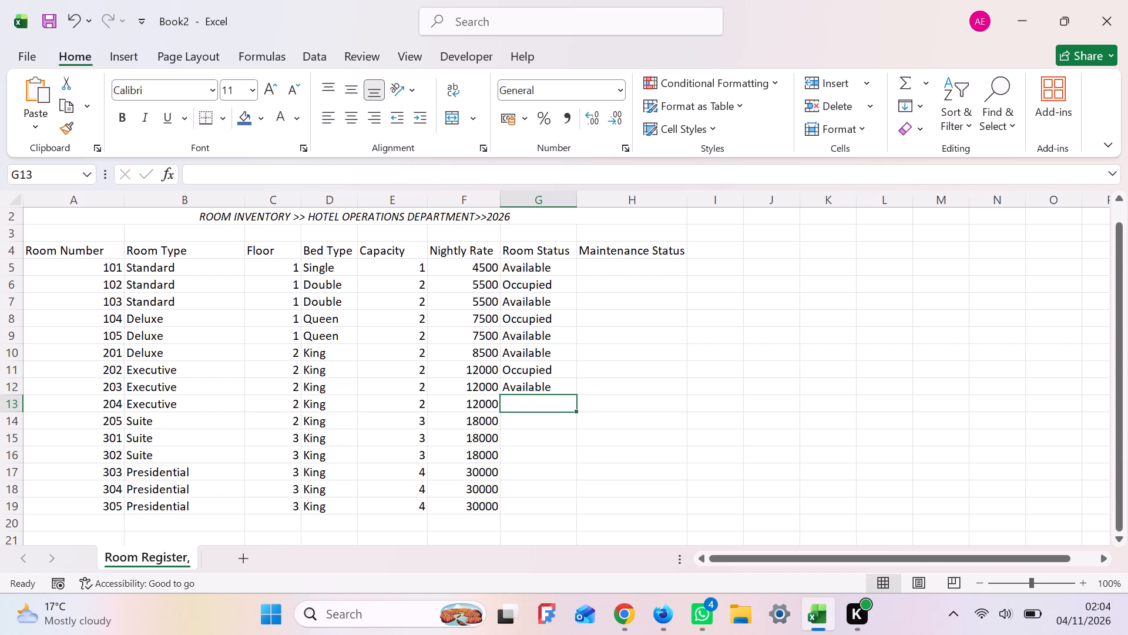
key(a)
key(Return)
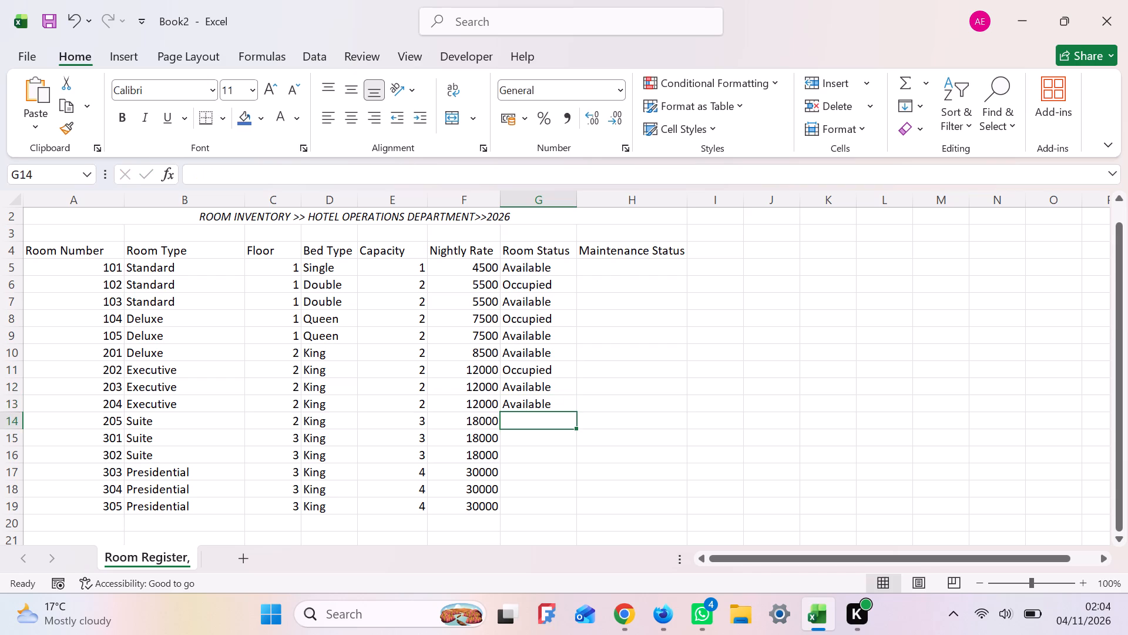
Enter the room statuses Occupied, Available and Occupied for the Suite rooms 205, 301 and 302 in cells G14 to G16.
key(o)
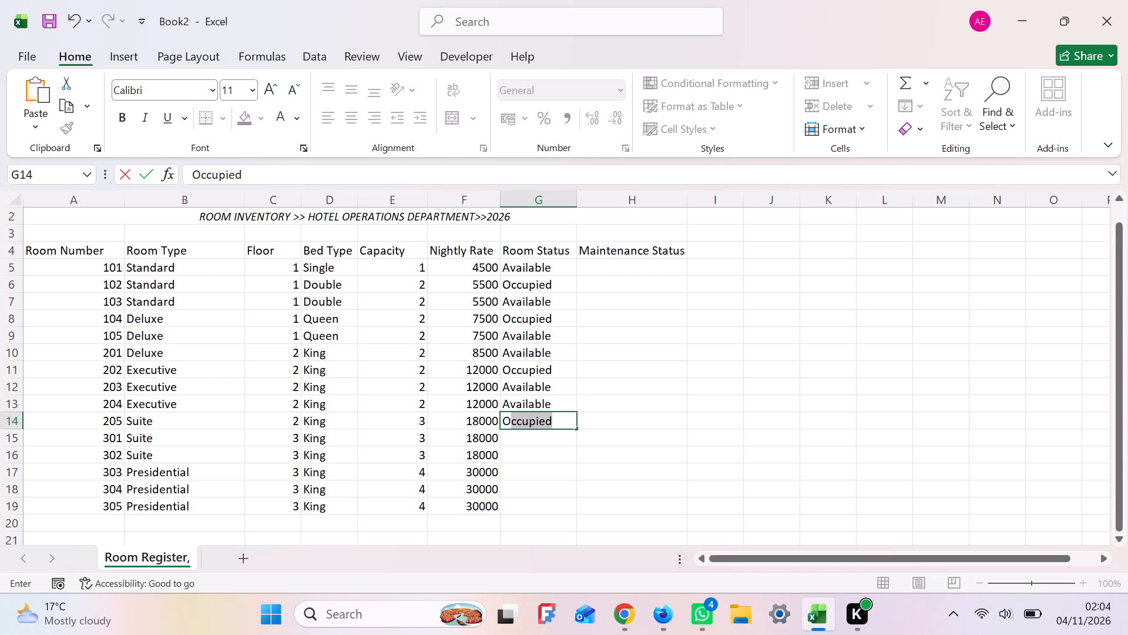
key(Return)
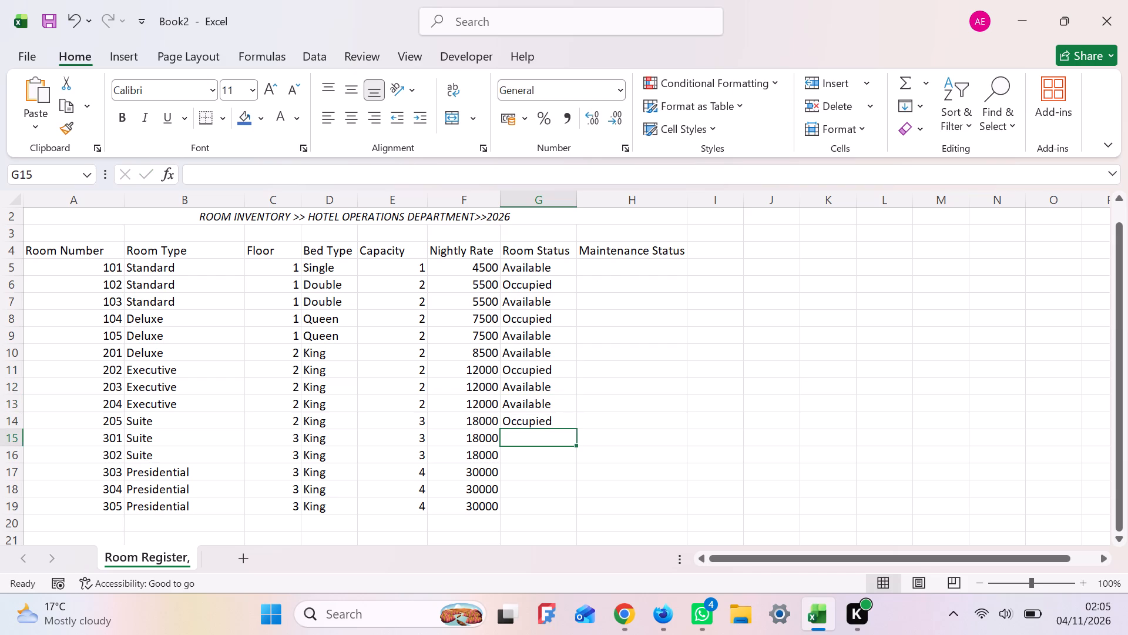
key(a)
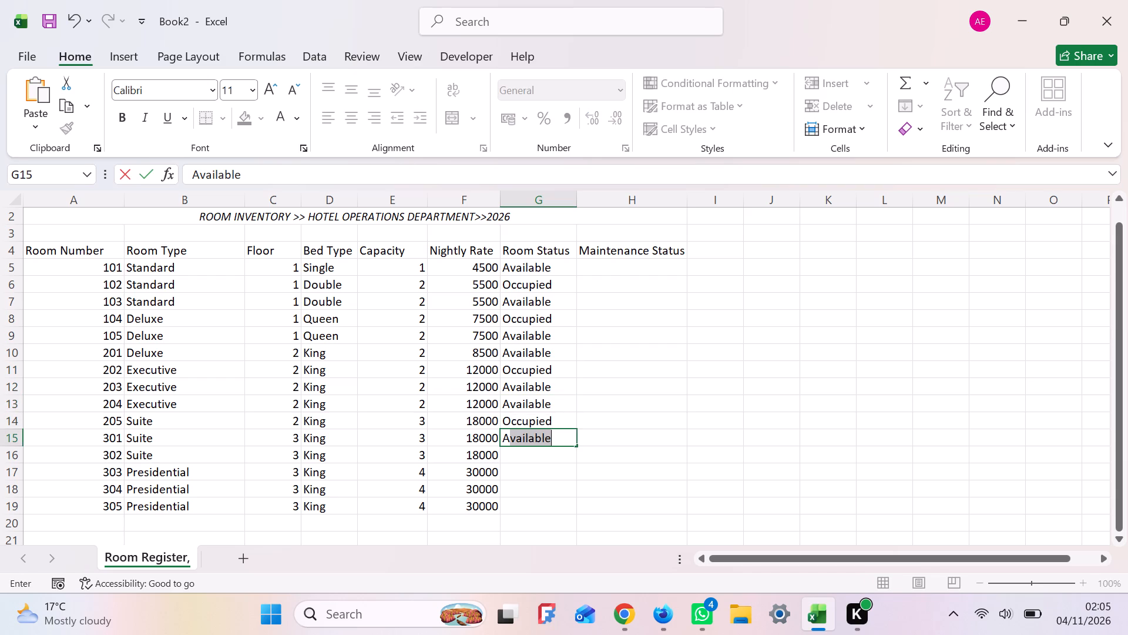
key(Return)
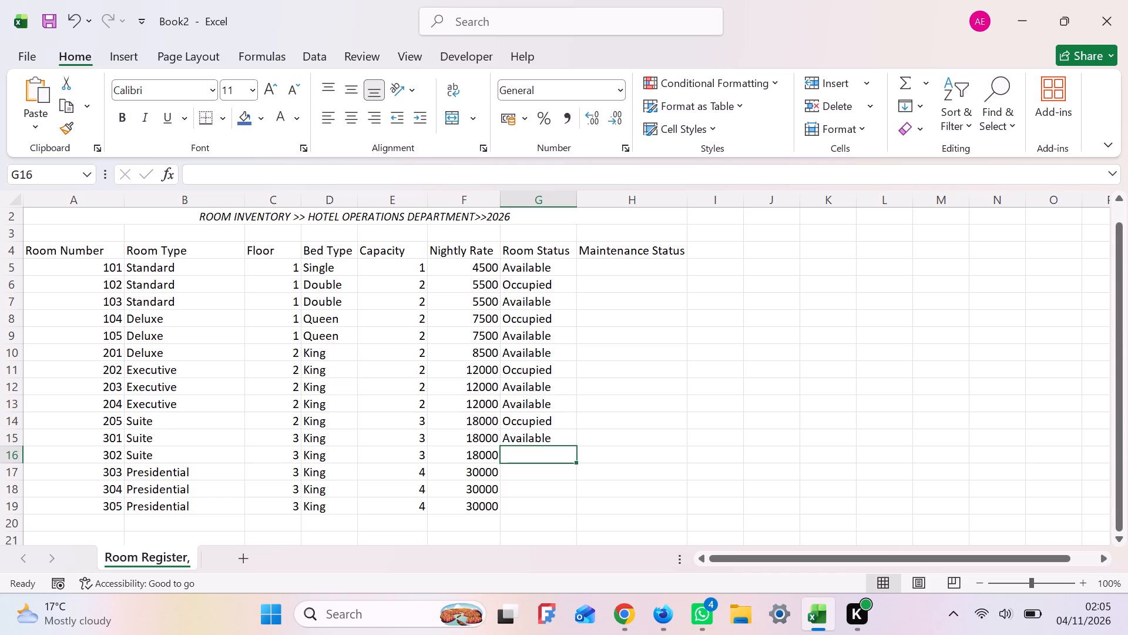
key(o)
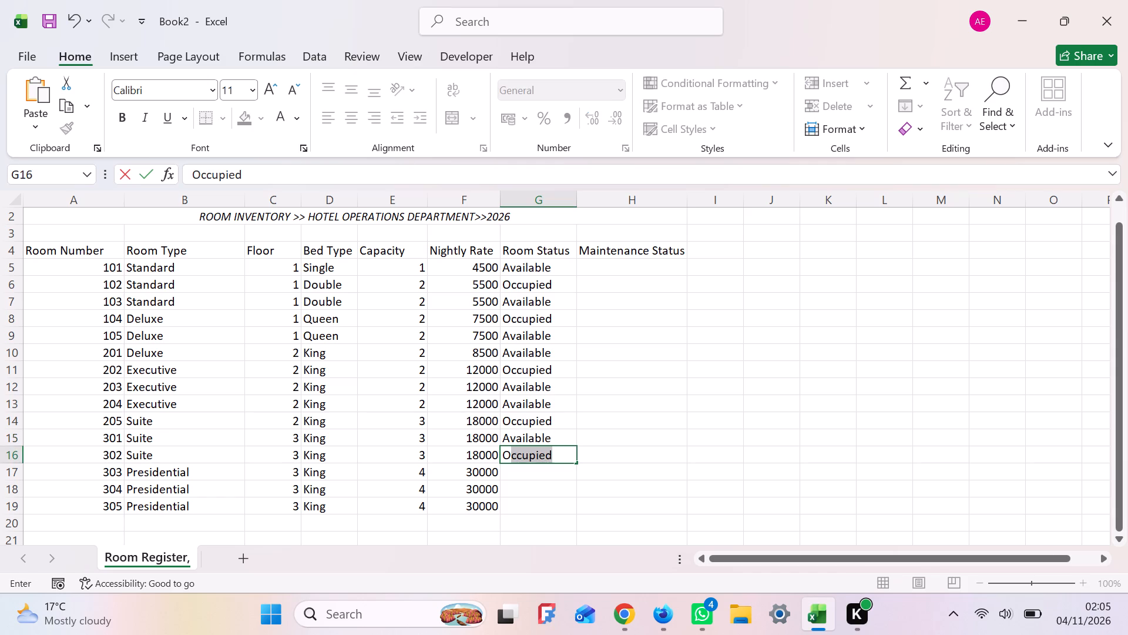
key(Return)
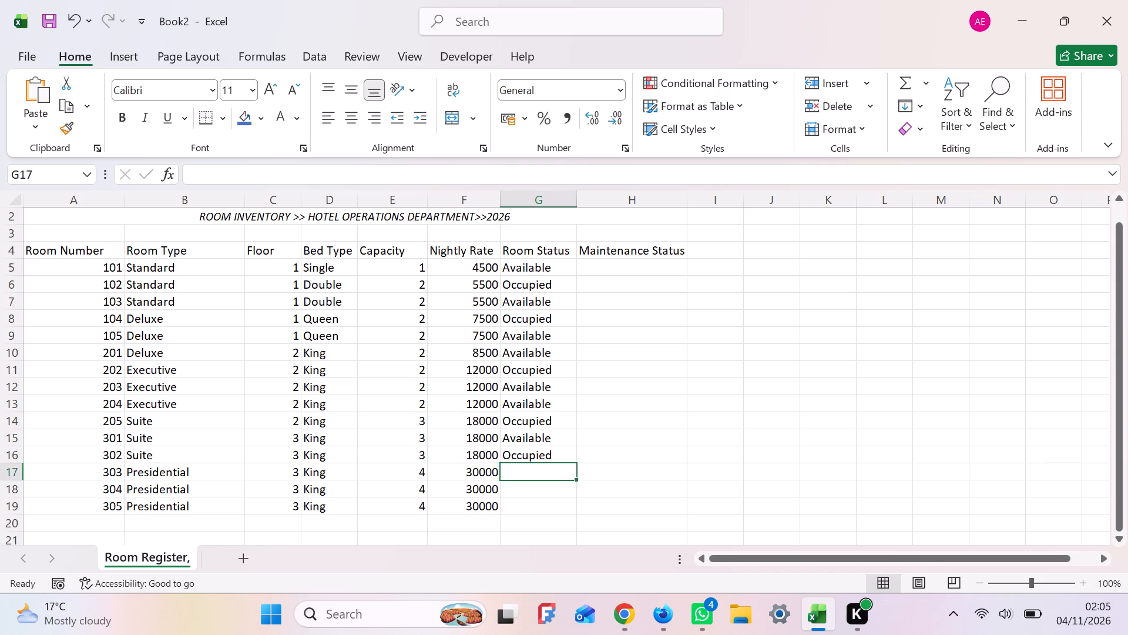
Enter the room statuses Available, Occupied and Available for the Presidential rooms 303 to 305 in cells G17 to G19.
key(a)
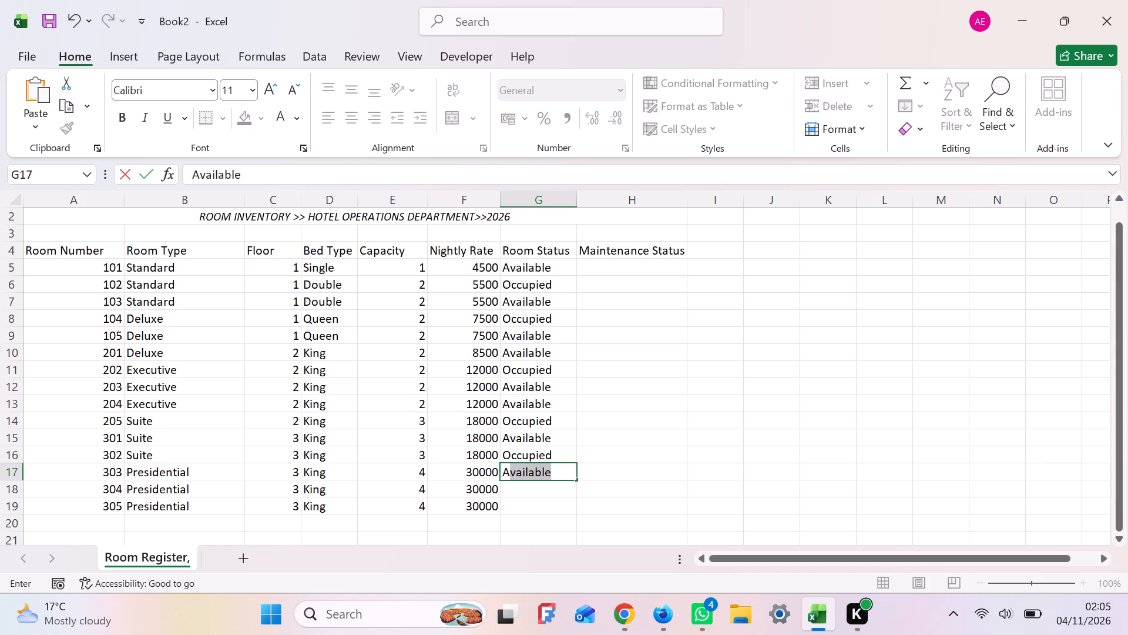
key(Return)
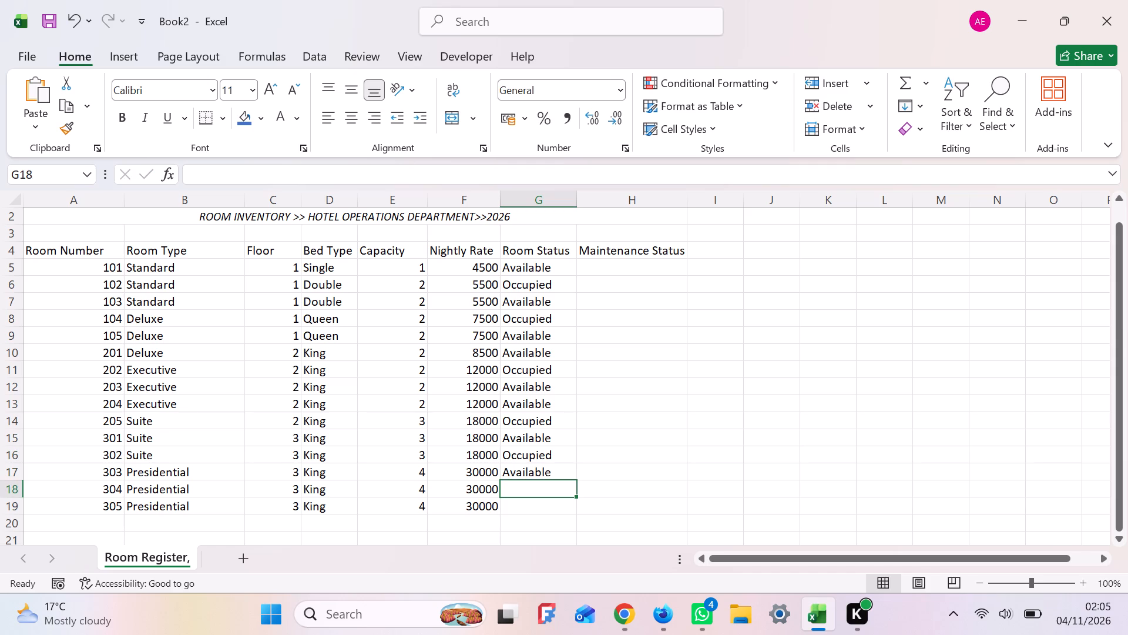
key(o)
key(Return)
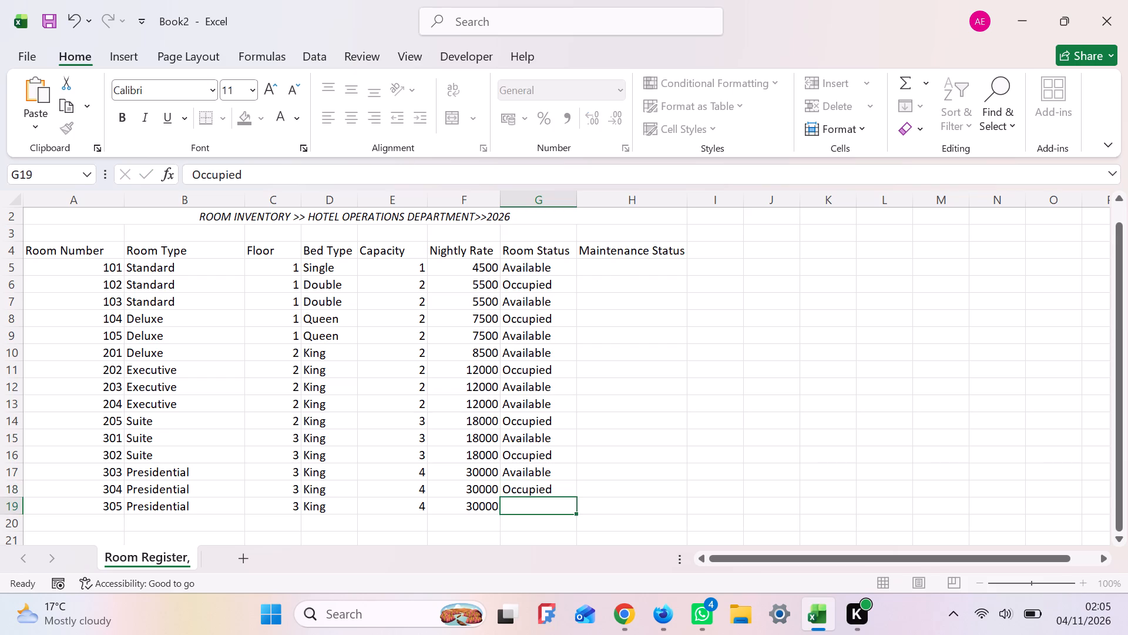
key(a)
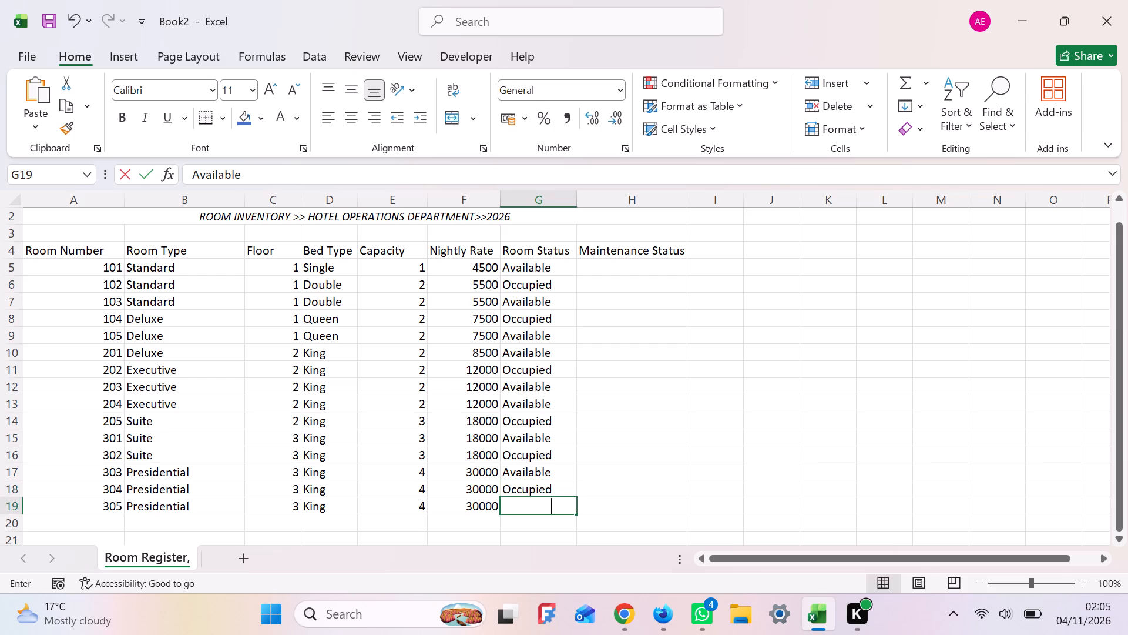
key(Return)
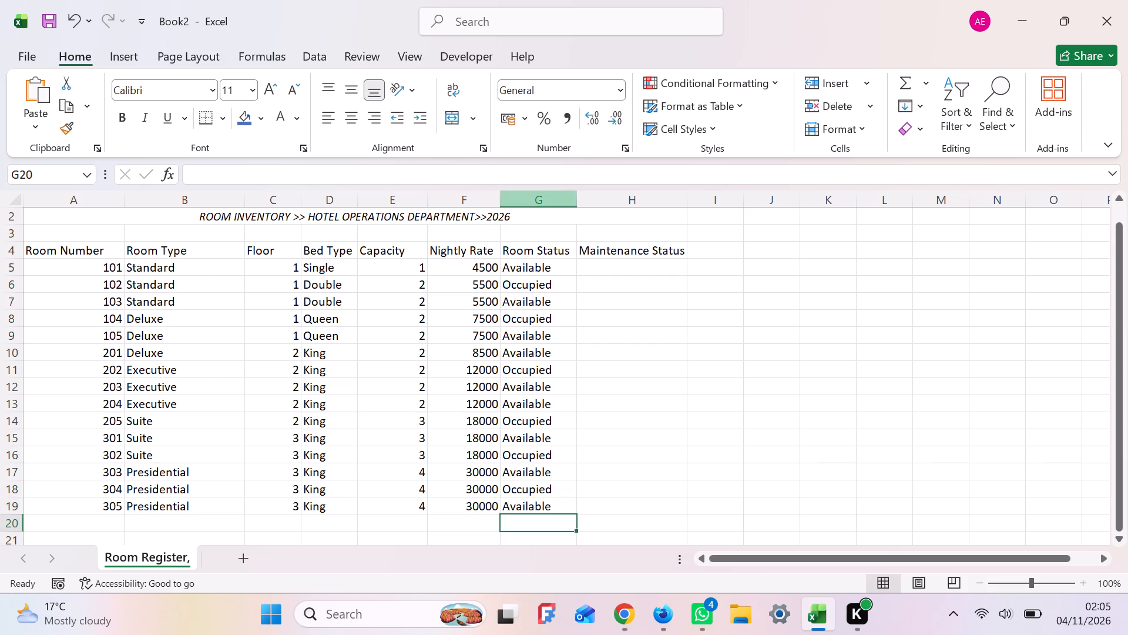
Enter the maintenance status Good for rooms 101 and 102 in cells H5 and H6.
click(628, 267)
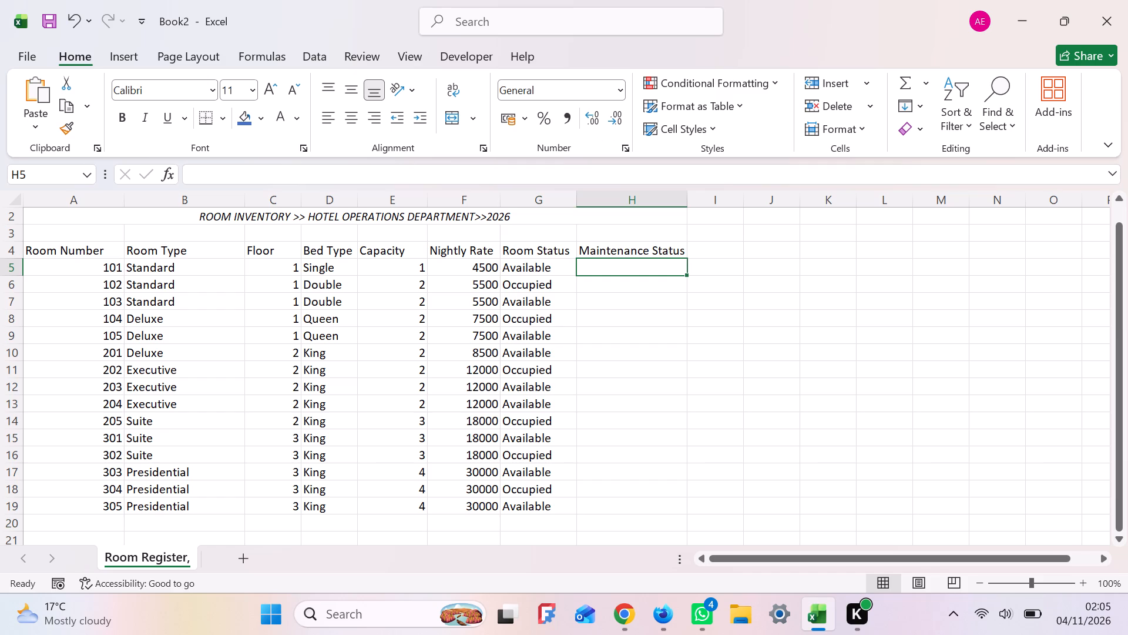
key(g)
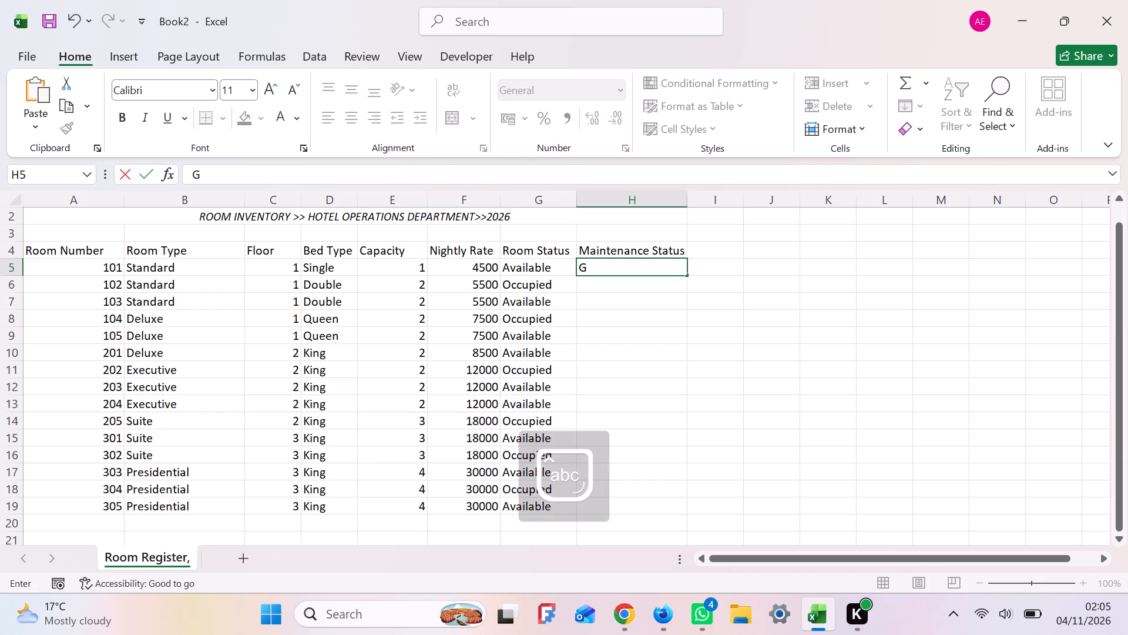
text(oo)
key(d)
key(Return)
key(g)
key(Return)
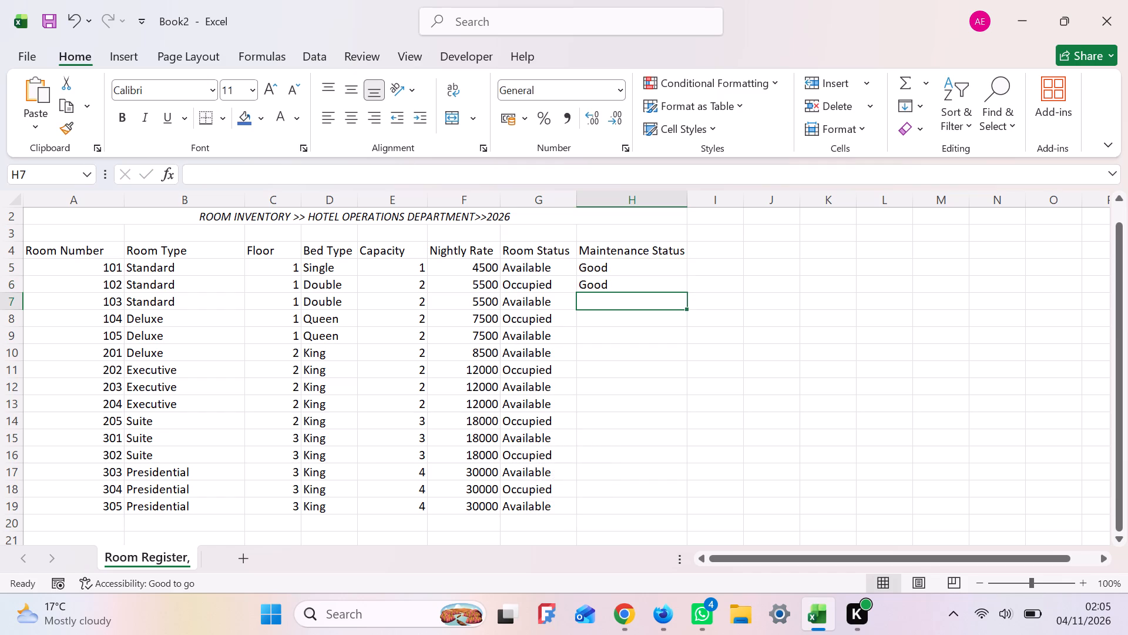
Enter the maintenance status Good for rooms 103 and 104 in cells H7 and H8.
key(g)
key(Return)
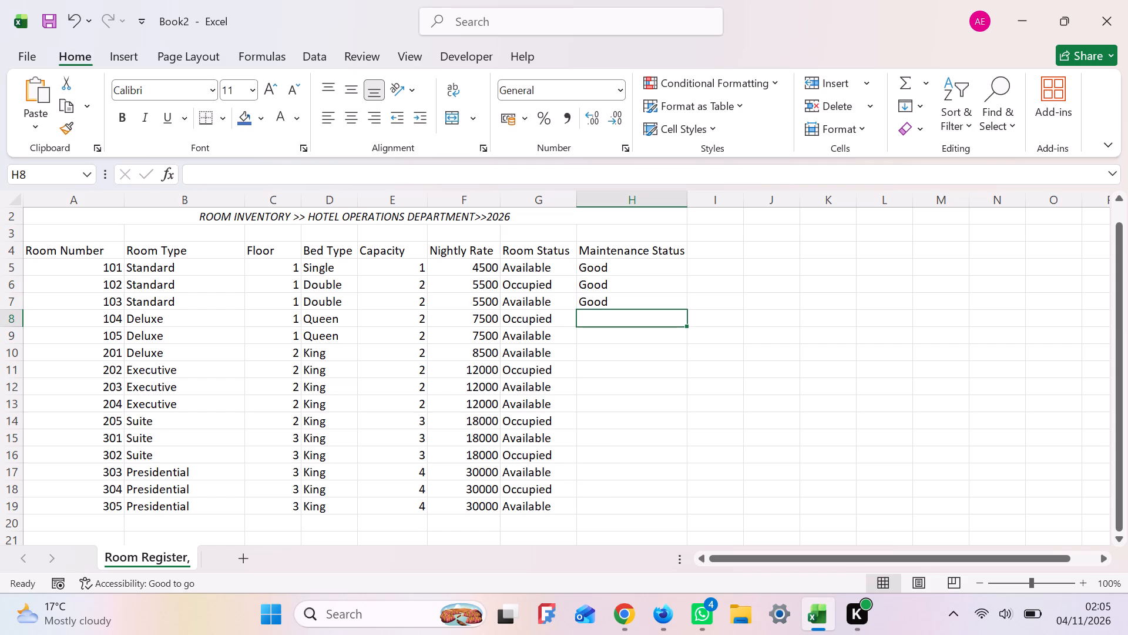
key(g)
key(Return)
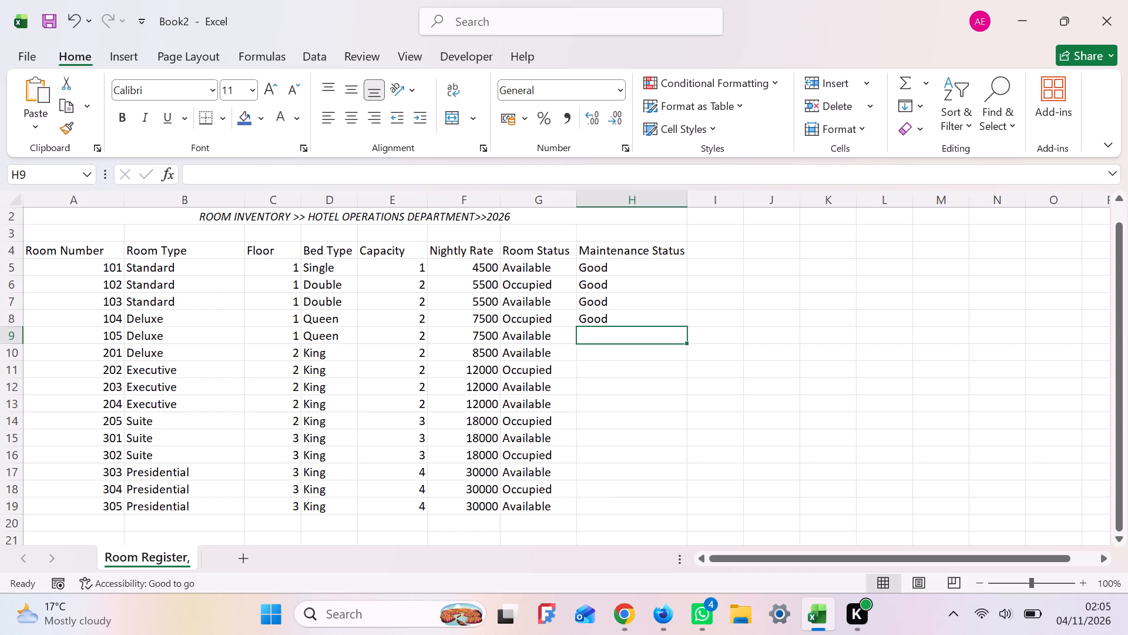
Fill the maintenance status Good from cell H5 down through H12, covering rooms 101 to 203.
click(627, 267)
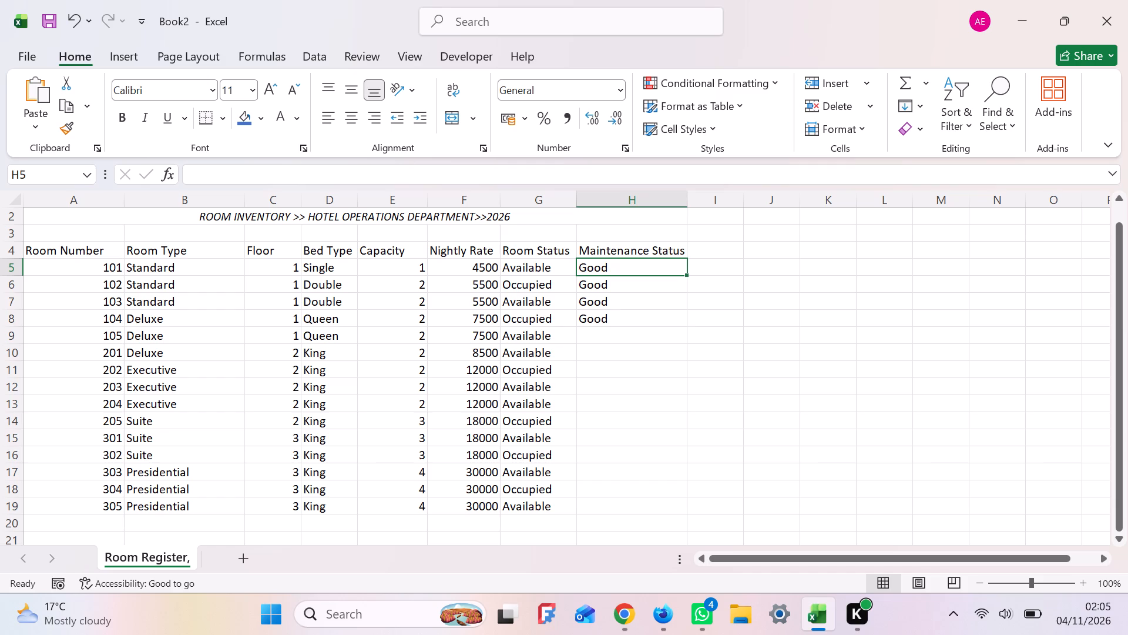
drag(689, 275, 686, 343)
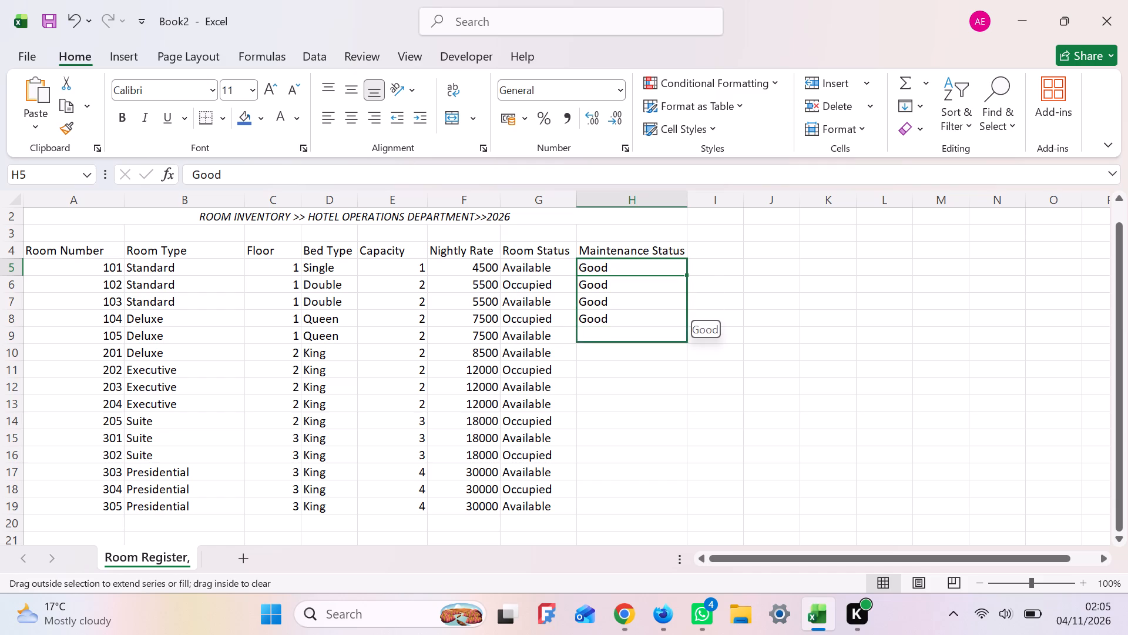
drag(686, 343, 686, 395)
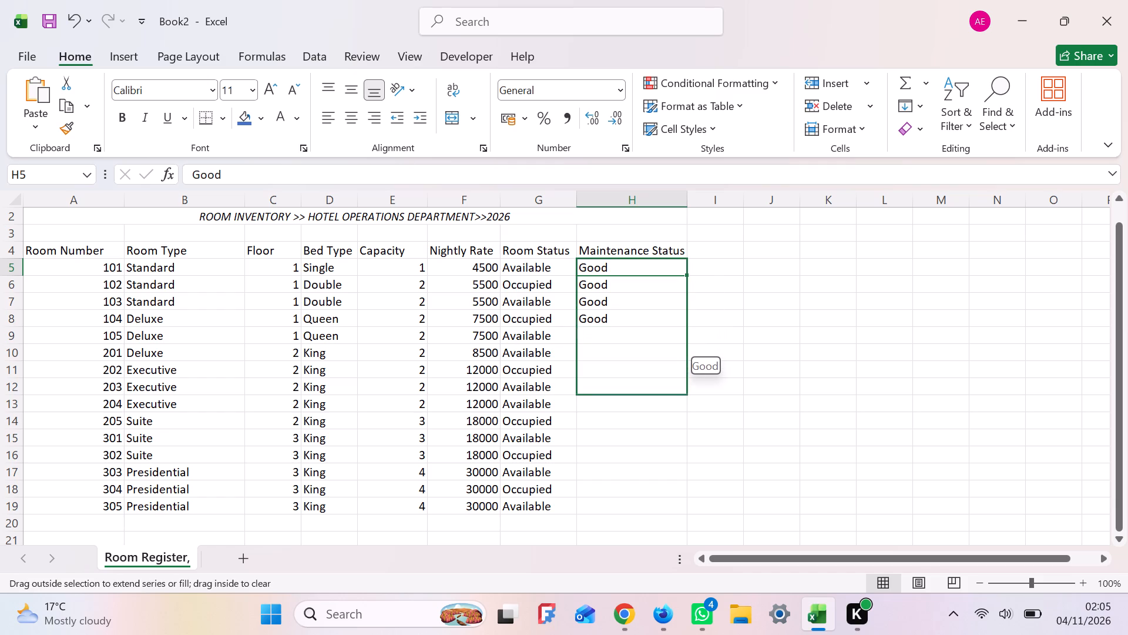
drag(686, 395, 686, 395)
drag(686, 395, 686, 393)
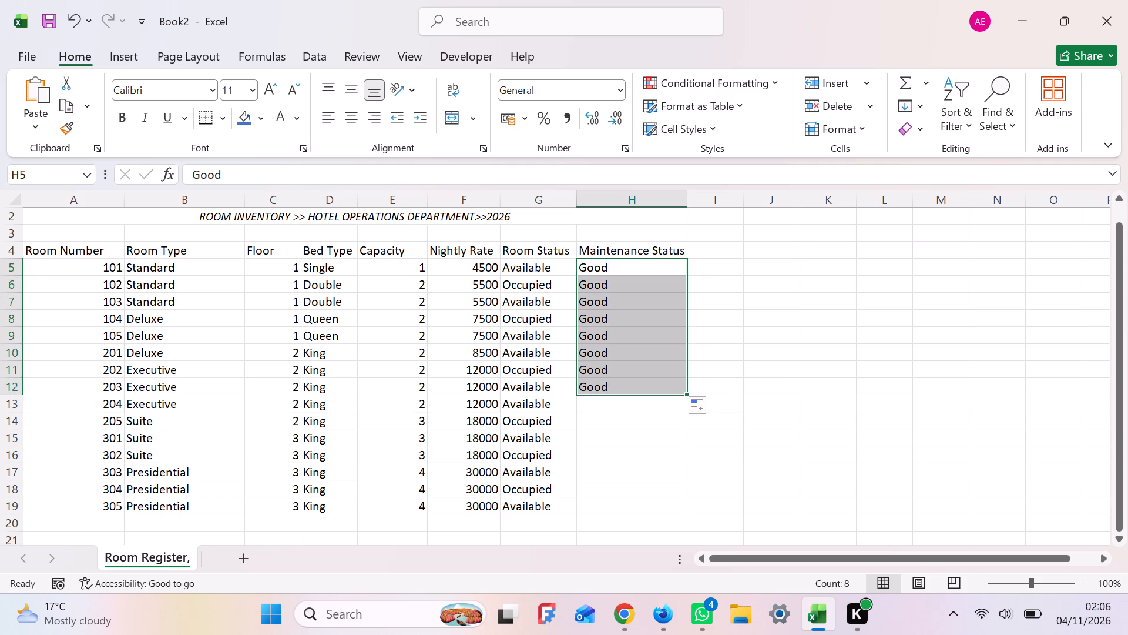
click(620, 383)
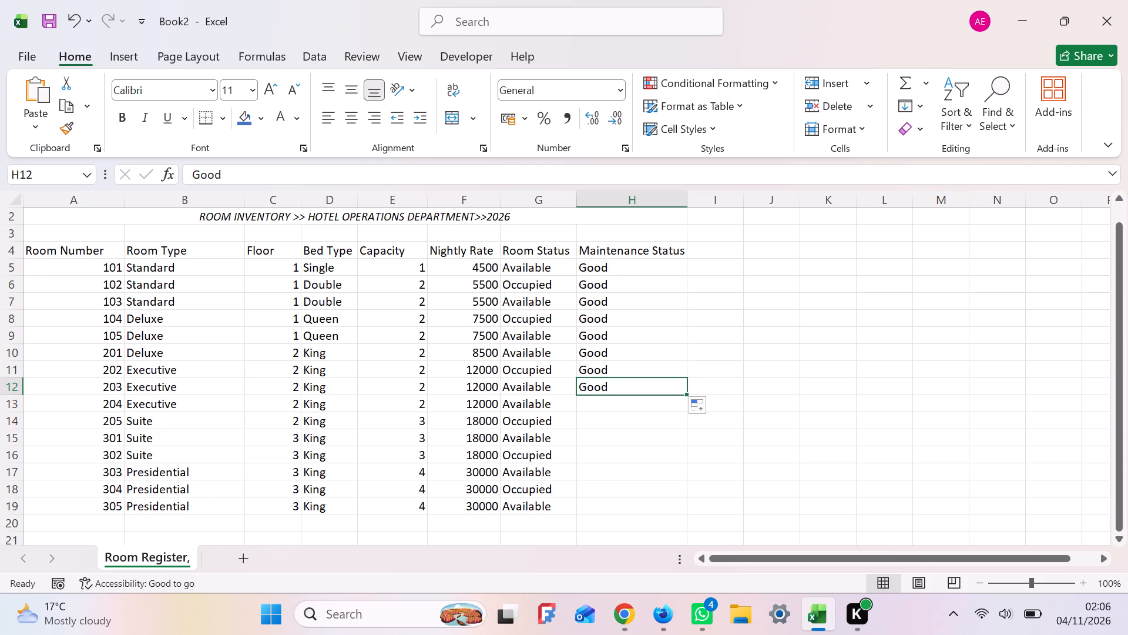
Enter the maintenance status Needs Repair for Executive room 204 in cell H13.
click(616, 412)
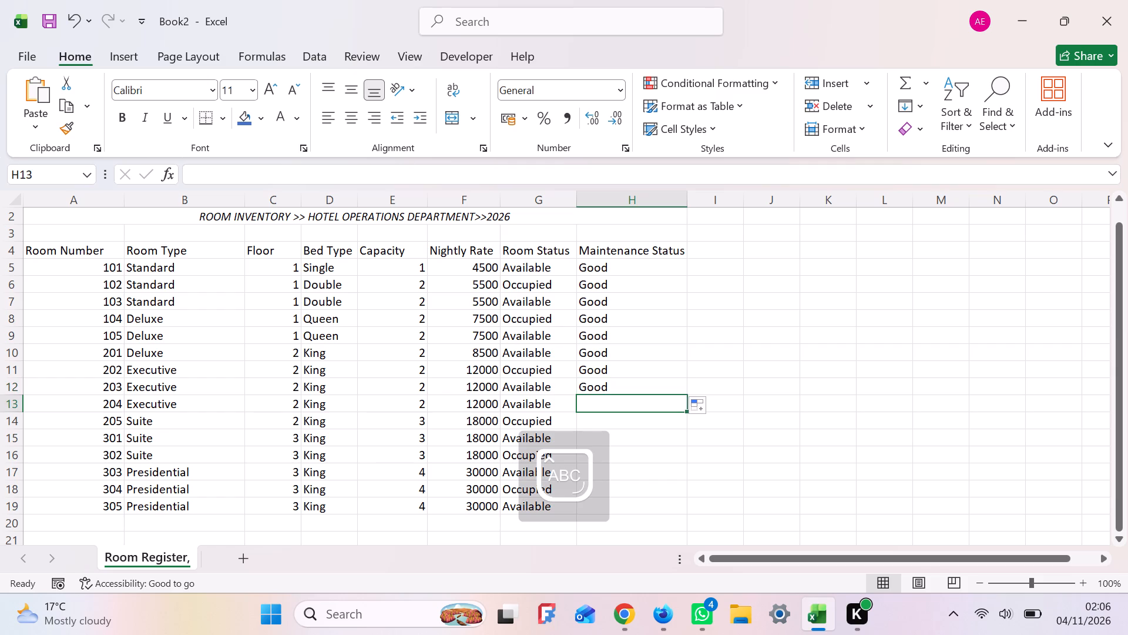
key(n)
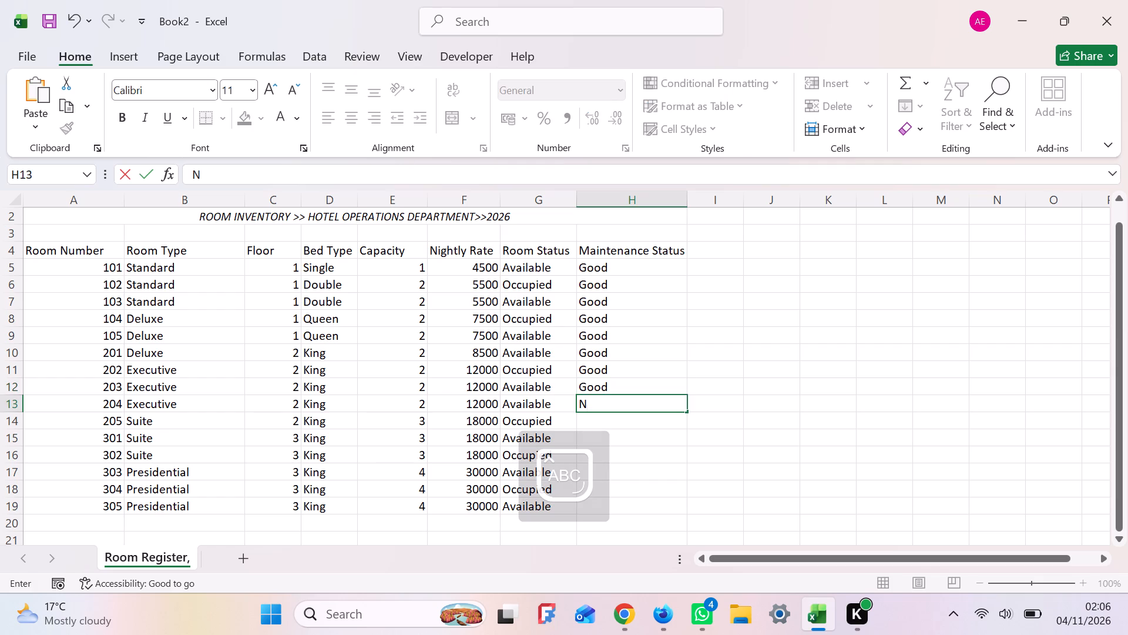
text(eed)
text(s)
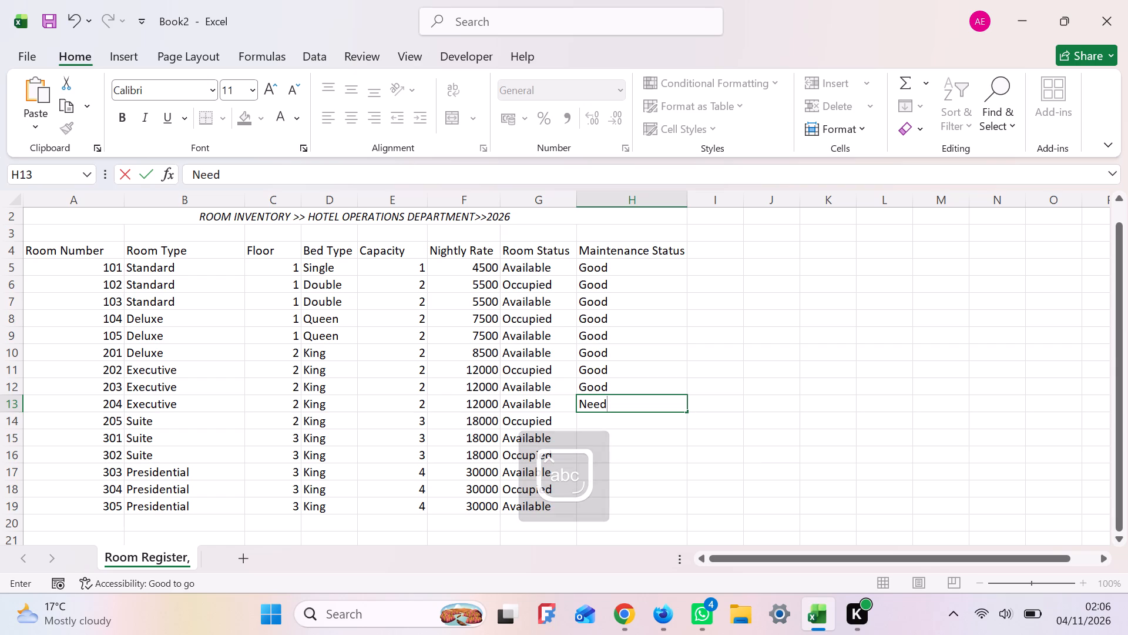
key(space)
key(r)
key(e)
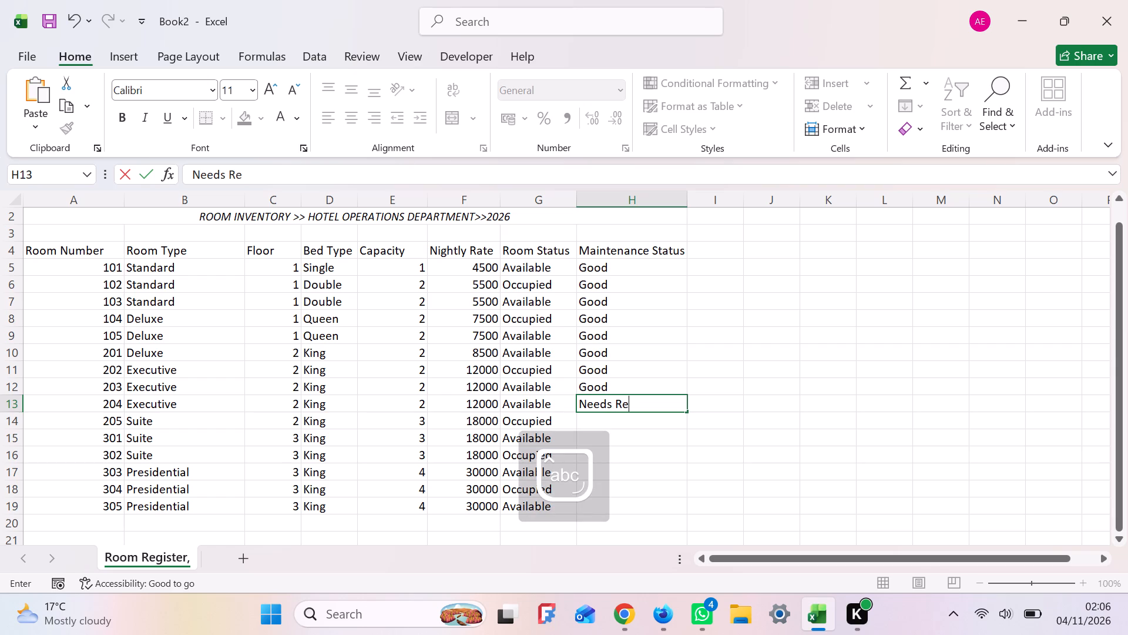
key(p)
key(a)
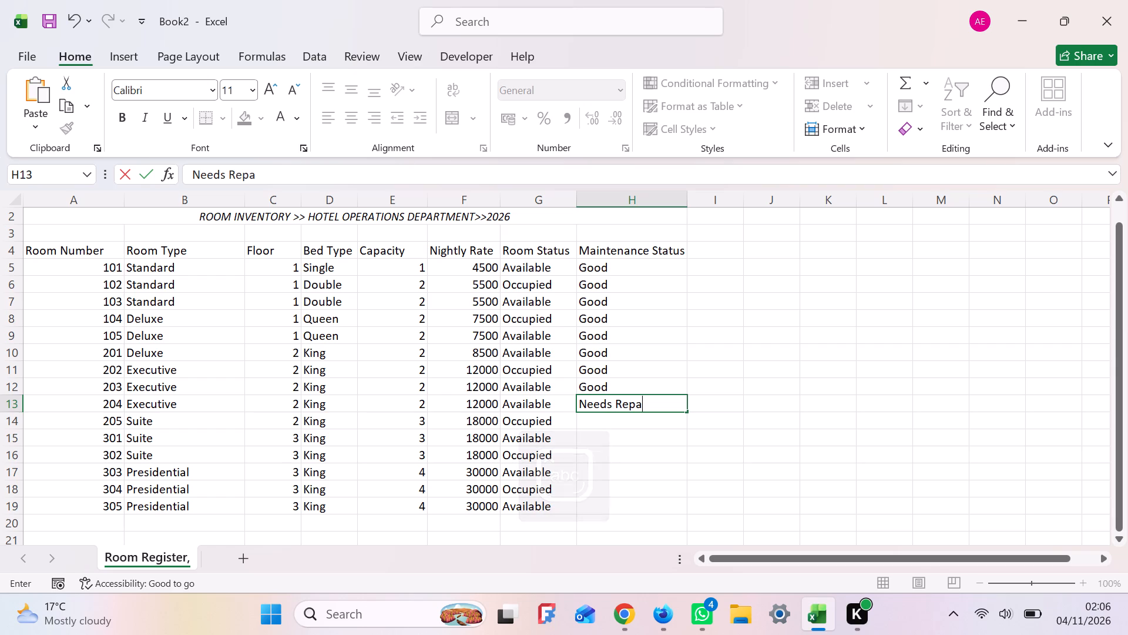
text(ir)
key(Return)
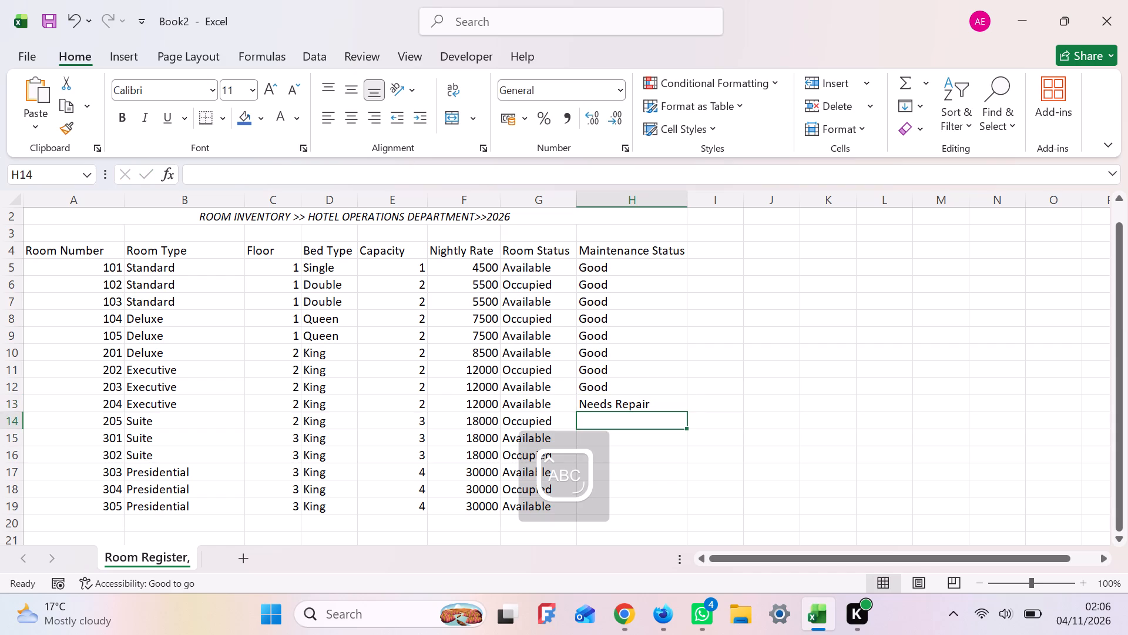
Enter the maintenance status Good for the Suite rooms 205, 301 and 302 in cells H14 to H16.
key(g)
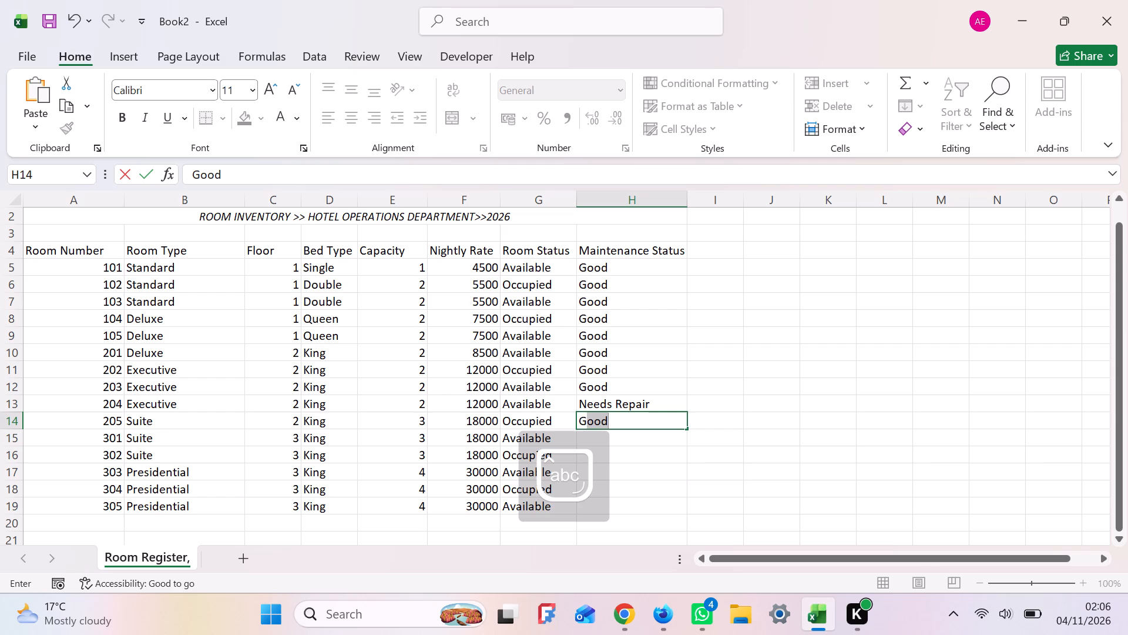
key(Return)
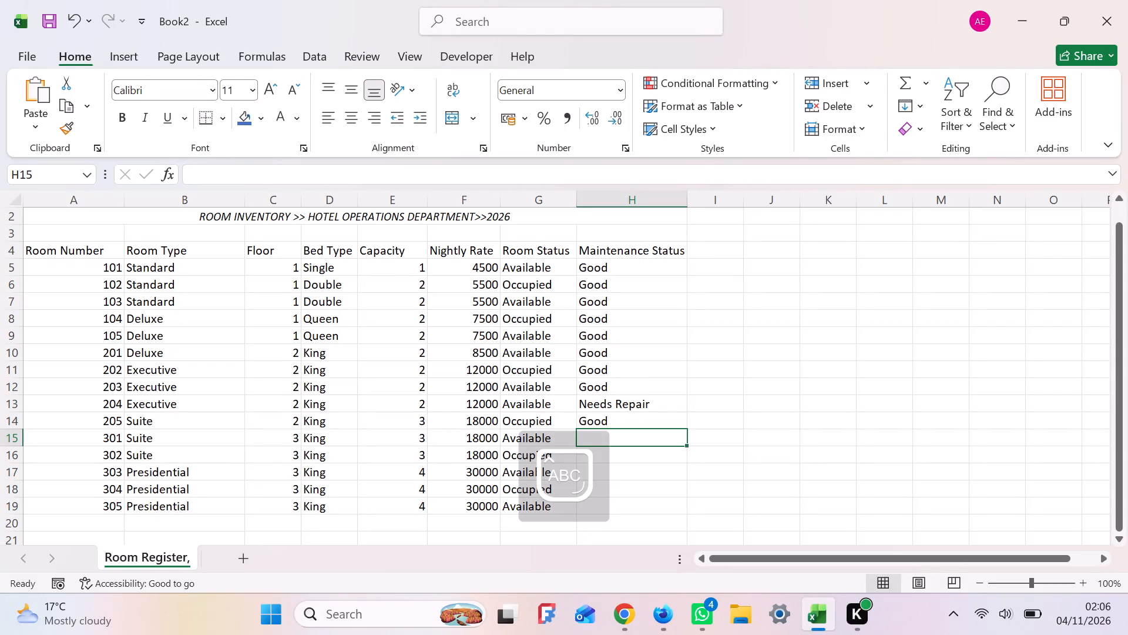
key(g)
key(Return)
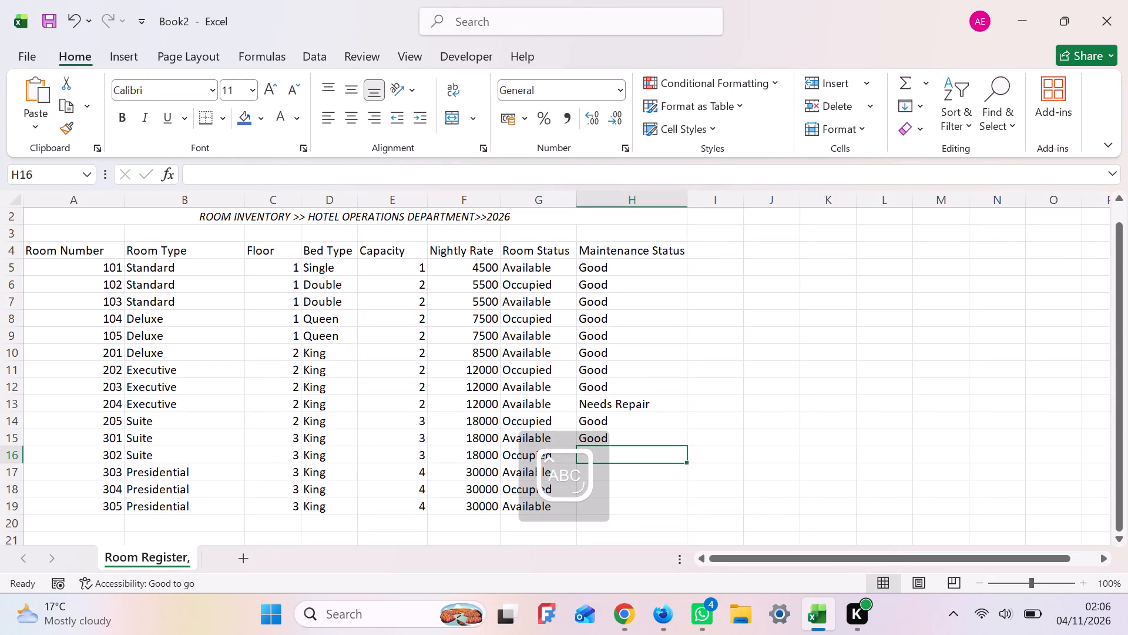
key(g)
key(Return)
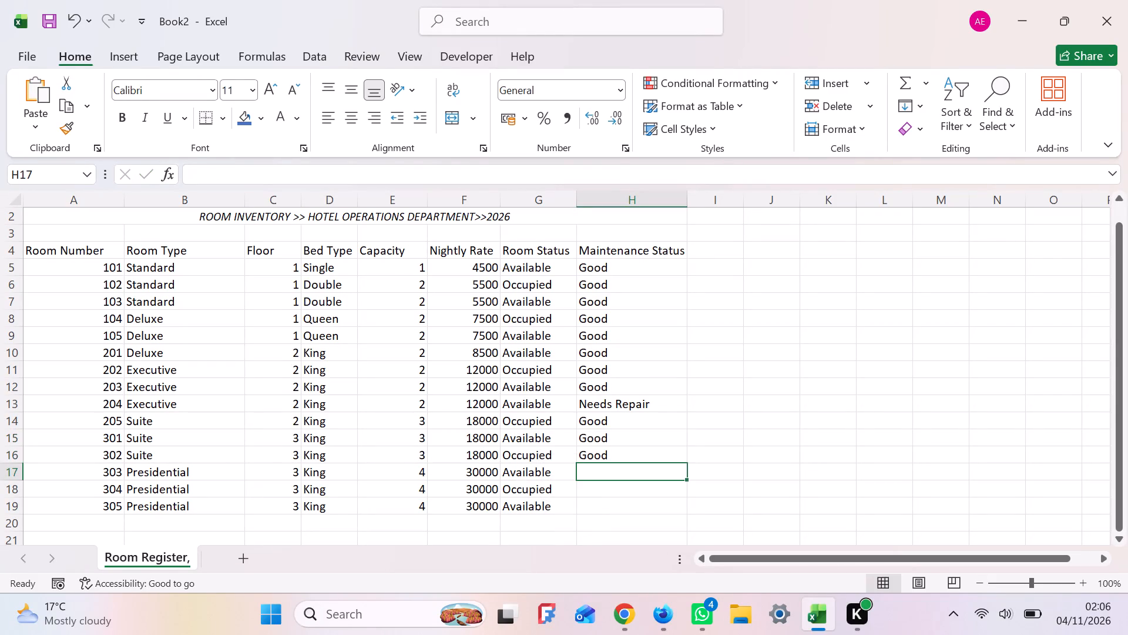
Enter the maintenance statuses Good, Good and Needs Repair for the Presidential rooms 303 to 305 in cells H17 to H19.
key(g)
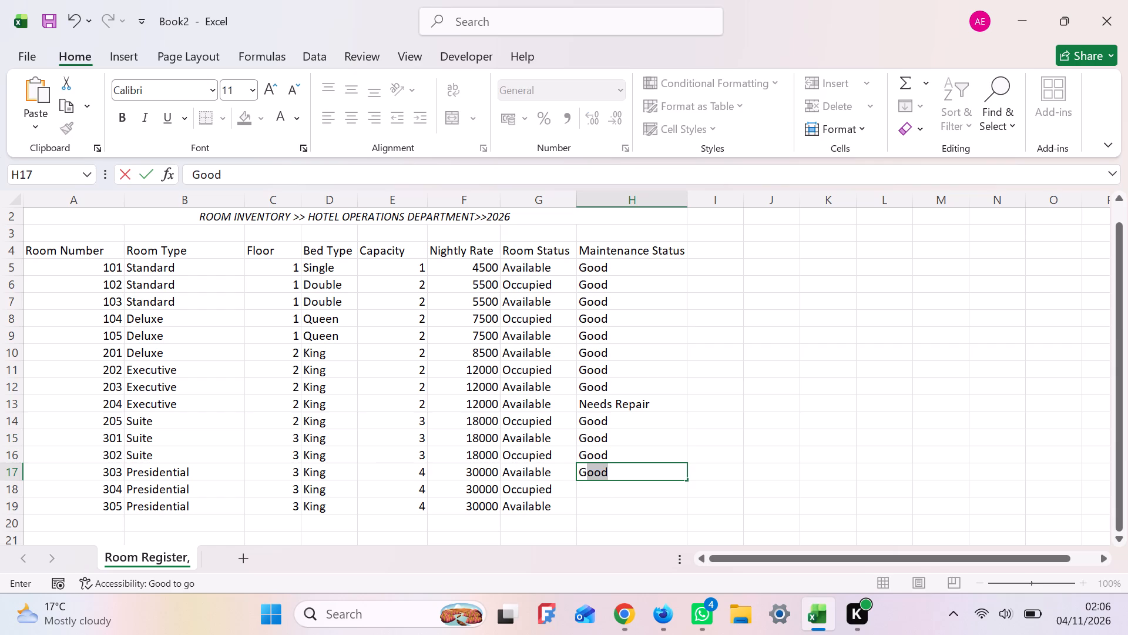
key(Return)
key(g)
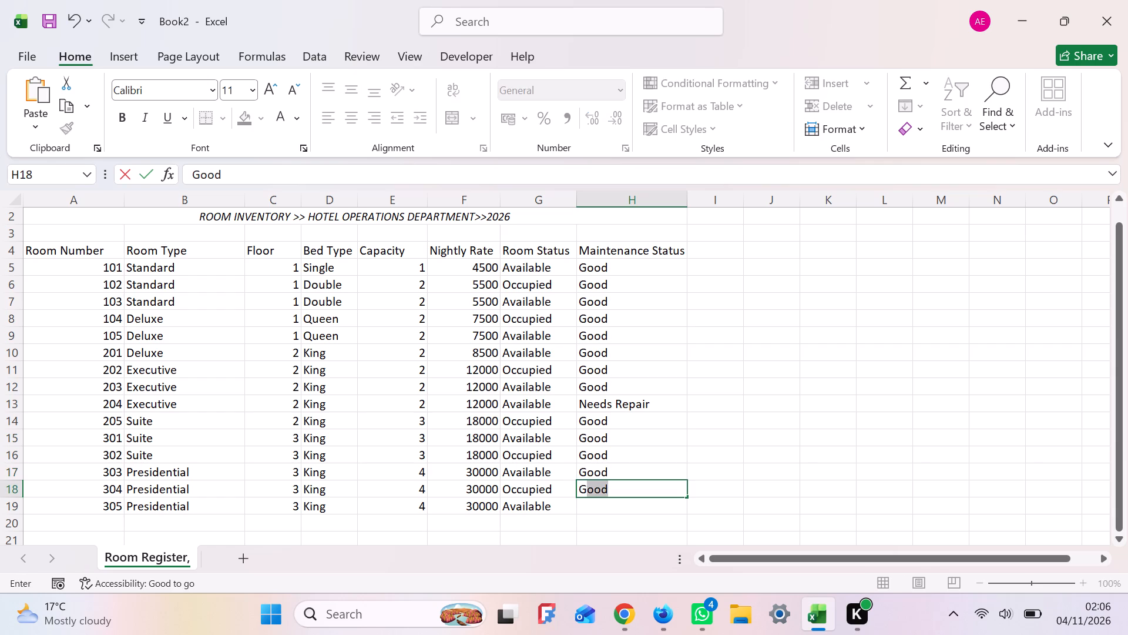
key(Return)
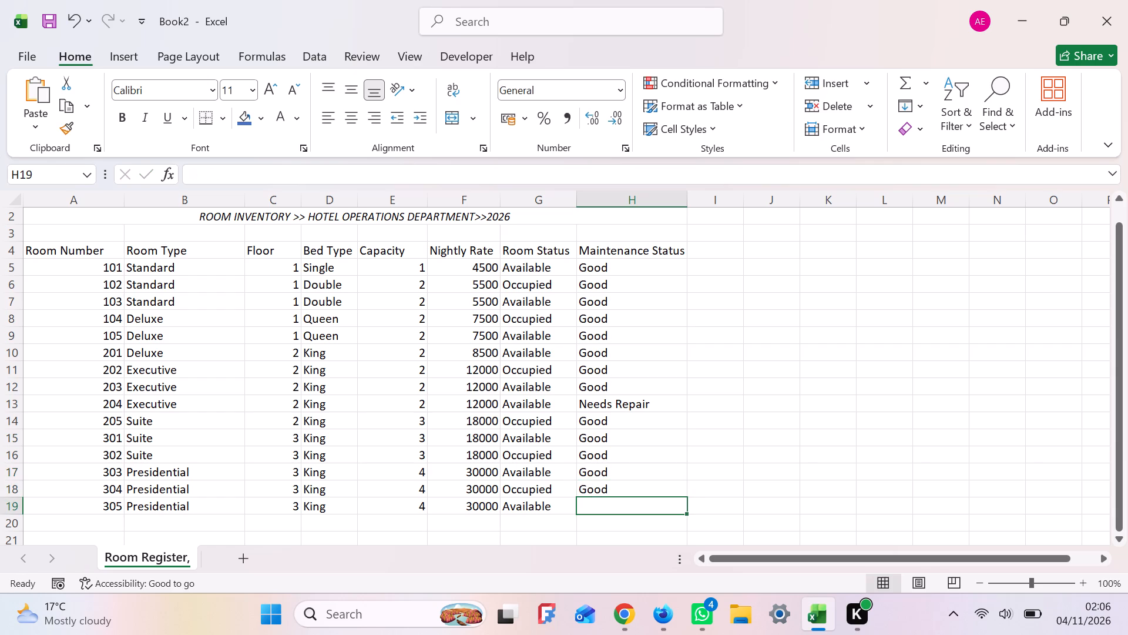
key(n)
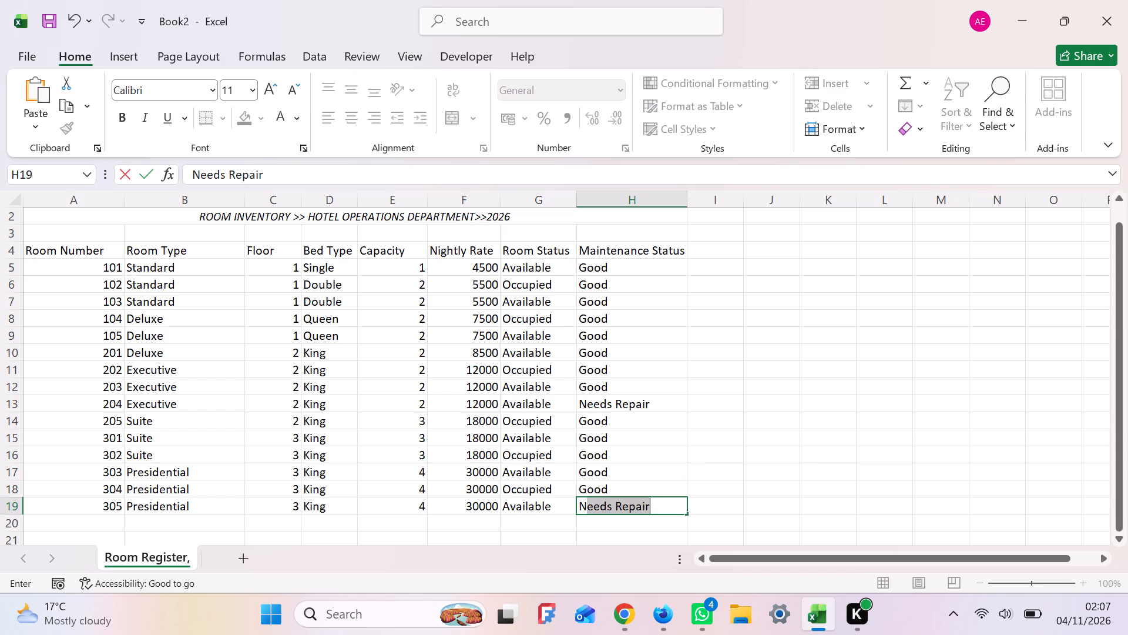
key(Return)
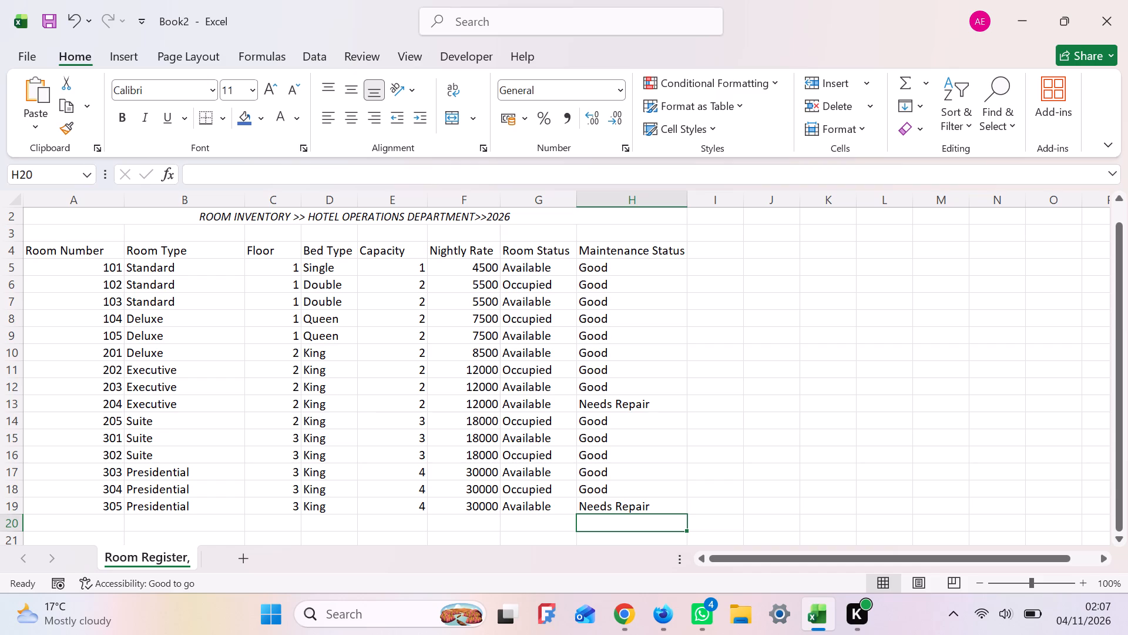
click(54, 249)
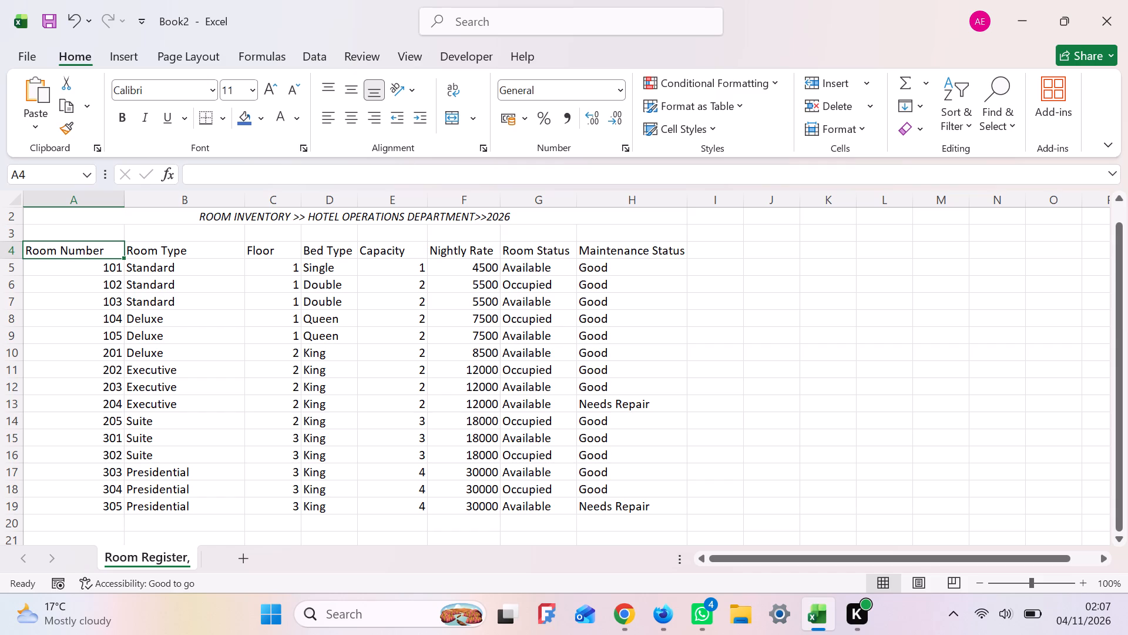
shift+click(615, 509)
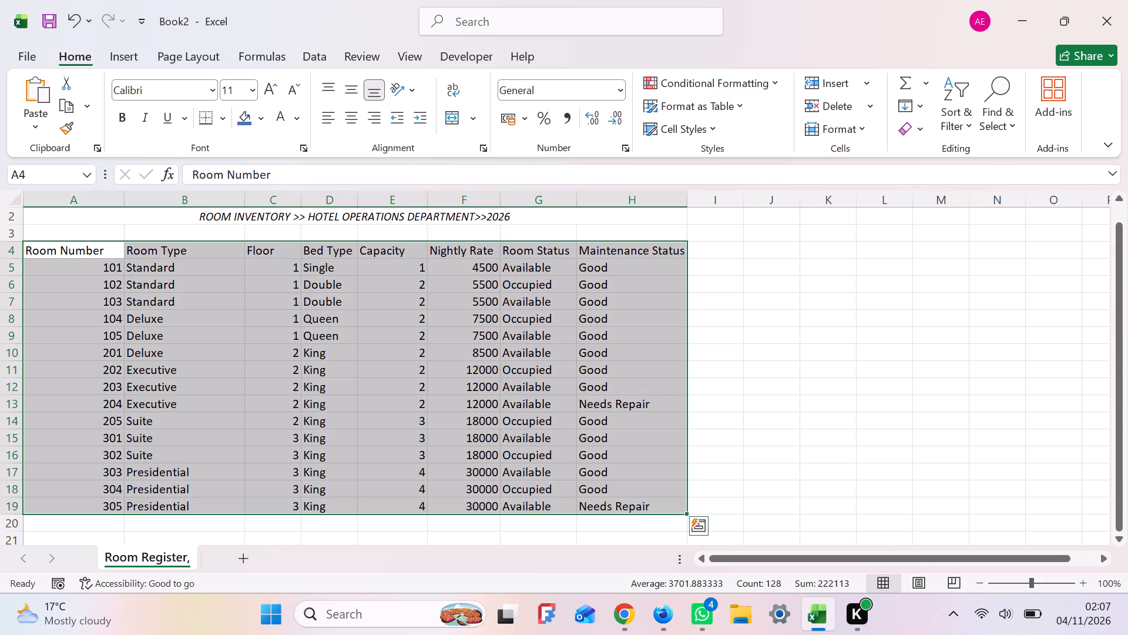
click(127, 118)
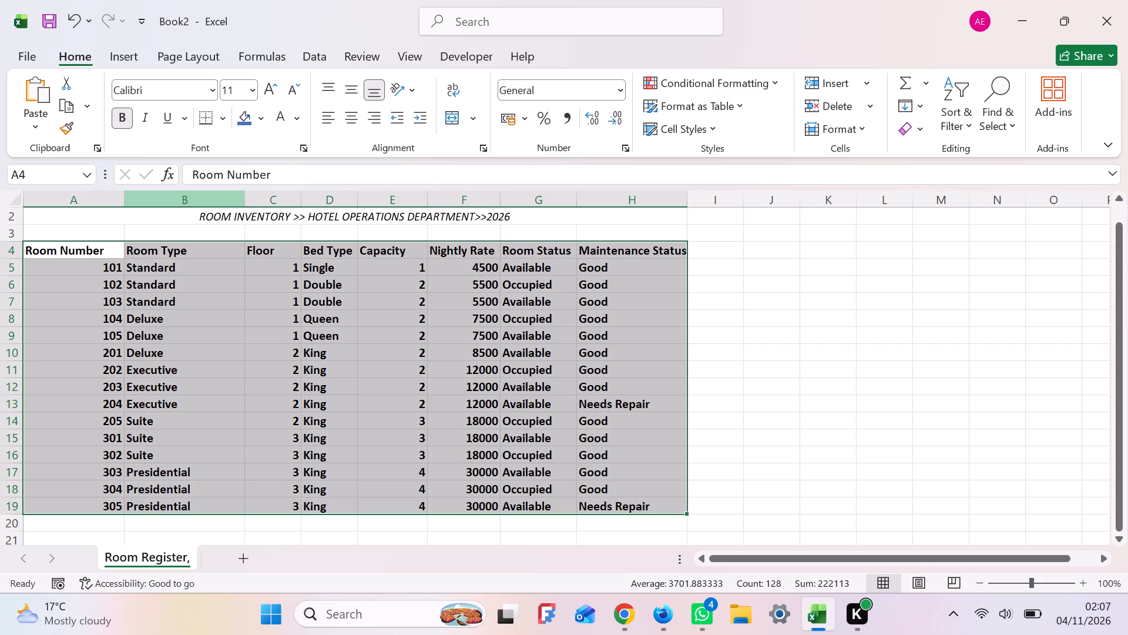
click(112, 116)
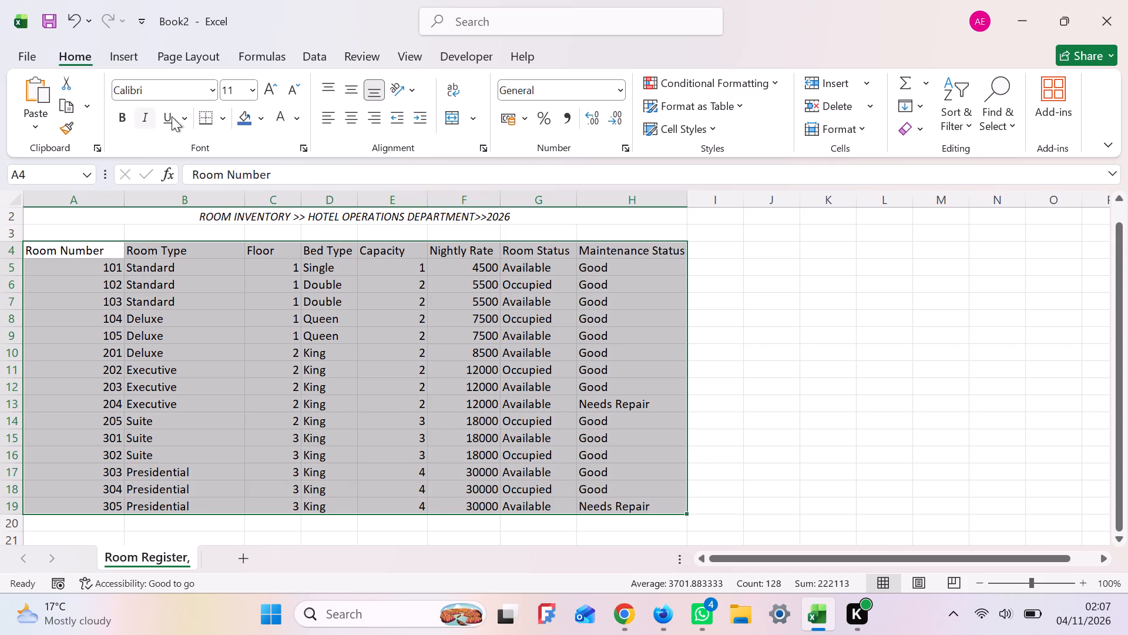
Format the column header row A4:H4 in bold with the standard dark blue fill.
click(76, 249)
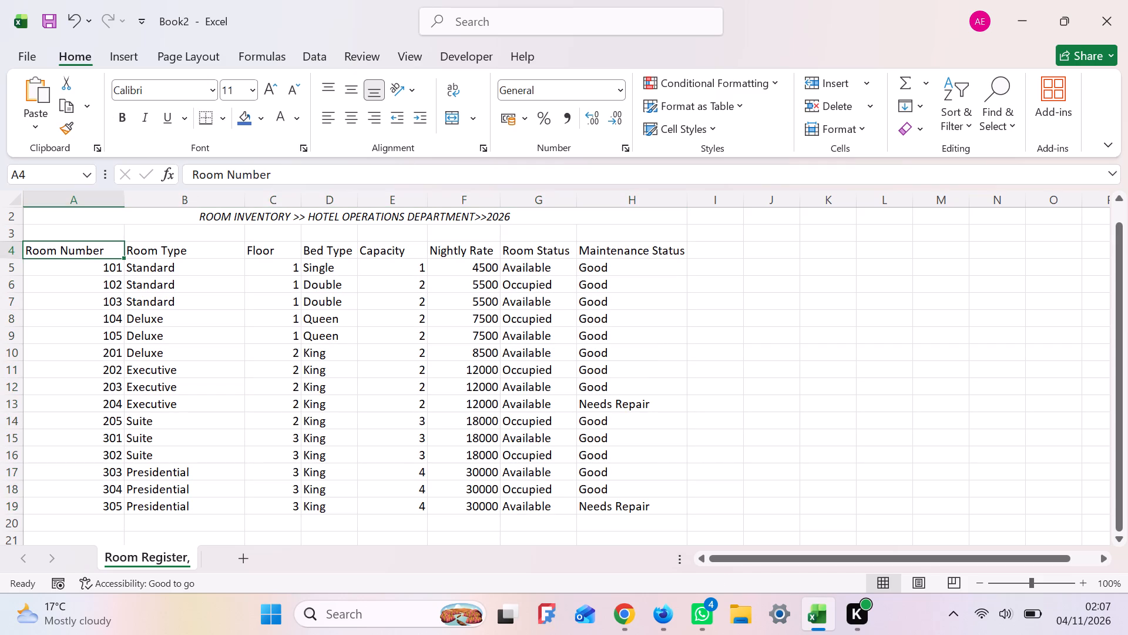
shift+click(648, 253)
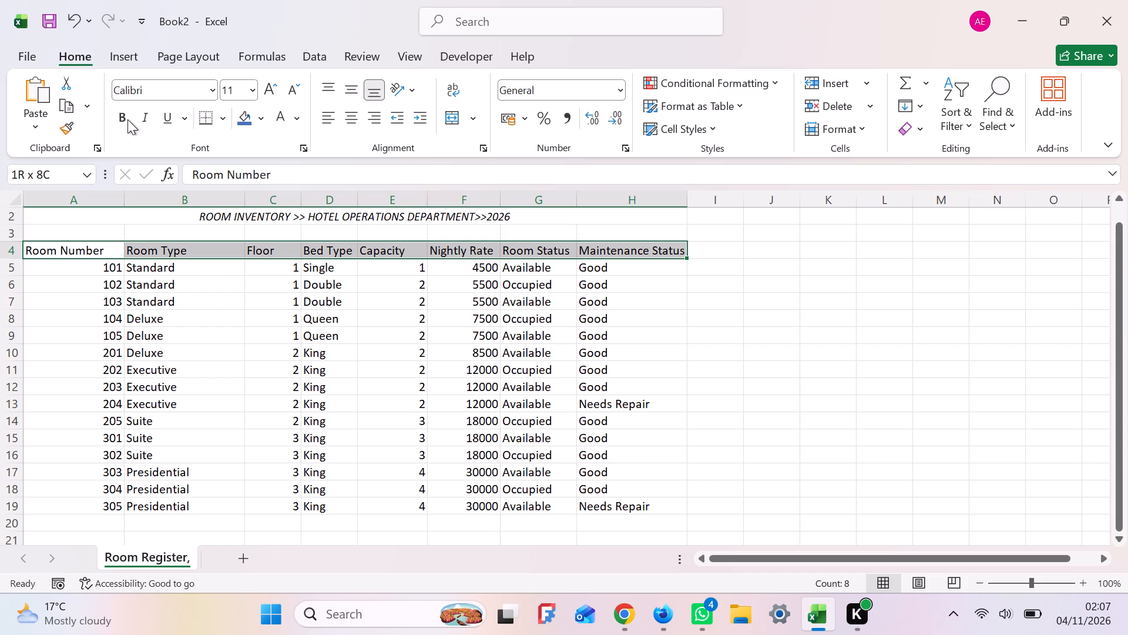
click(127, 119)
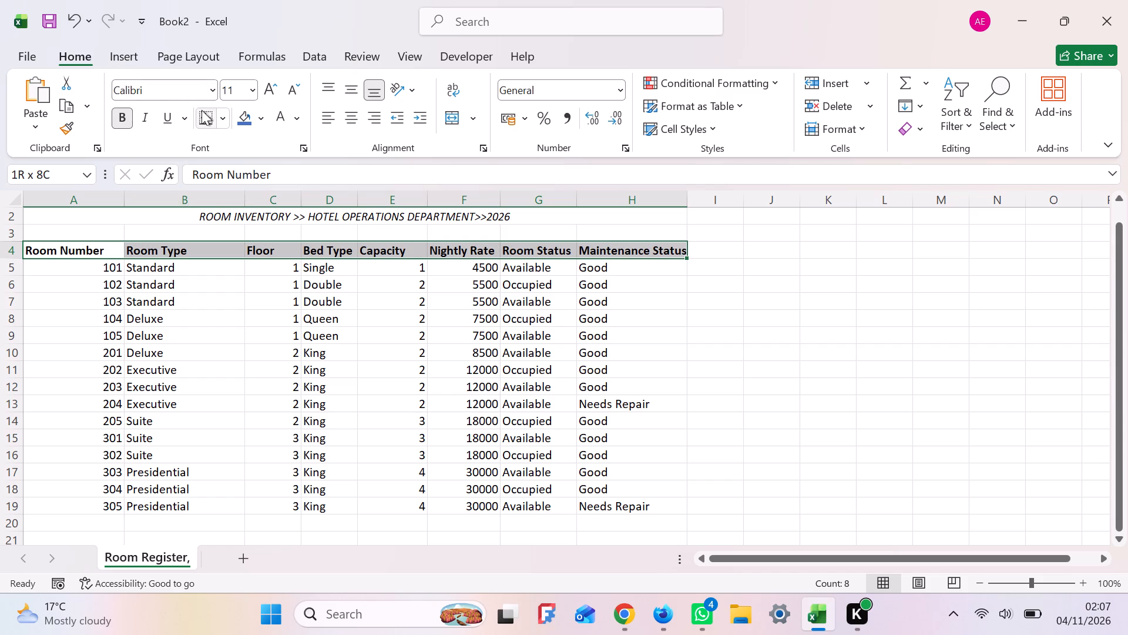
click(264, 114)
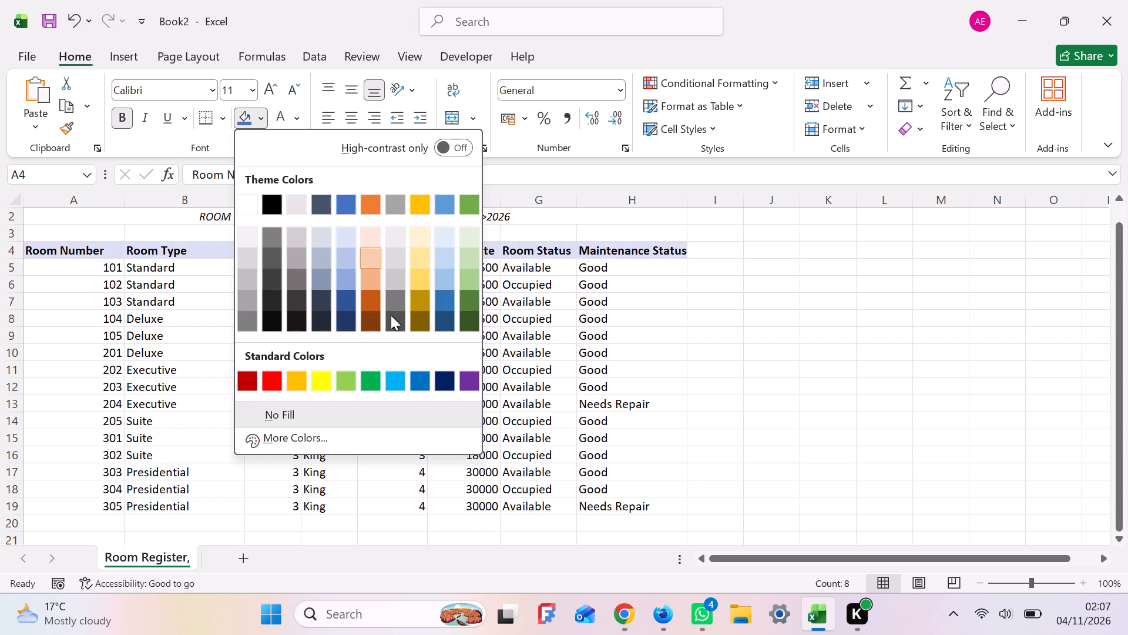
click(449, 385)
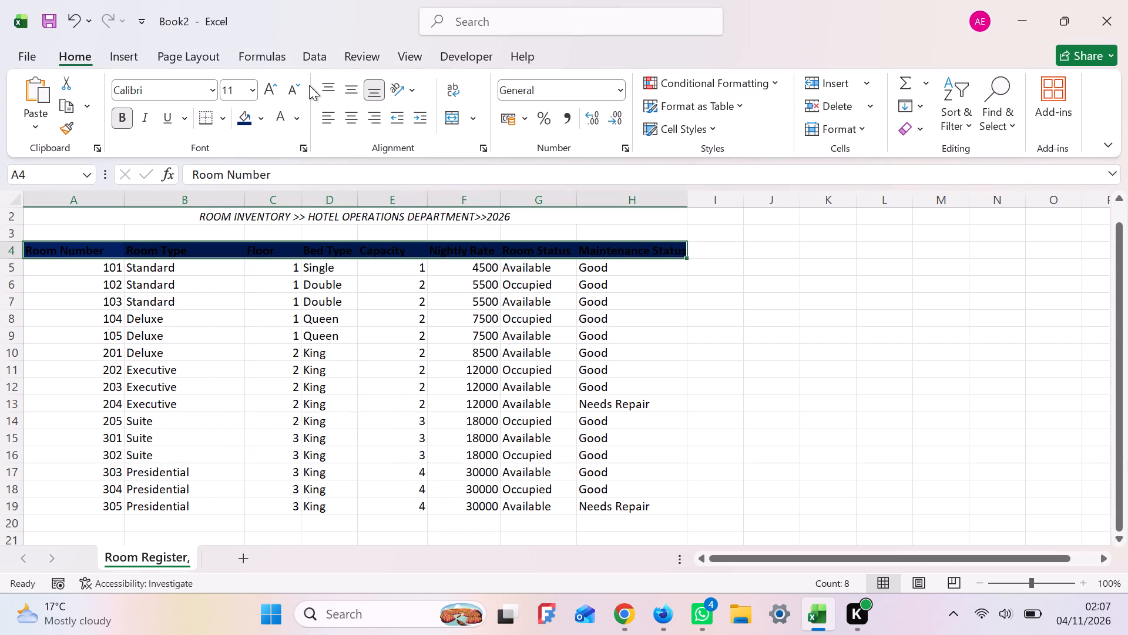
Set the header row A4:H4 text to white and centre it horizontally and vertically in its cells.
click(300, 121)
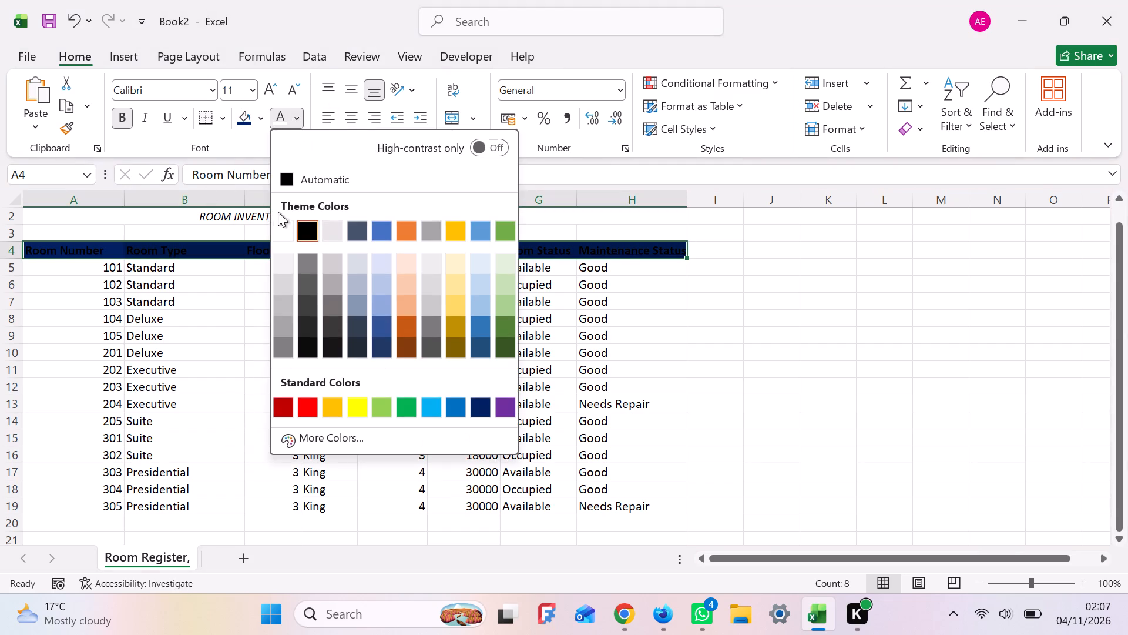
click(274, 238)
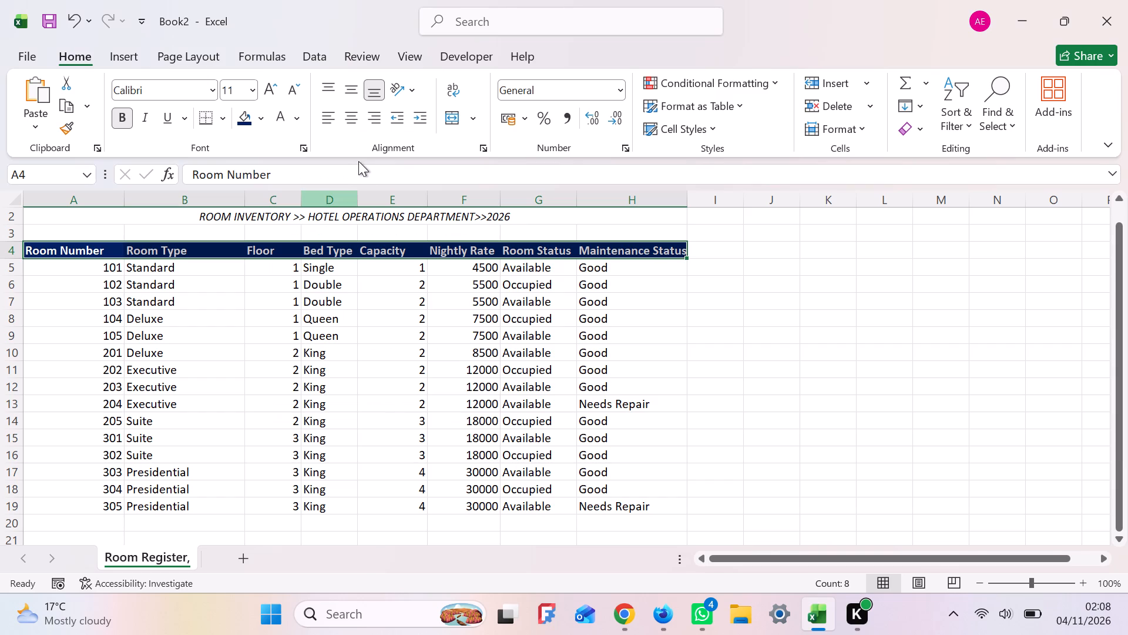
click(354, 114)
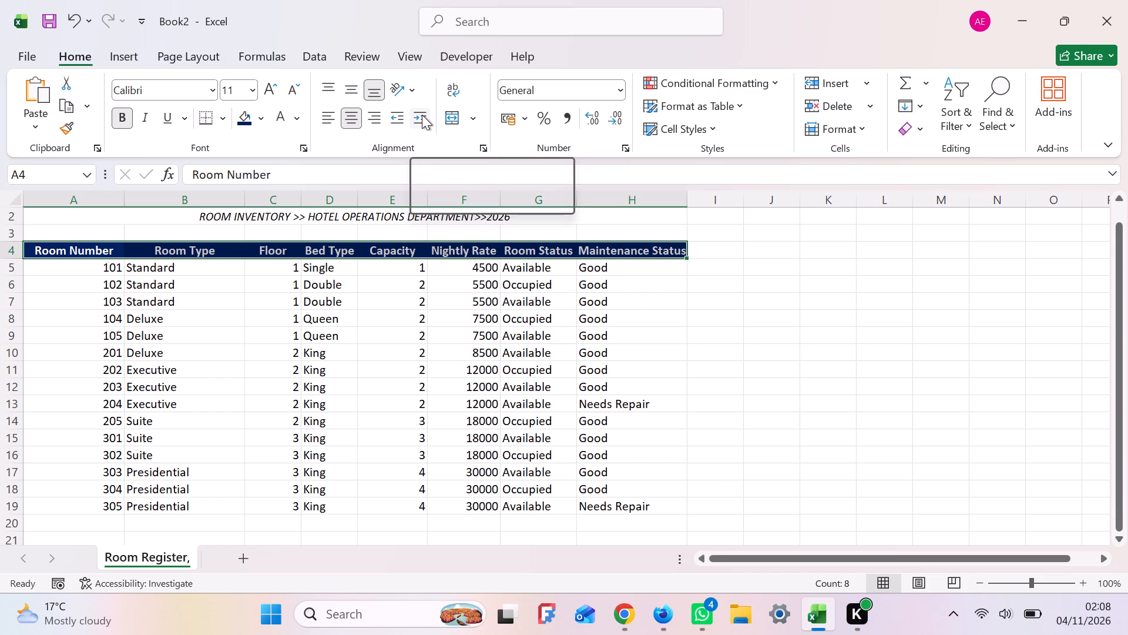
click(354, 85)
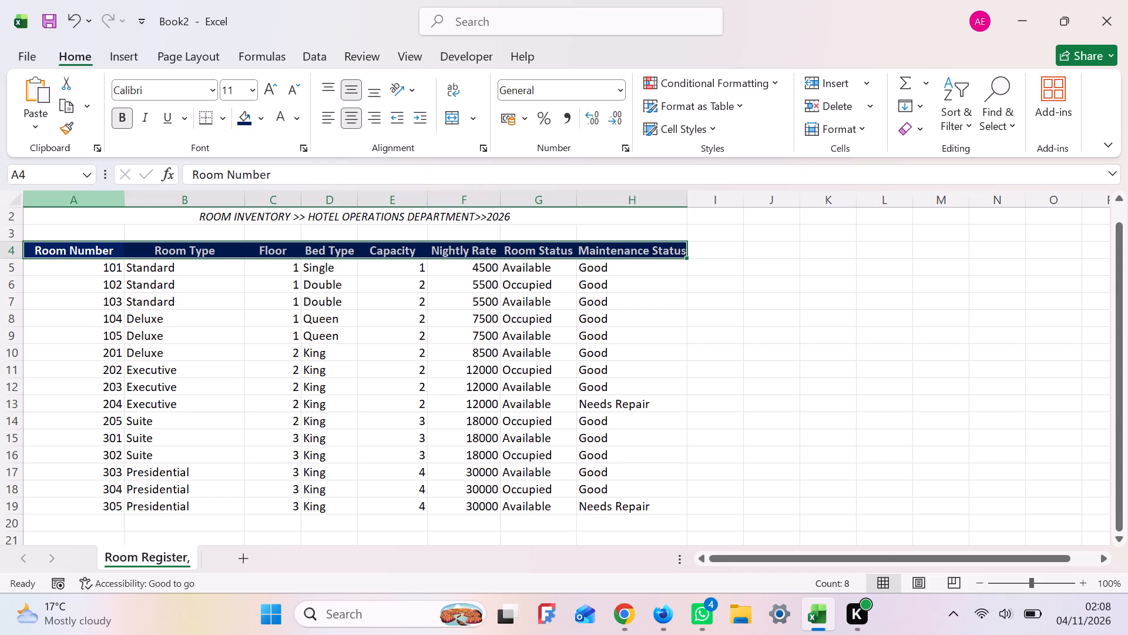
Format the range A4:H19 as a table with headers, using the light blue banded Medium style.
click(69, 255)
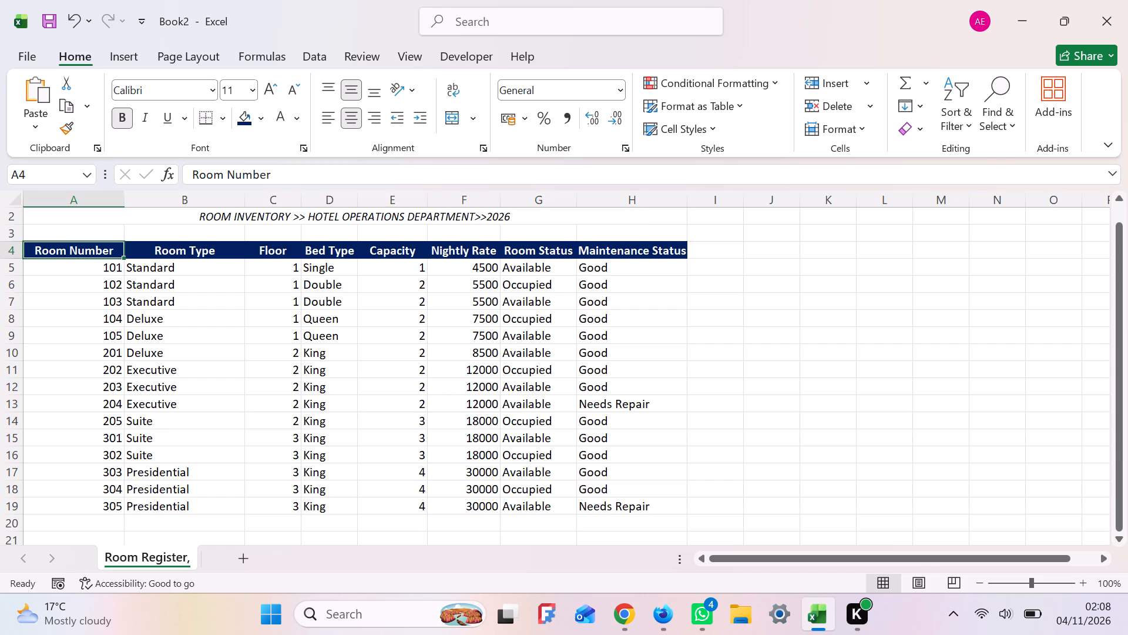
shift+click(642, 508)
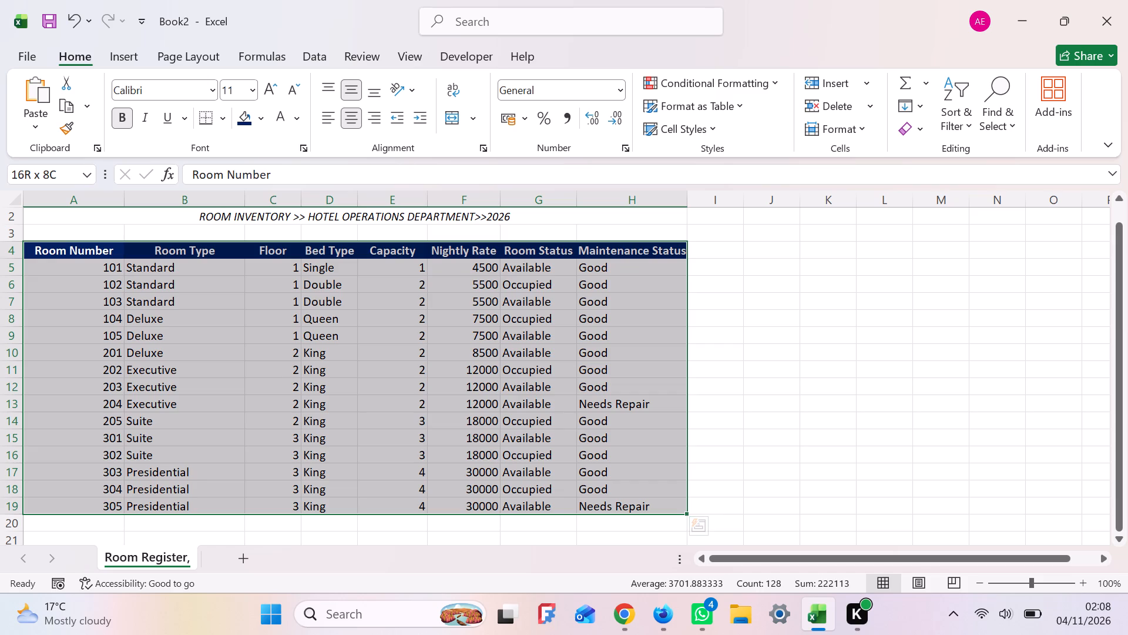
click(741, 106)
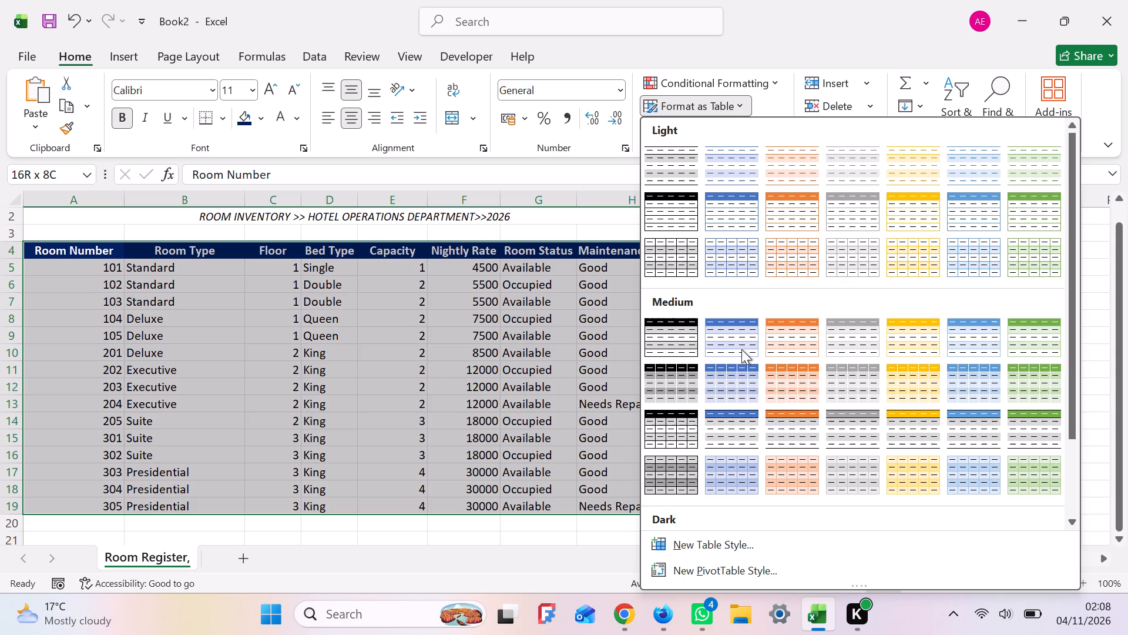
click(977, 369)
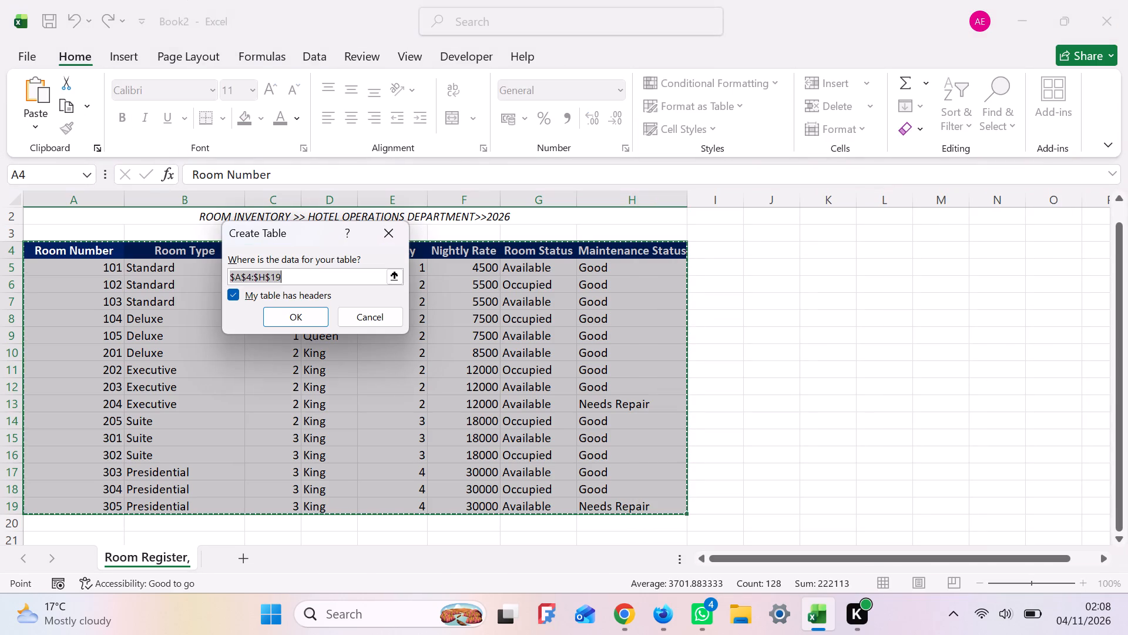
click(301, 320)
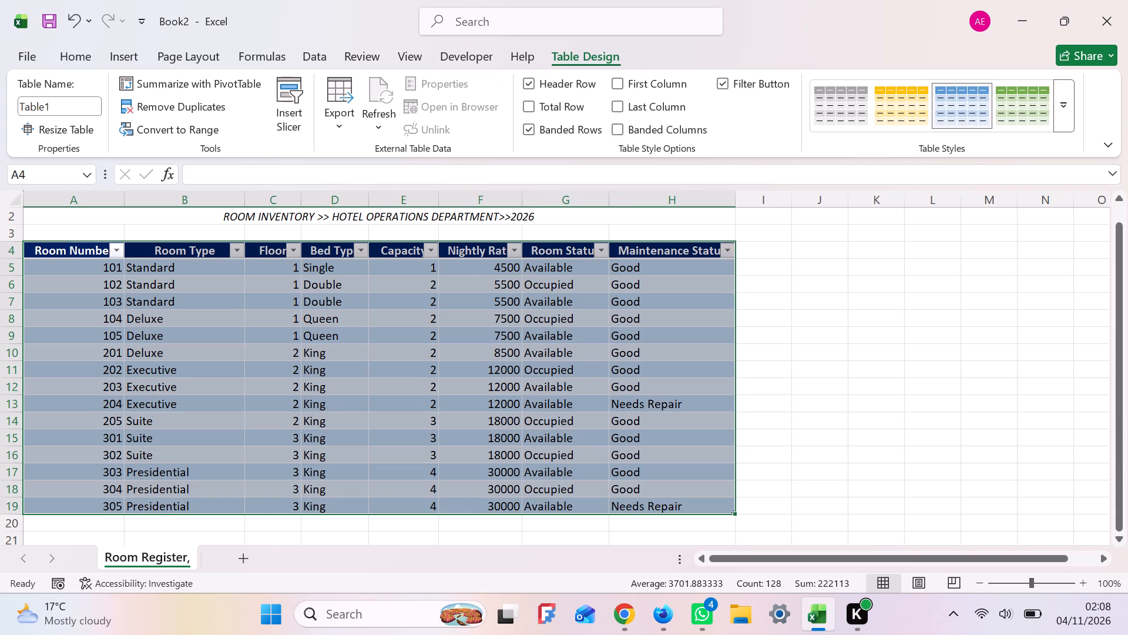
click(334, 319)
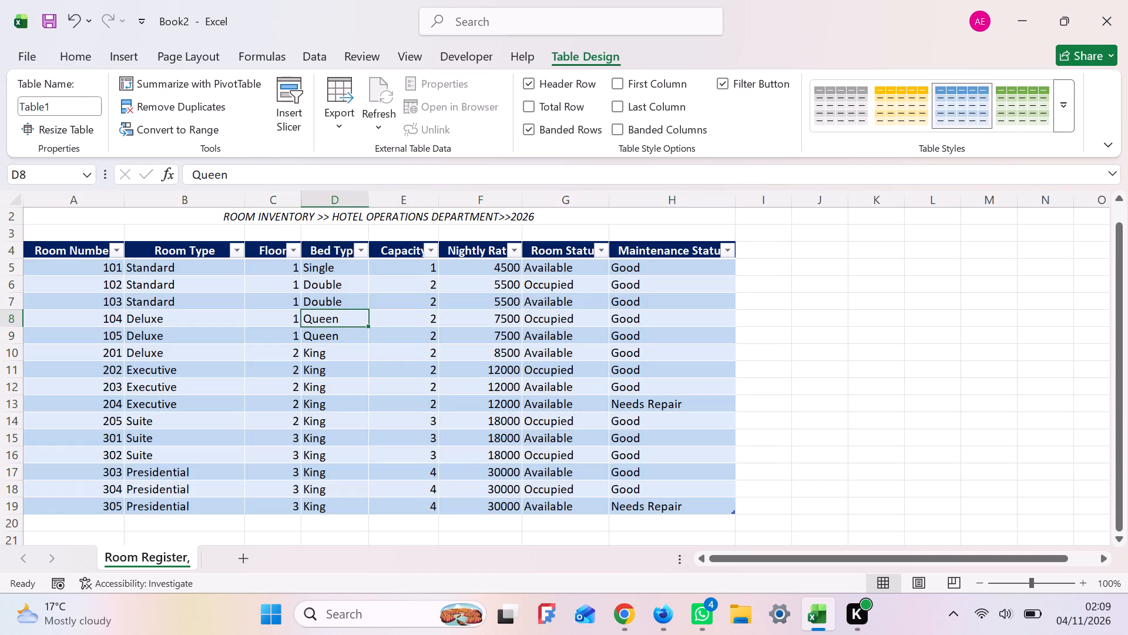
Rename the table as RoomRegister.
click(78, 102)
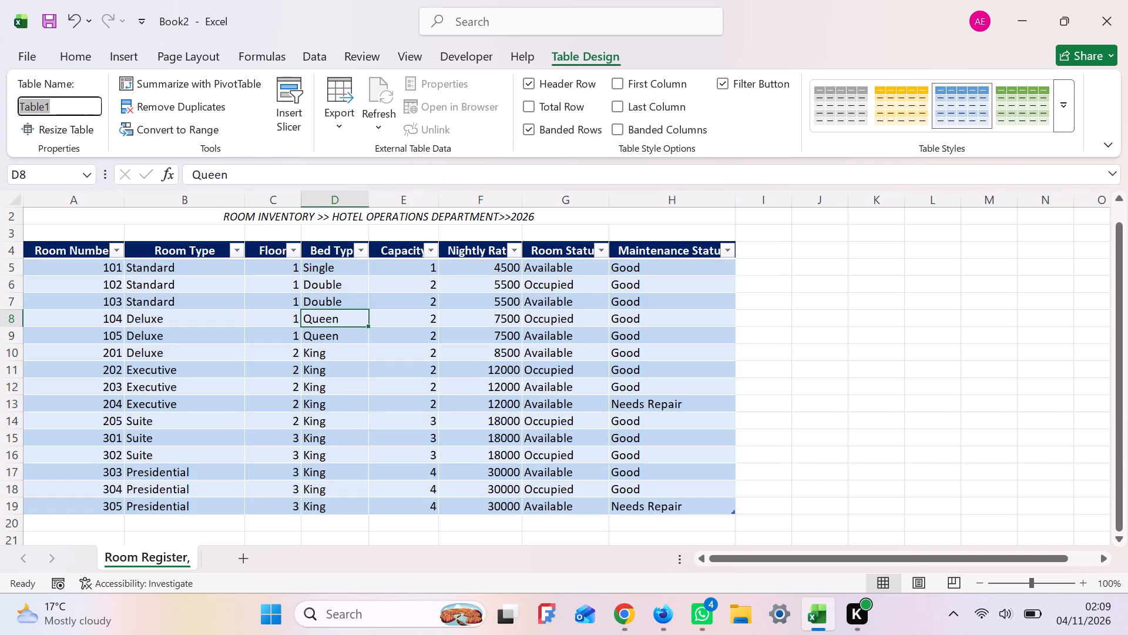
key(BackSpace)
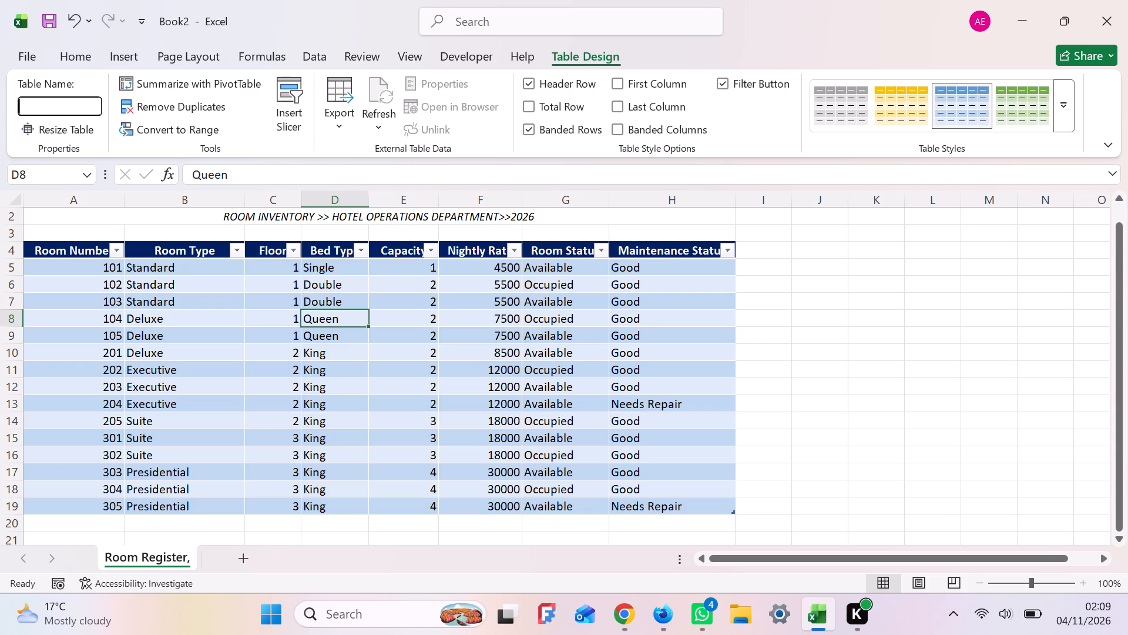
key(r)
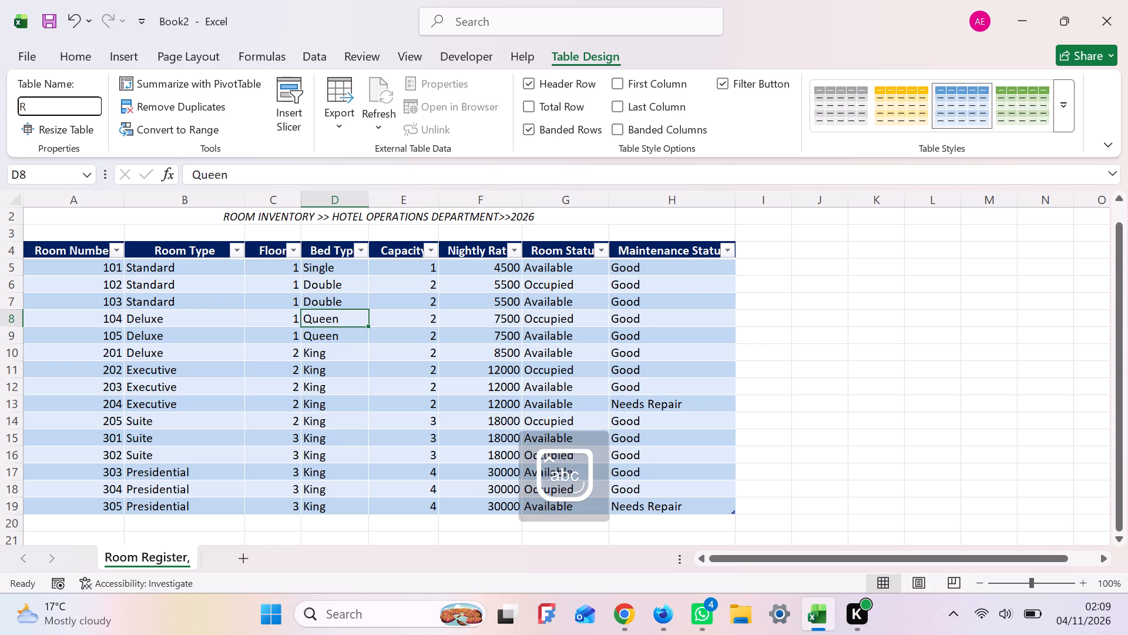
text(oo)
key(m)
key(r)
key(e)
text(gi)
text(st)
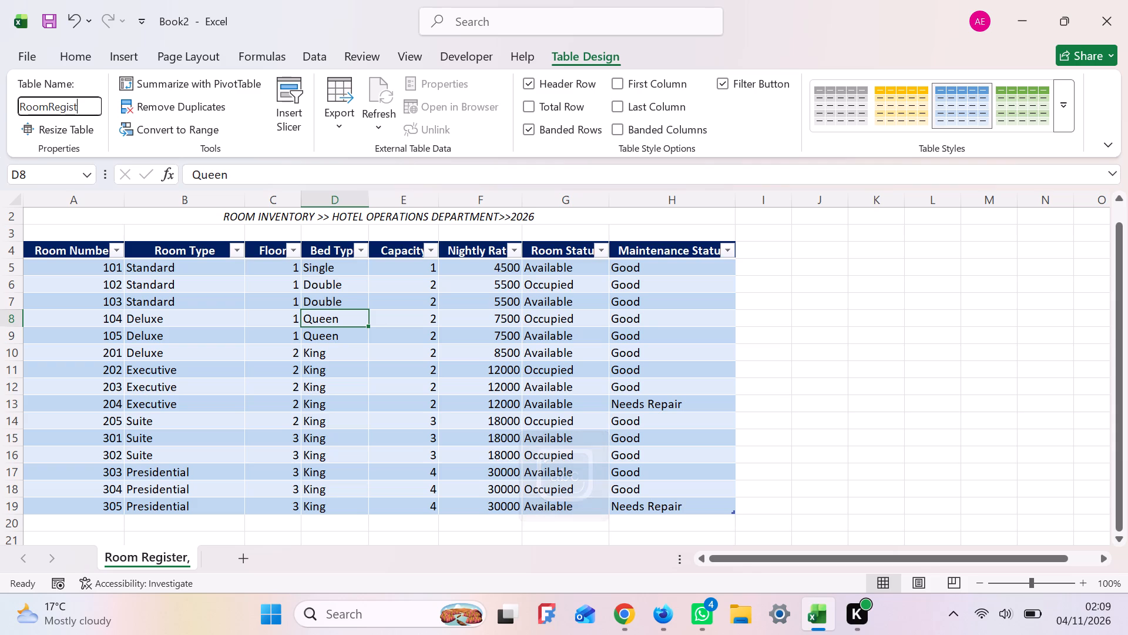
text(er)
key(Return)
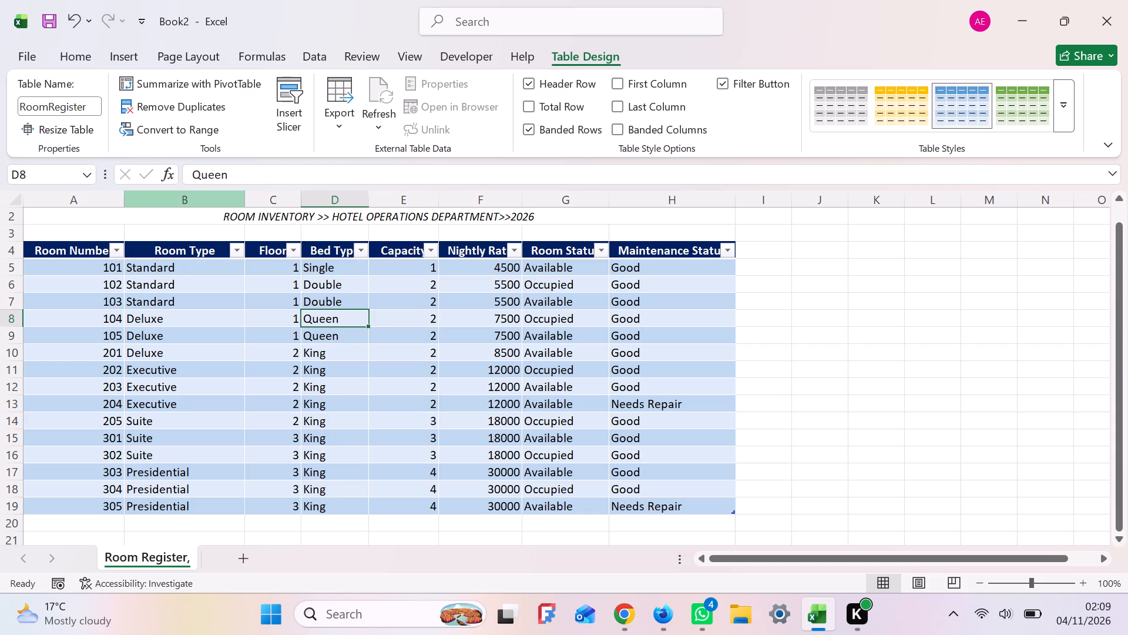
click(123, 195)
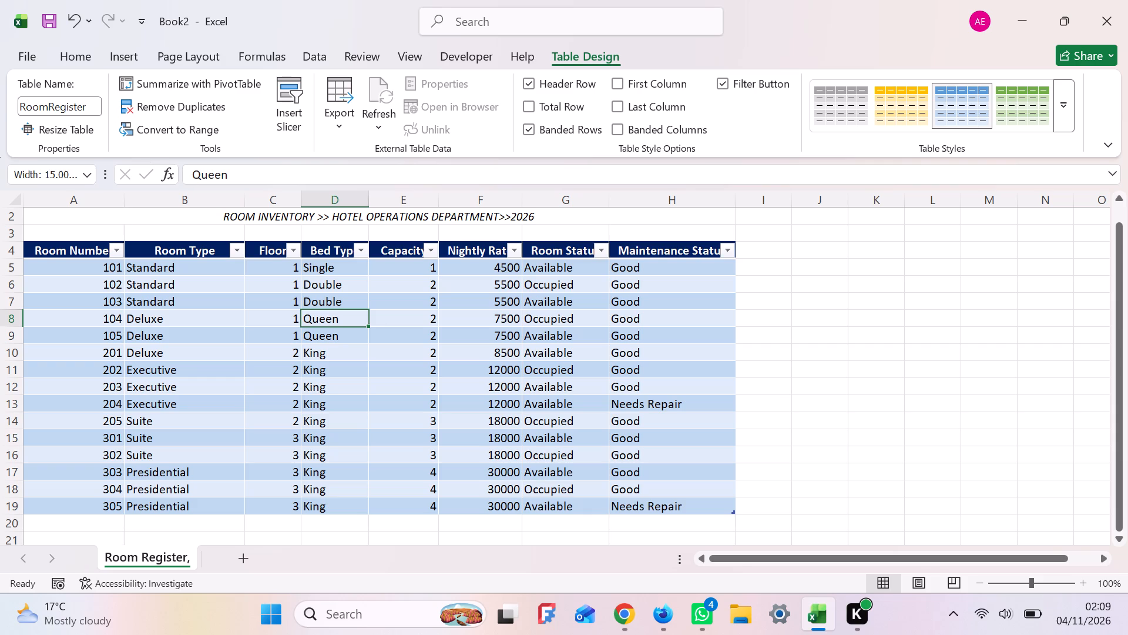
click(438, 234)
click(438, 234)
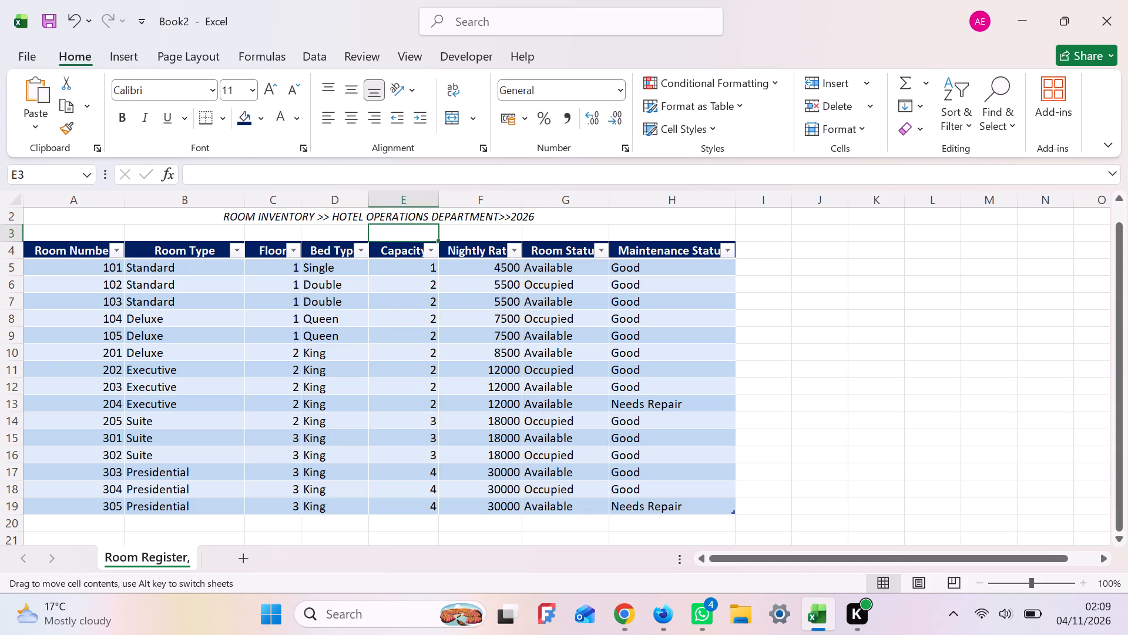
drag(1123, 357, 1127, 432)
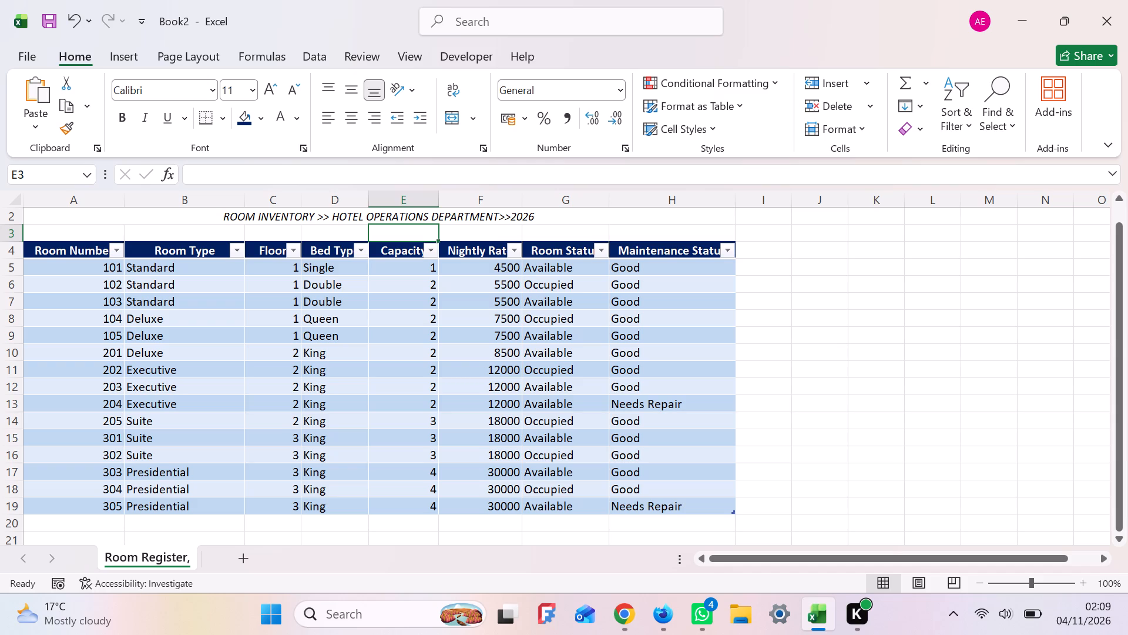
Format the nightly rates in F5:F19 with thousands separators and no decimal places.
click(489, 270)
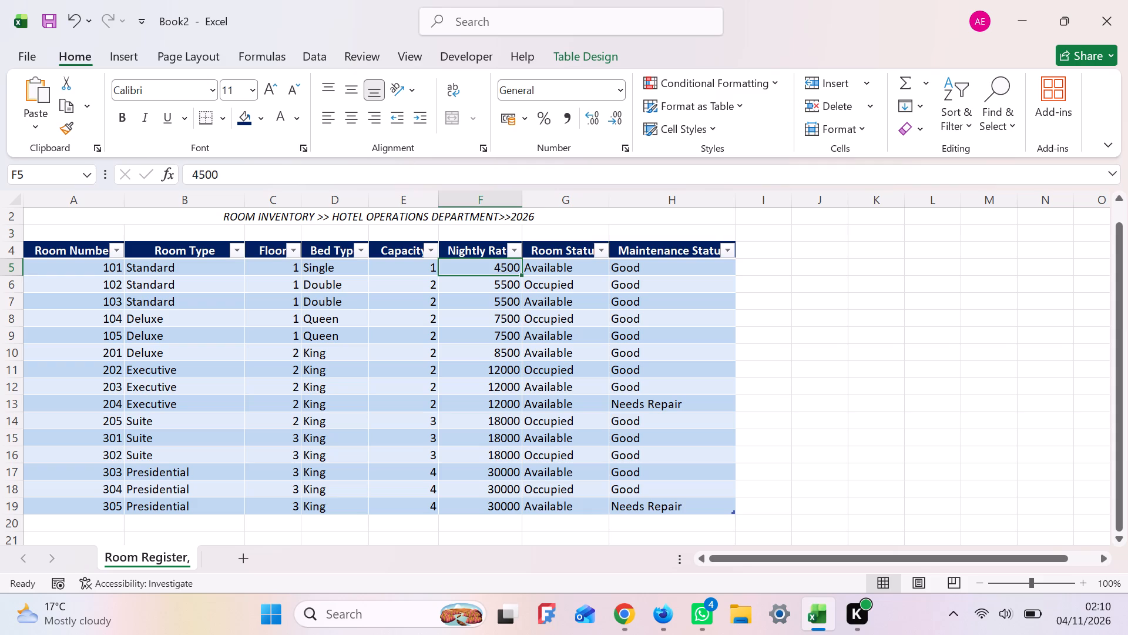
shift+click(486, 511)
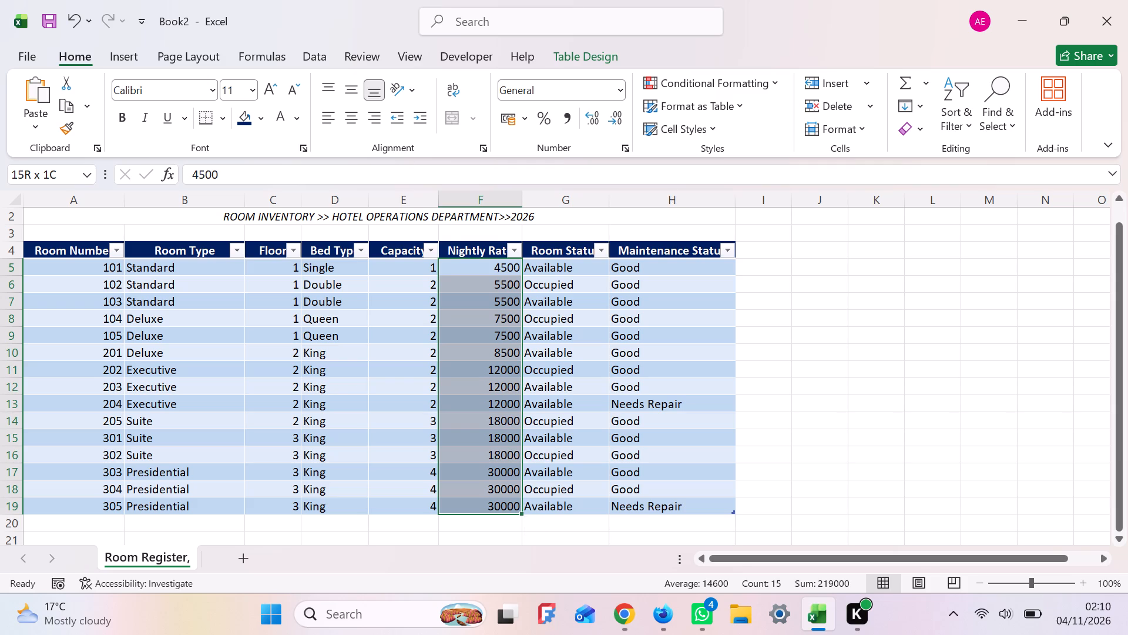
click(567, 122)
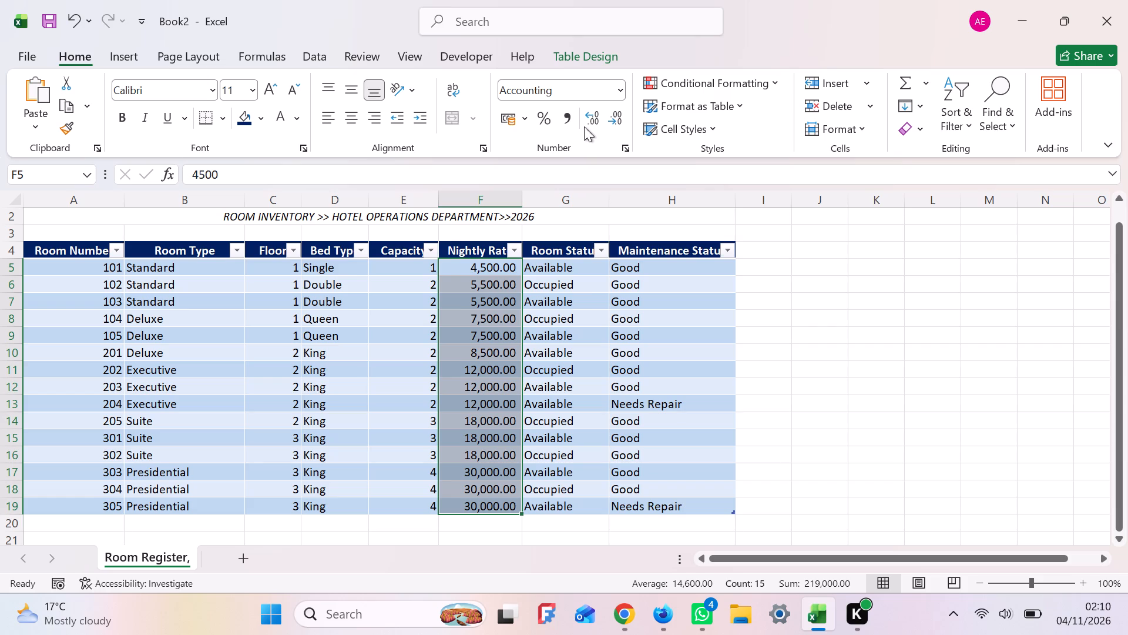
click(606, 128)
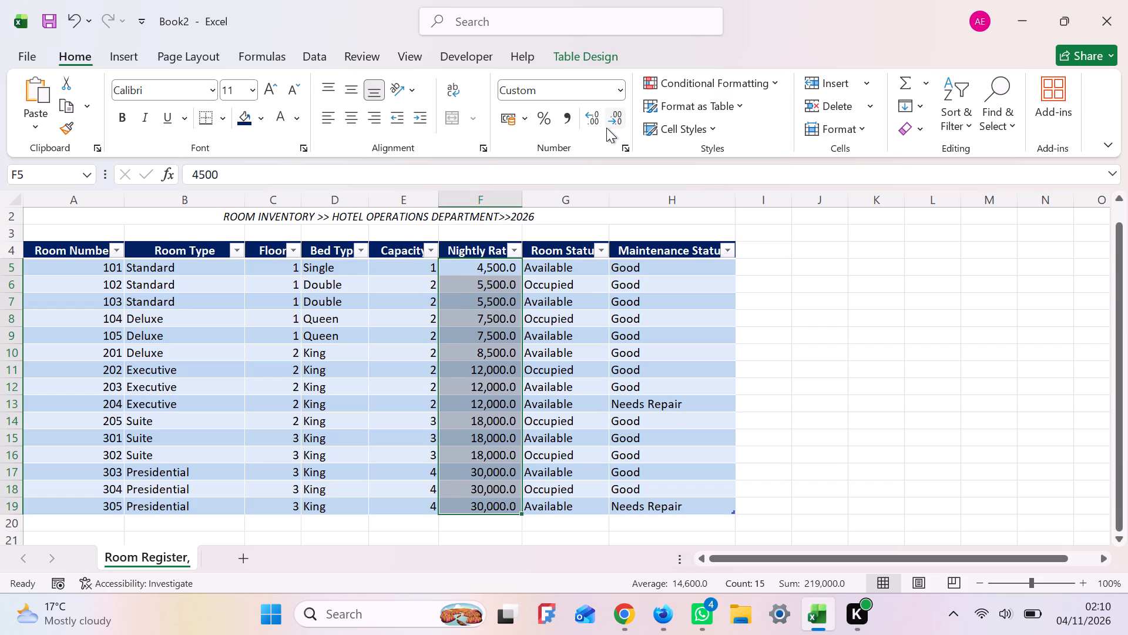
click(606, 128)
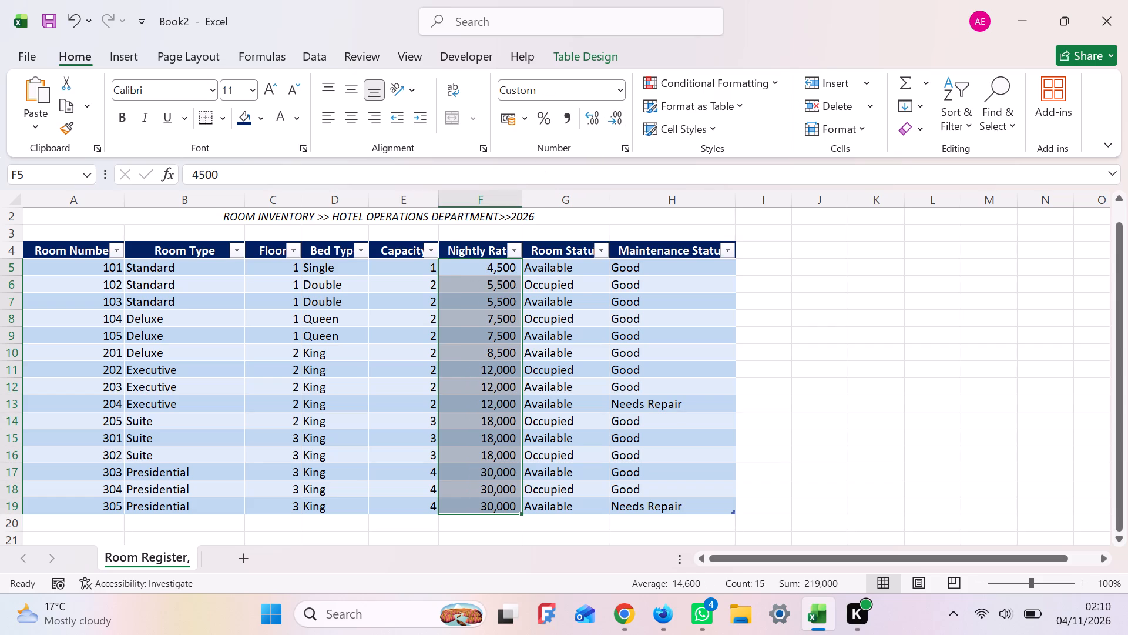
Add a conditional formatting rule to G5:G19 giving cells that contain Available a green fill with dark green text.
click(588, 268)
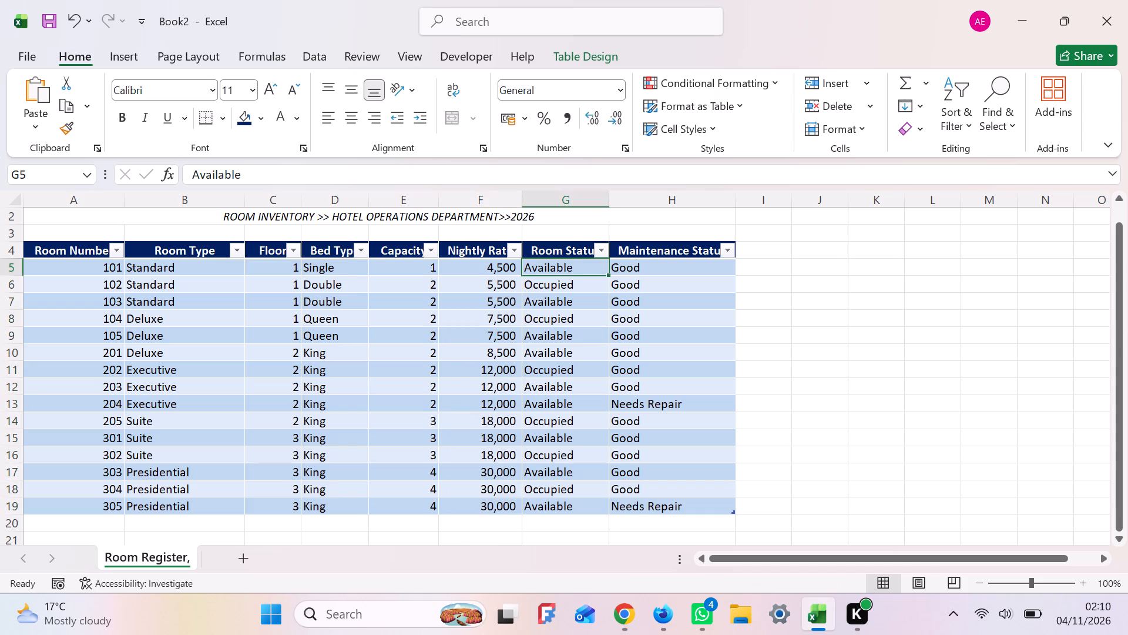
shift+click(570, 506)
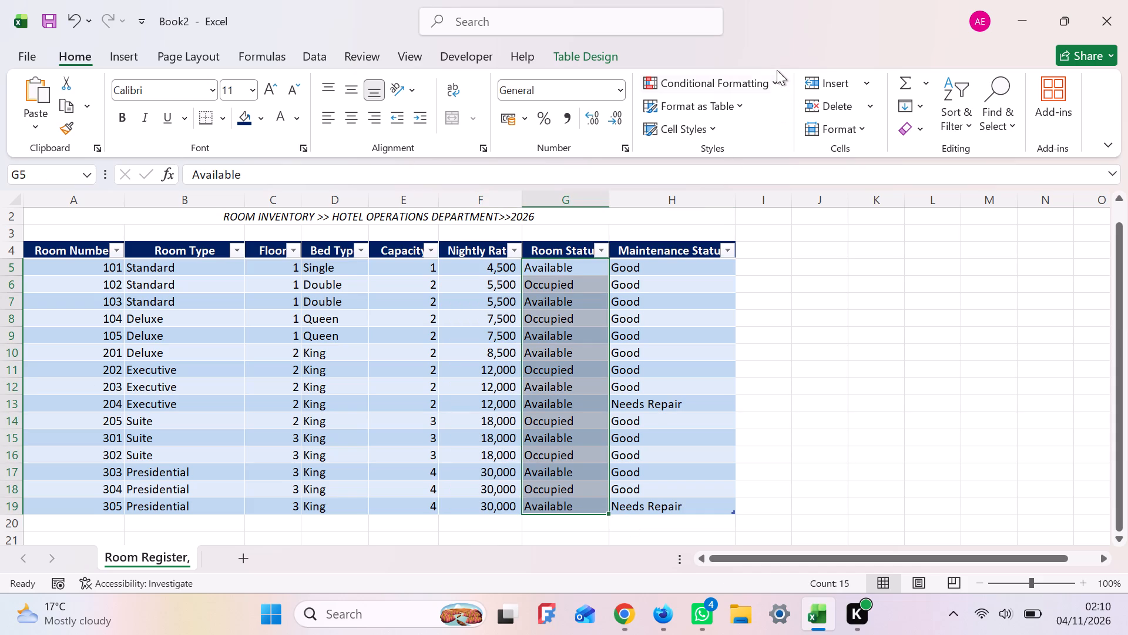
click(775, 85)
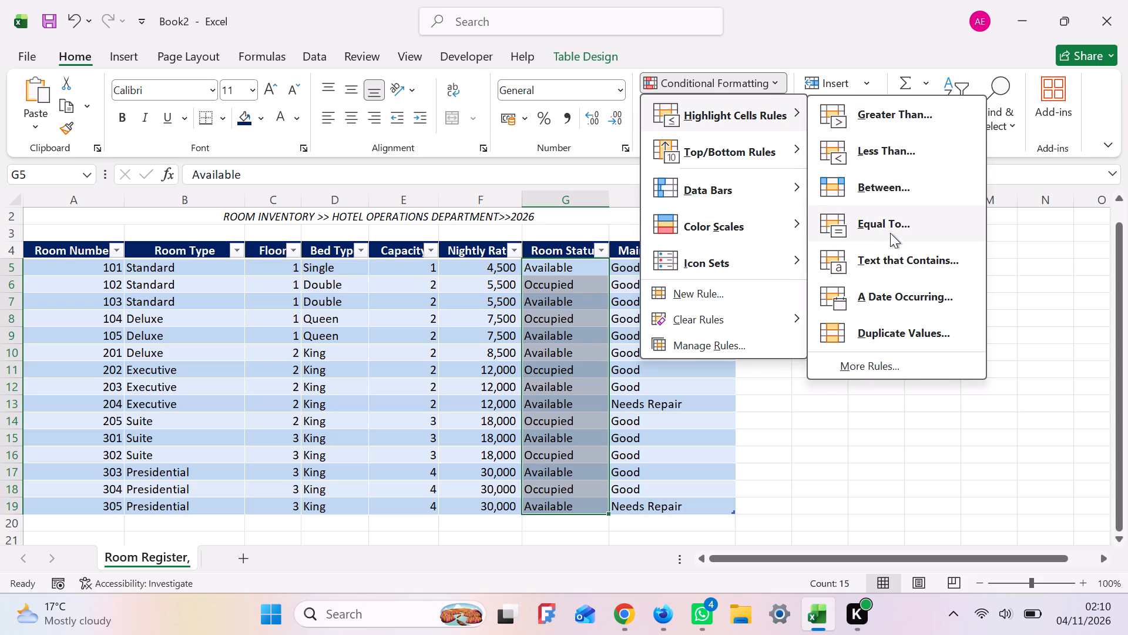
click(876, 259)
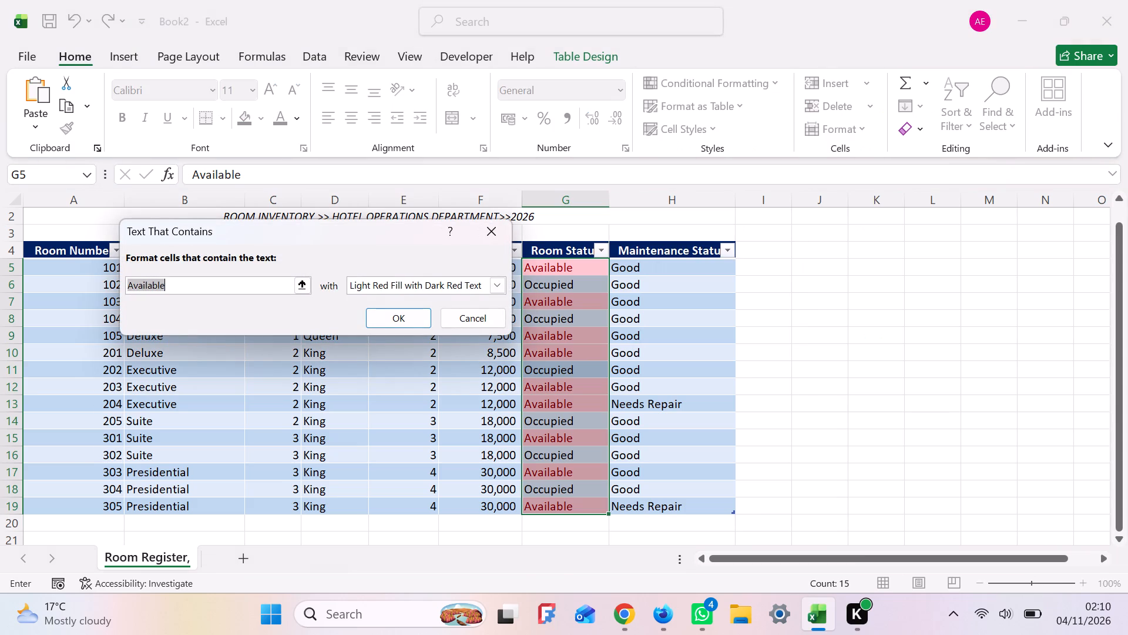
click(499, 284)
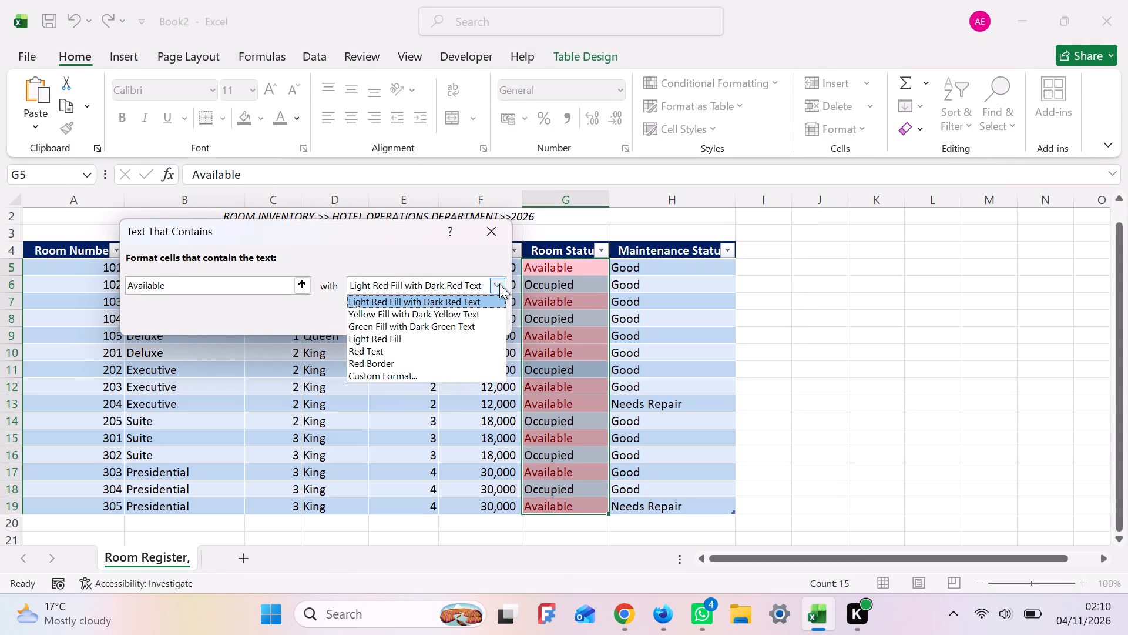
click(471, 324)
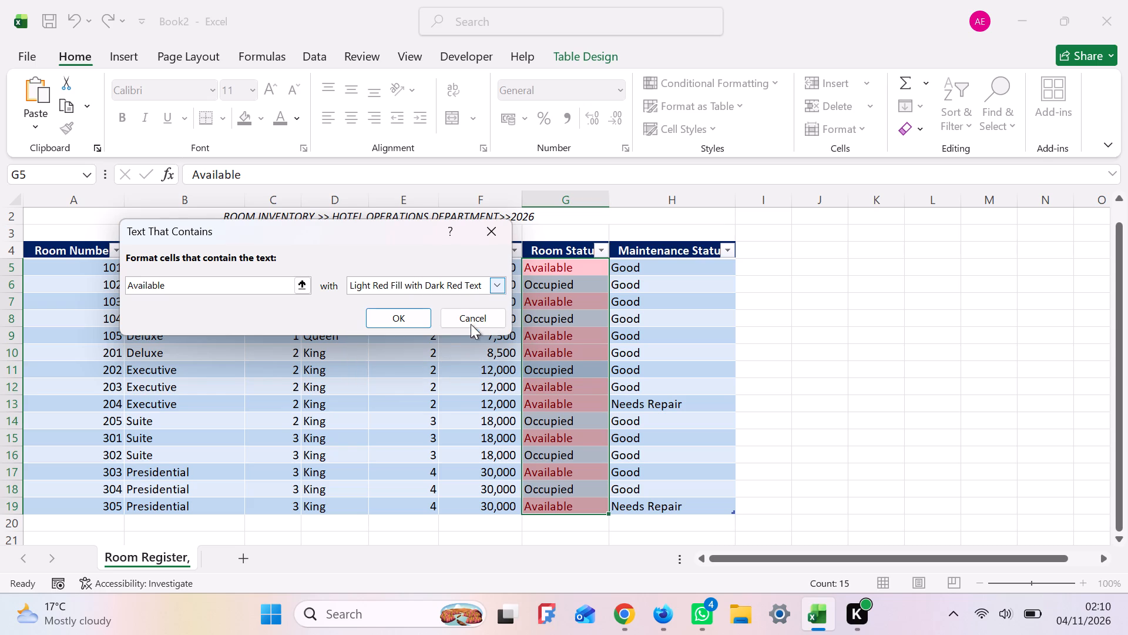
click(395, 317)
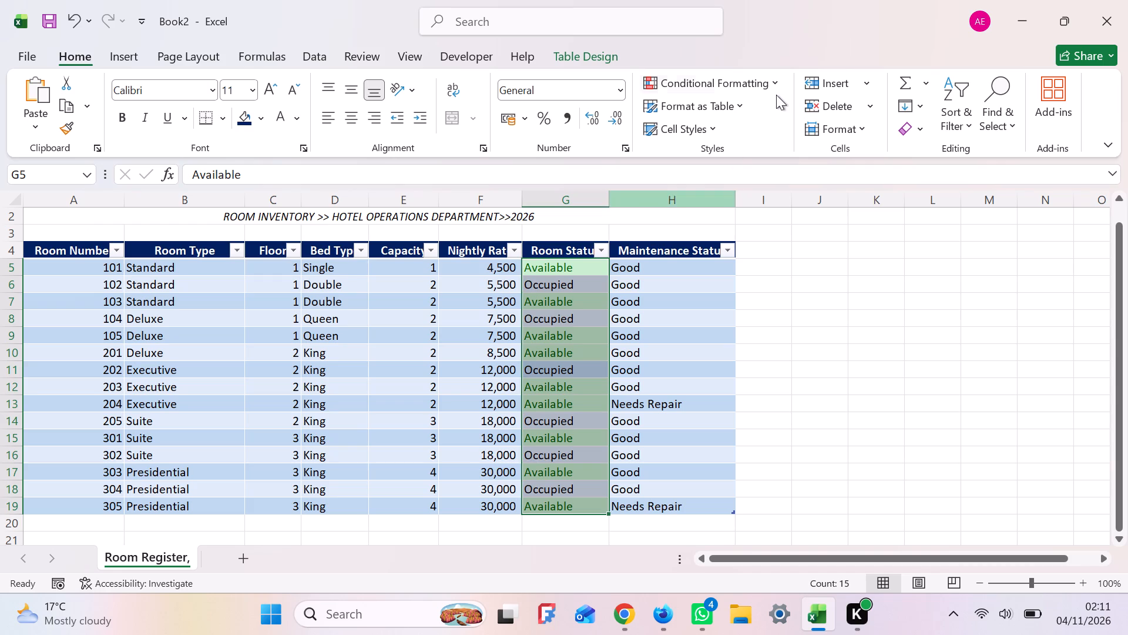
Add a conditional formatting rule to G5:G19 giving cells that contain Occupied a light red fill with dark red text.
click(774, 76)
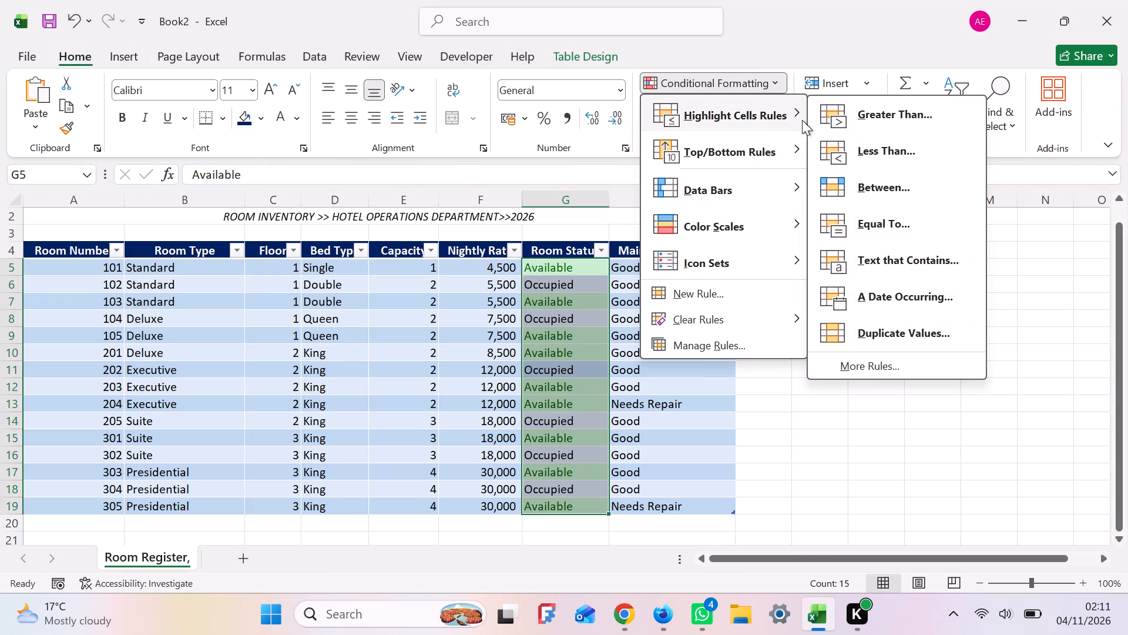
click(901, 258)
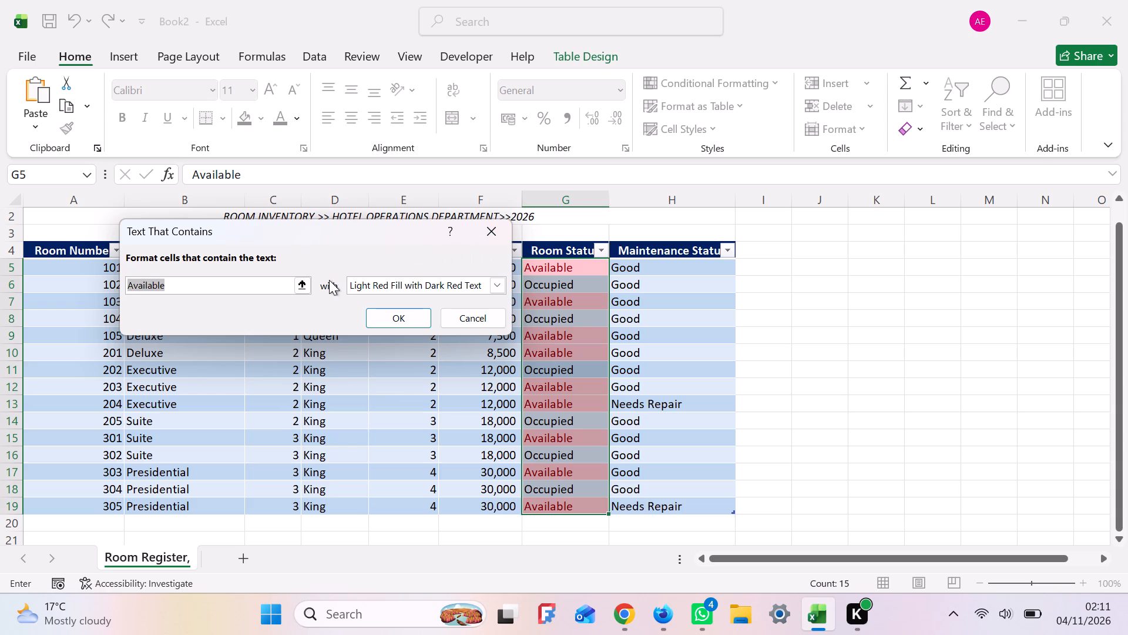
click(271, 289)
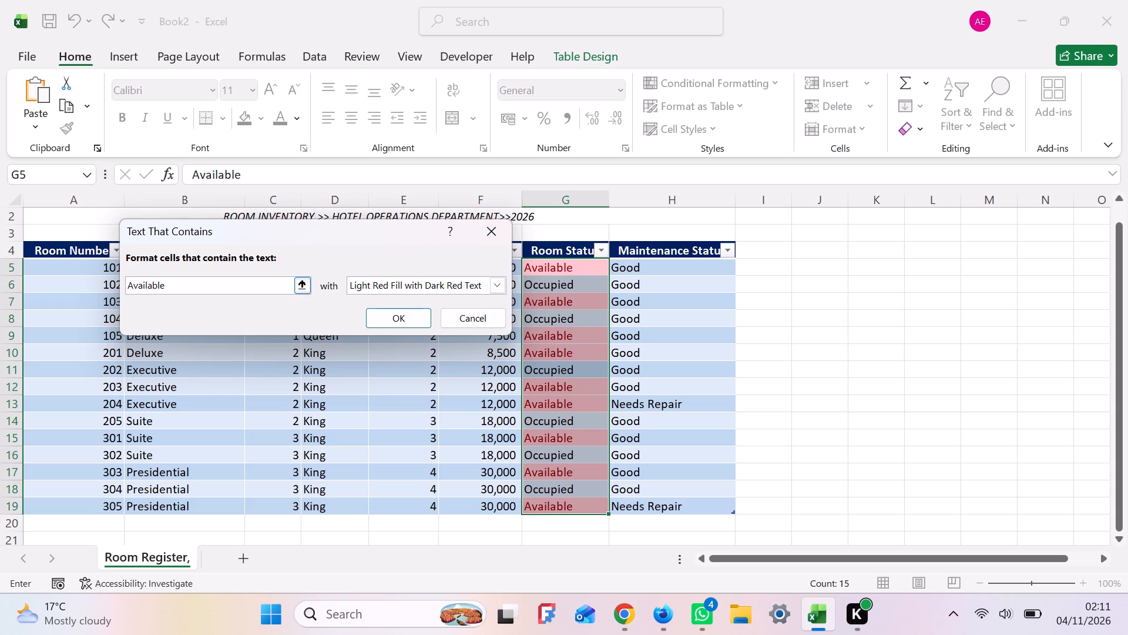
key(BackSpace)
key(BackSpace)
key(BackSpace)
key(BackSpace)
key(BackSpace)
key(BackSpace)
key(BackSpace)
key(BackSpace)
key(BackSpace)
key(BackSpace)
key(BackSpace)
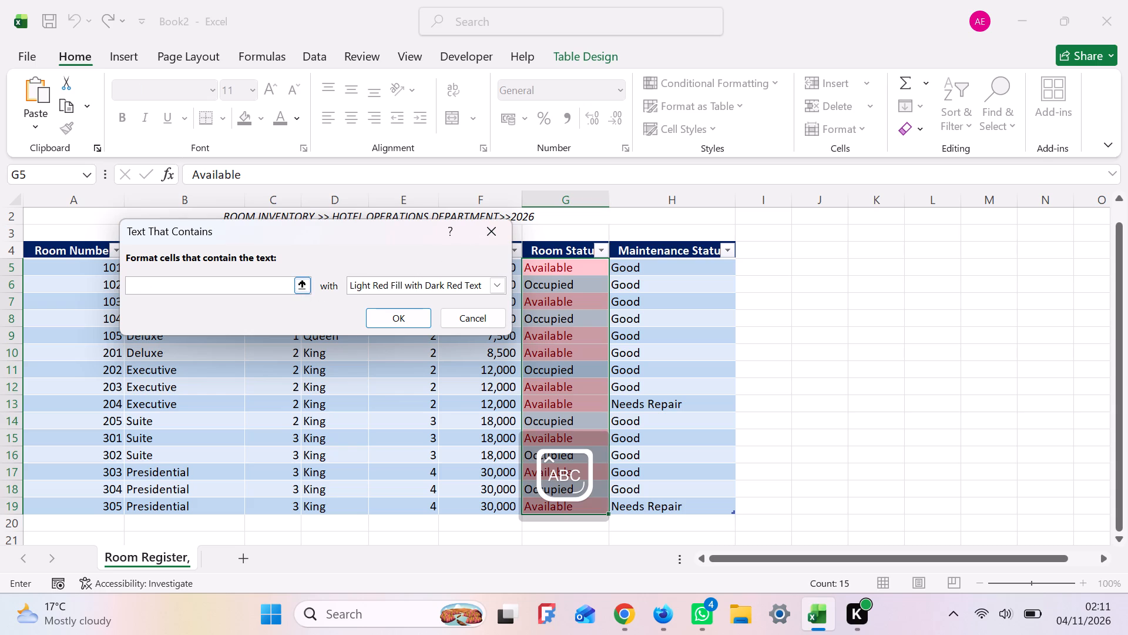
key(o)
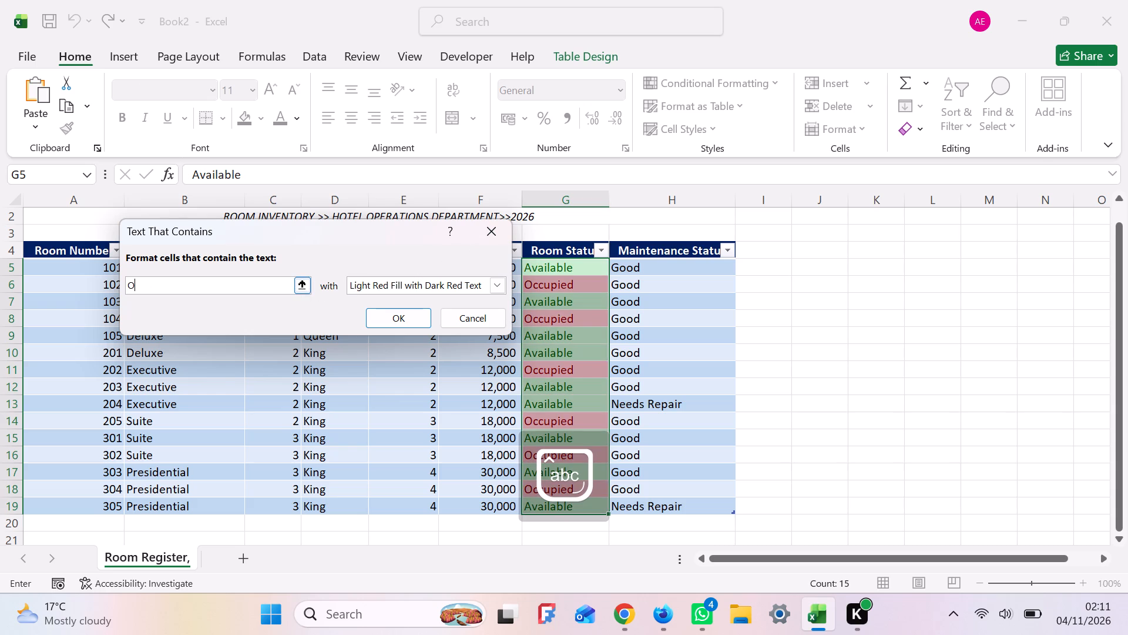
text(ccupie)
key(d)
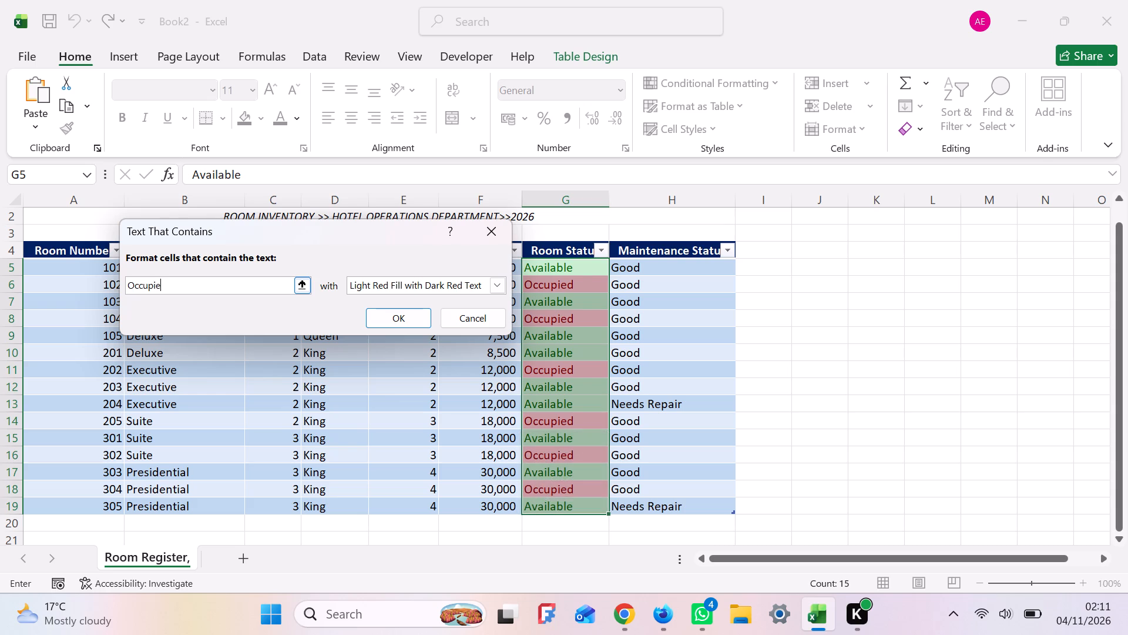
click(496, 285)
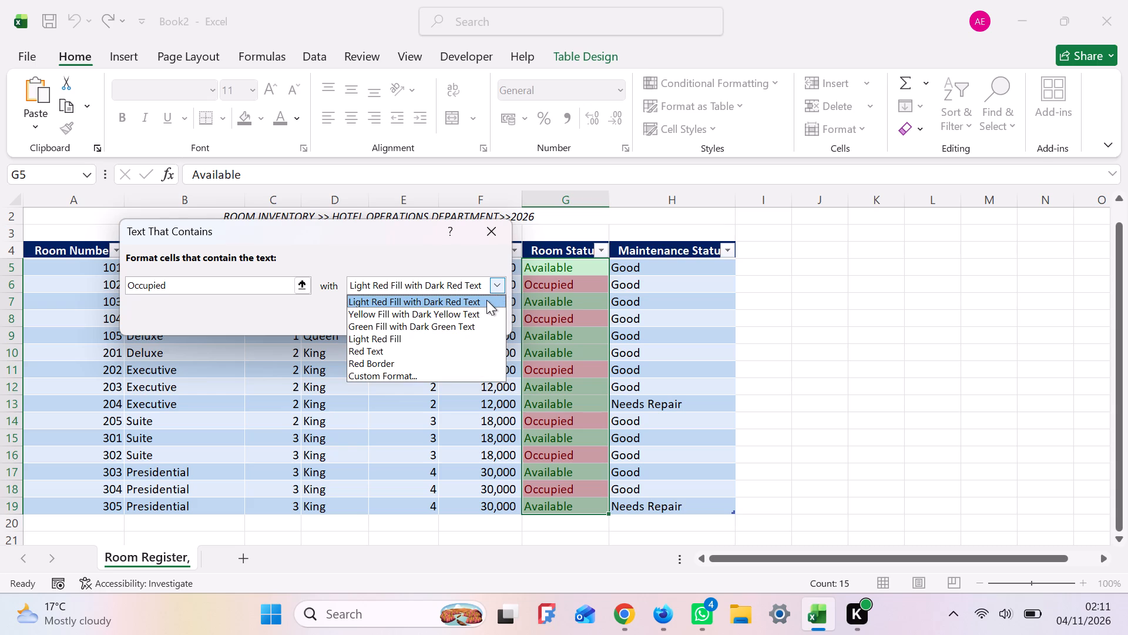
click(486, 299)
click(407, 316)
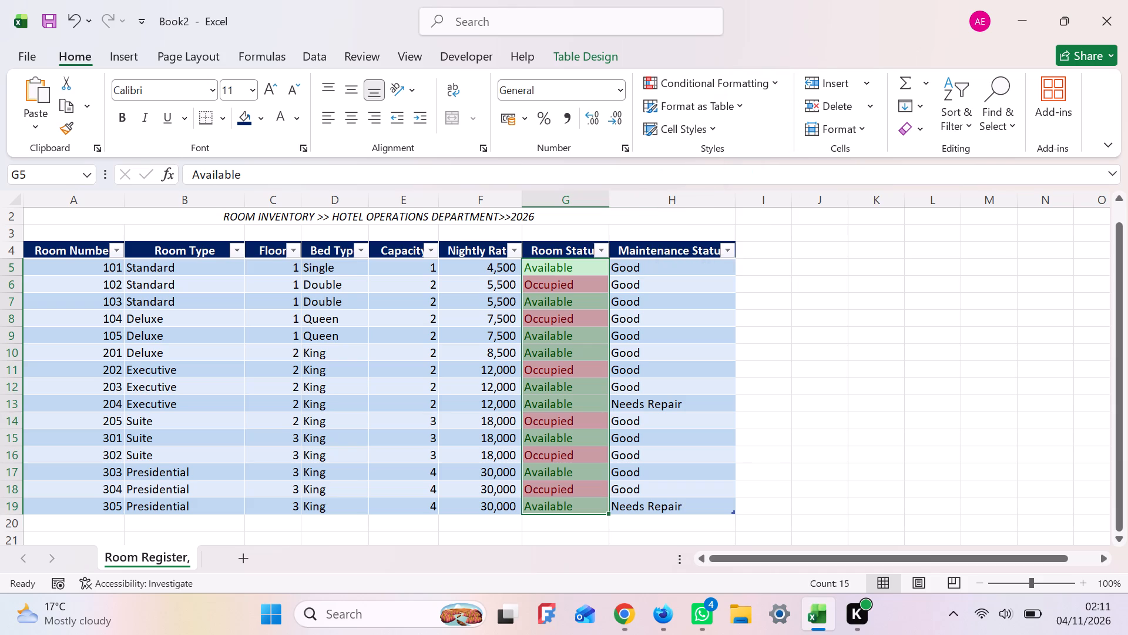
Add a conditional formatting rule to H5:H19 giving cells that contain Needs Repair a yellow fill with dark yellow text.
click(688, 266)
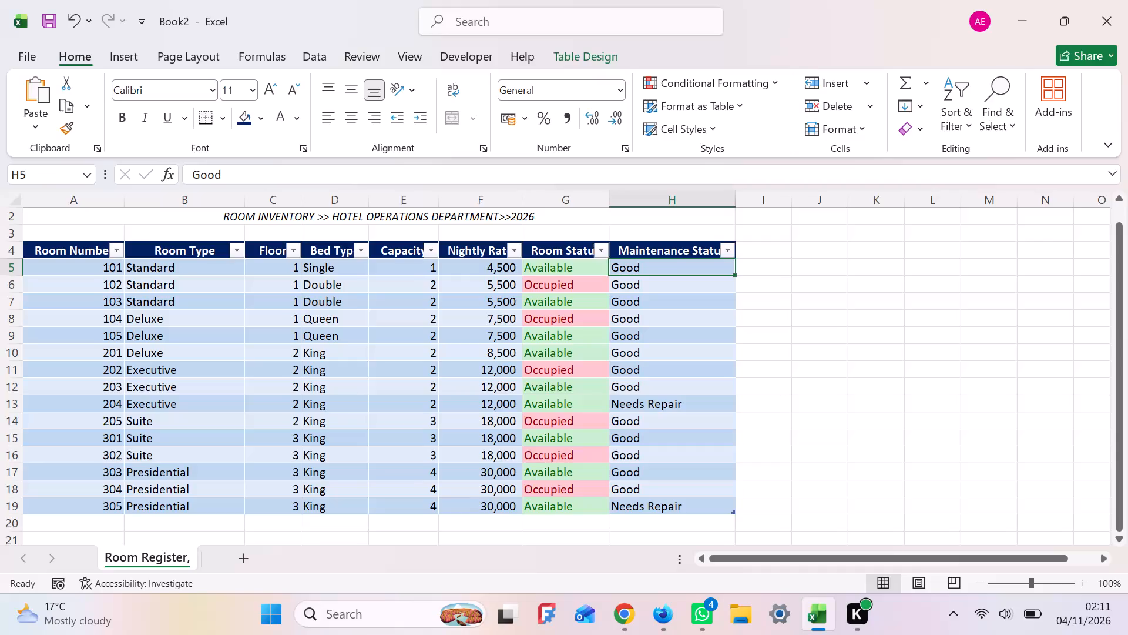
shift+click(646, 514)
shift+click(646, 506)
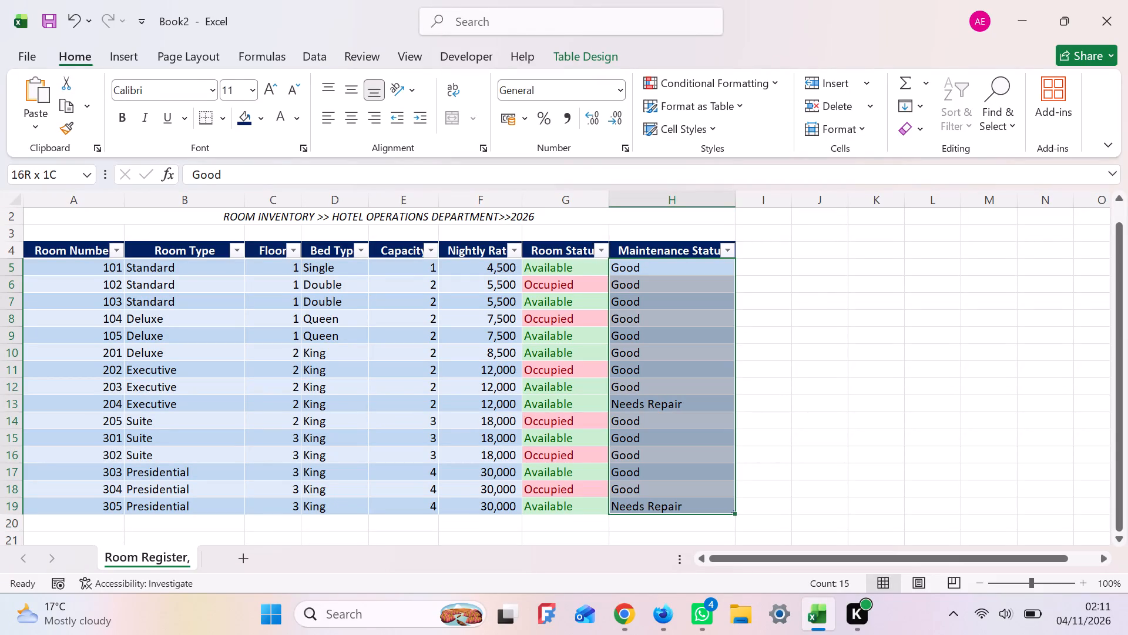
click(771, 84)
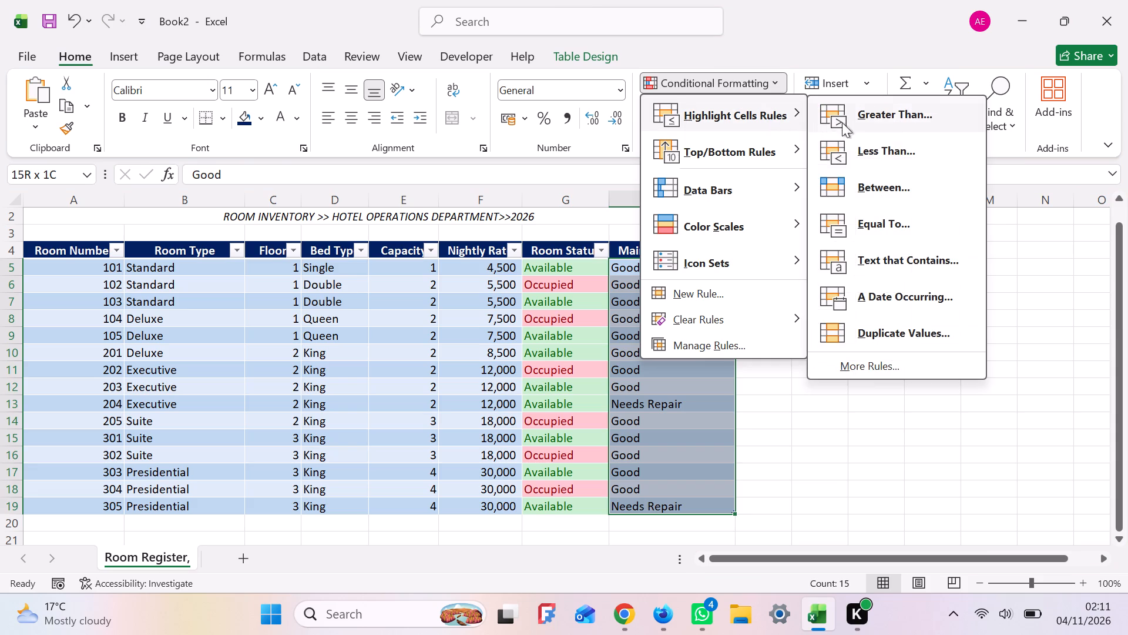
click(902, 267)
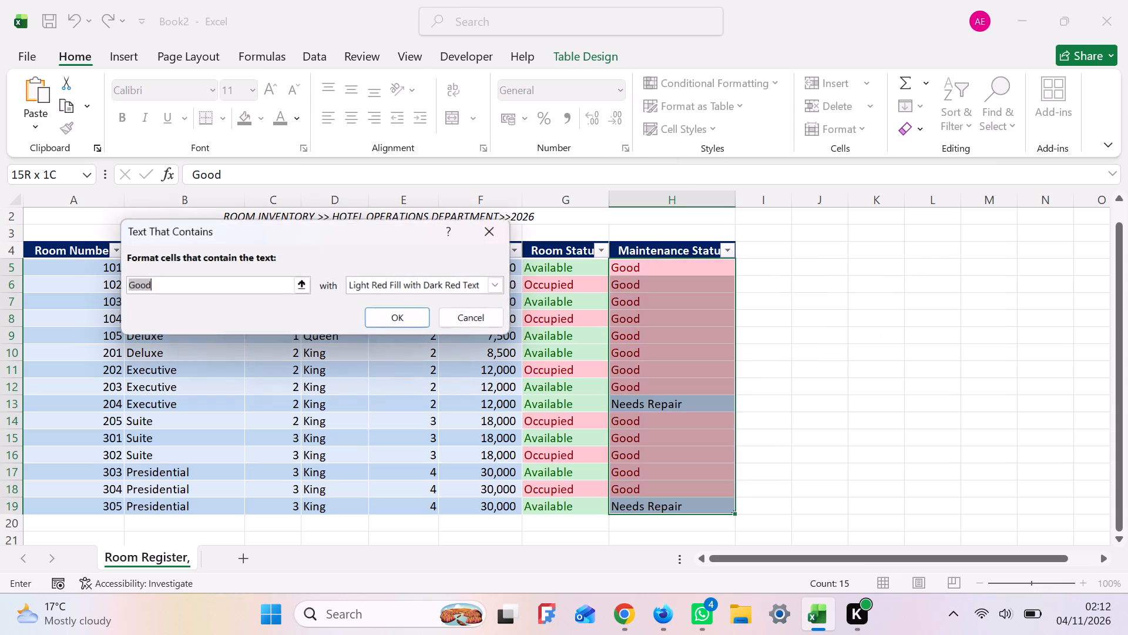
click(171, 286)
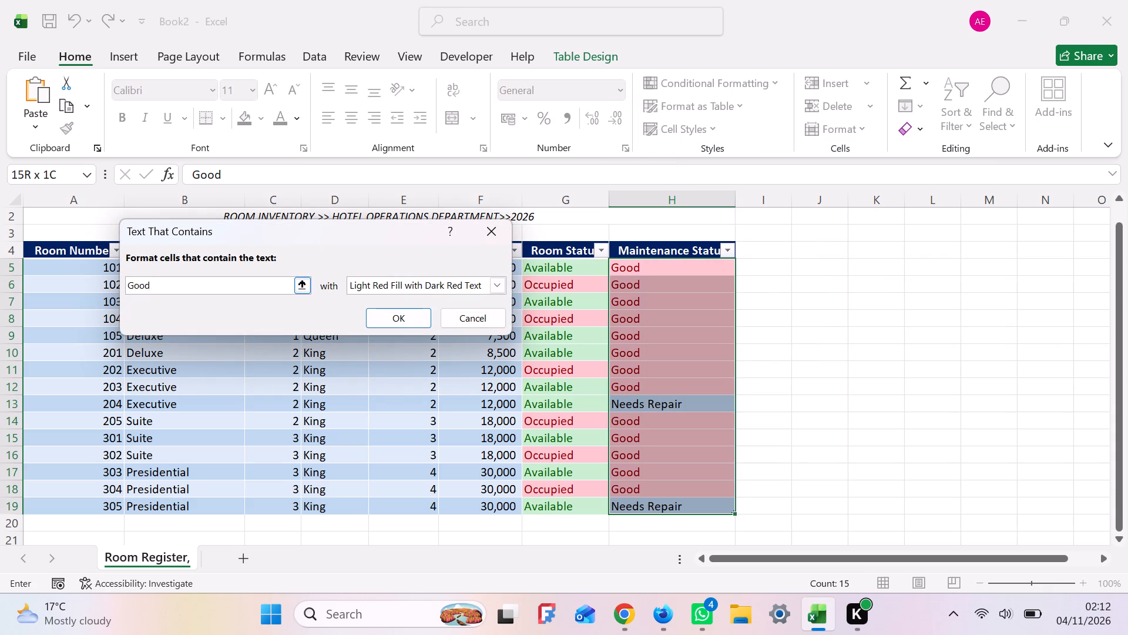
key(BackSpace)
key(BackSpace)
key(BackSpace)
key(BackSpace)
key(BackSpace)
key(BackSpace)
key(BackSpace)
key(BackSpace)
key(BackSpace)
key(BackSpace)
key(BackSpace)
key(n)
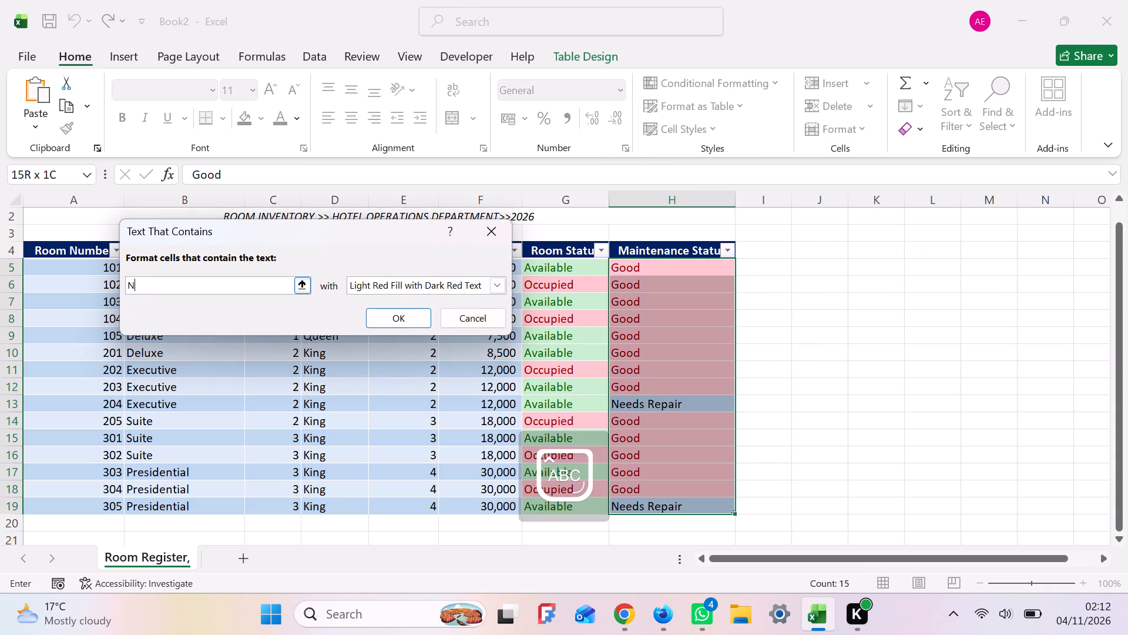
text(eeds)
key(space)
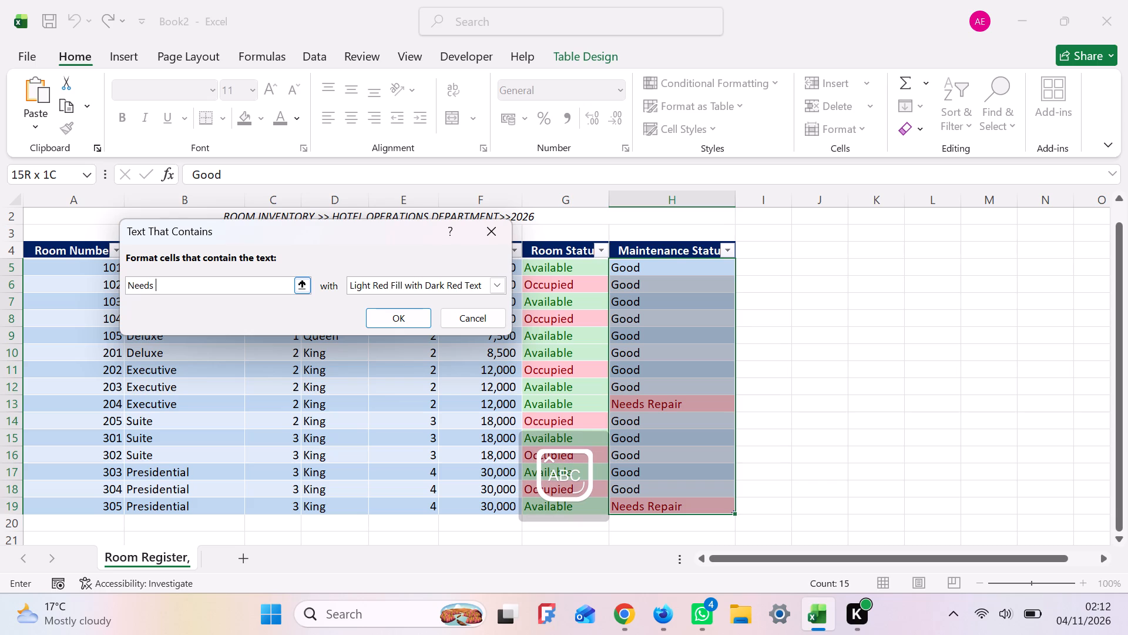
key(r)
key(e)
text(pai)
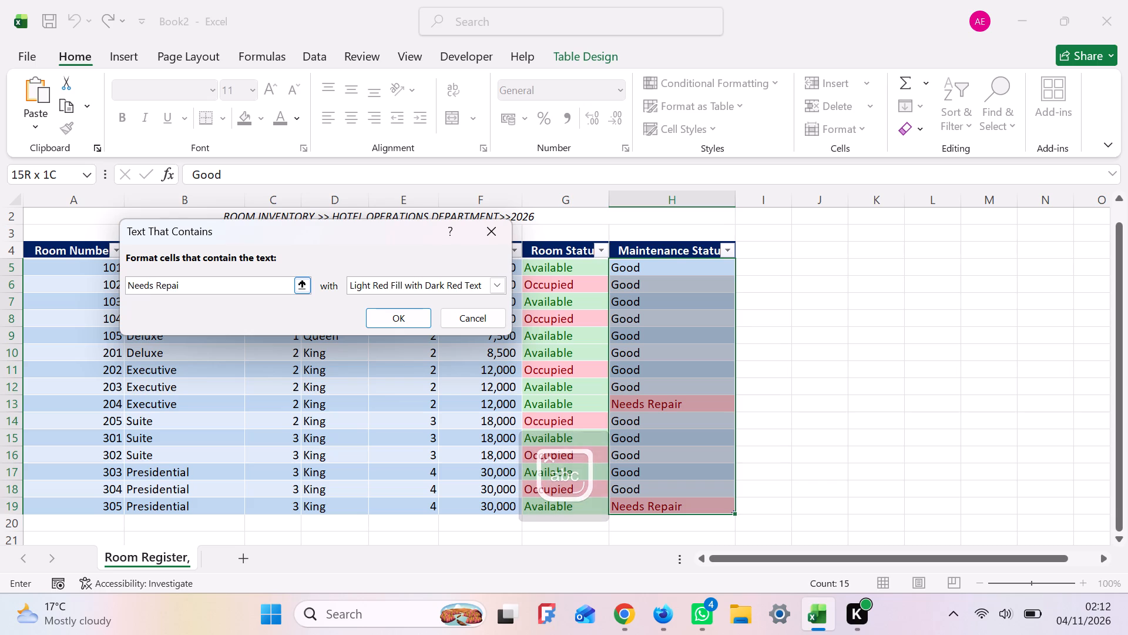
key(r)
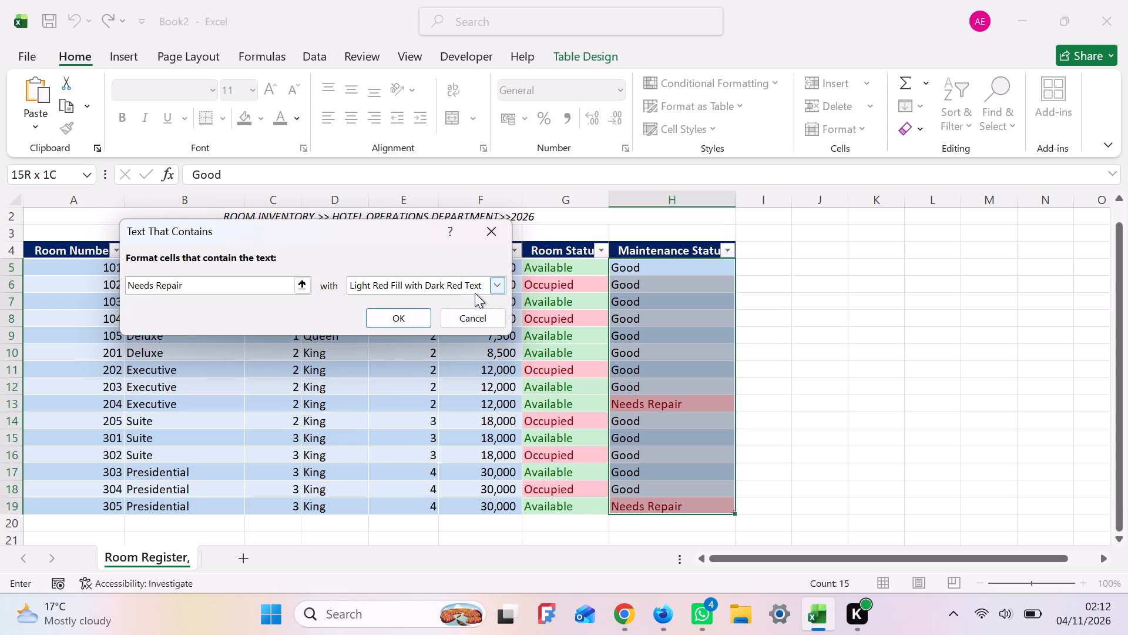
click(502, 286)
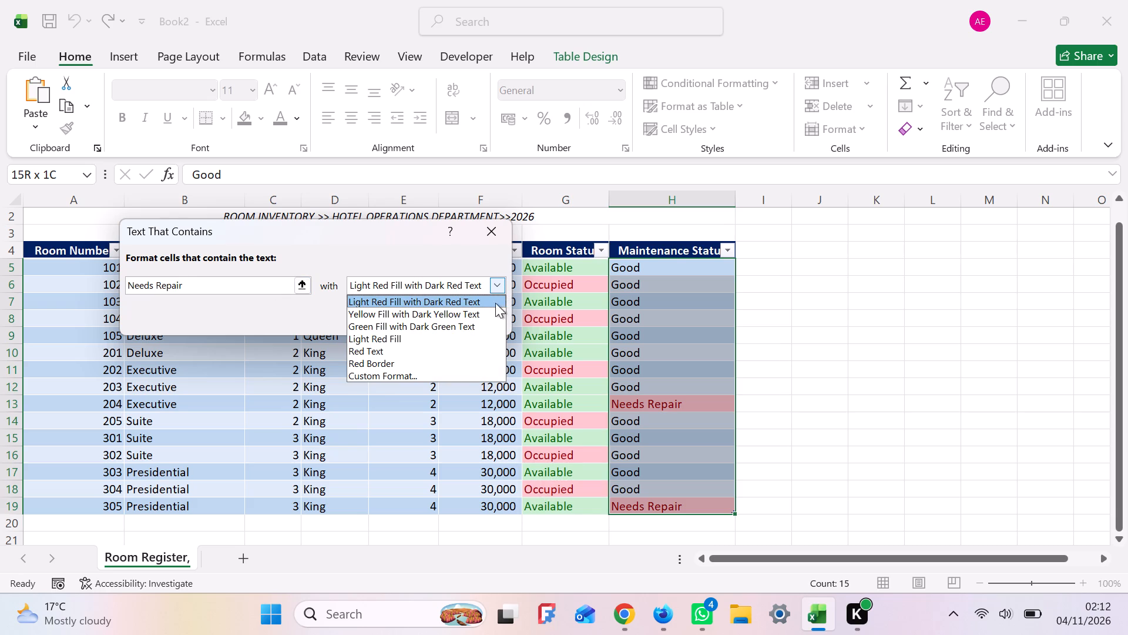
click(475, 312)
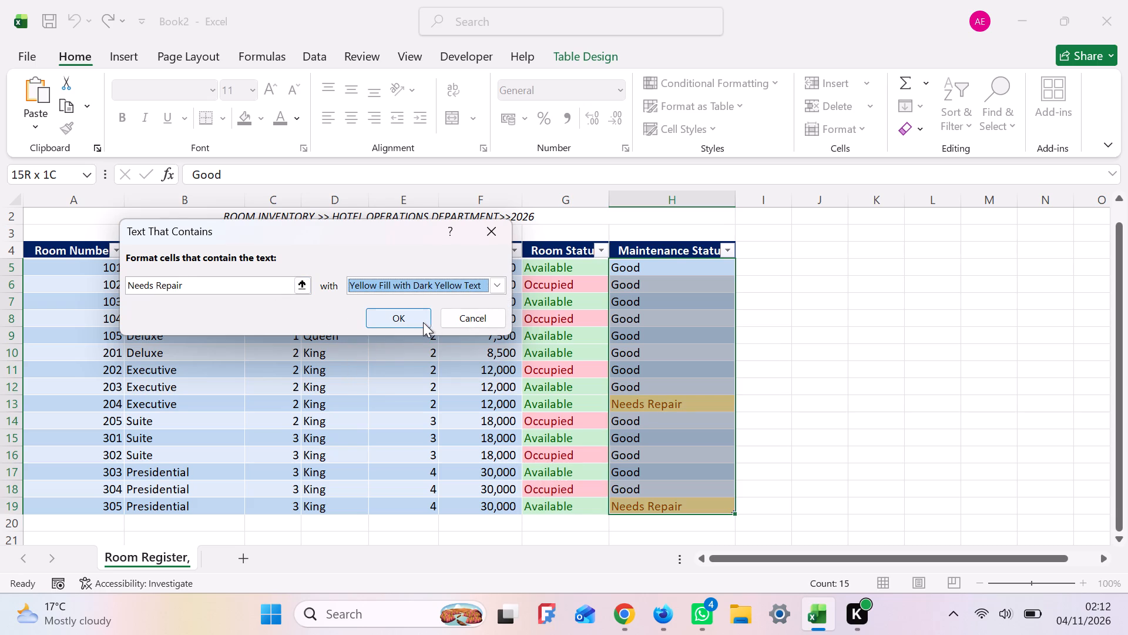
click(417, 320)
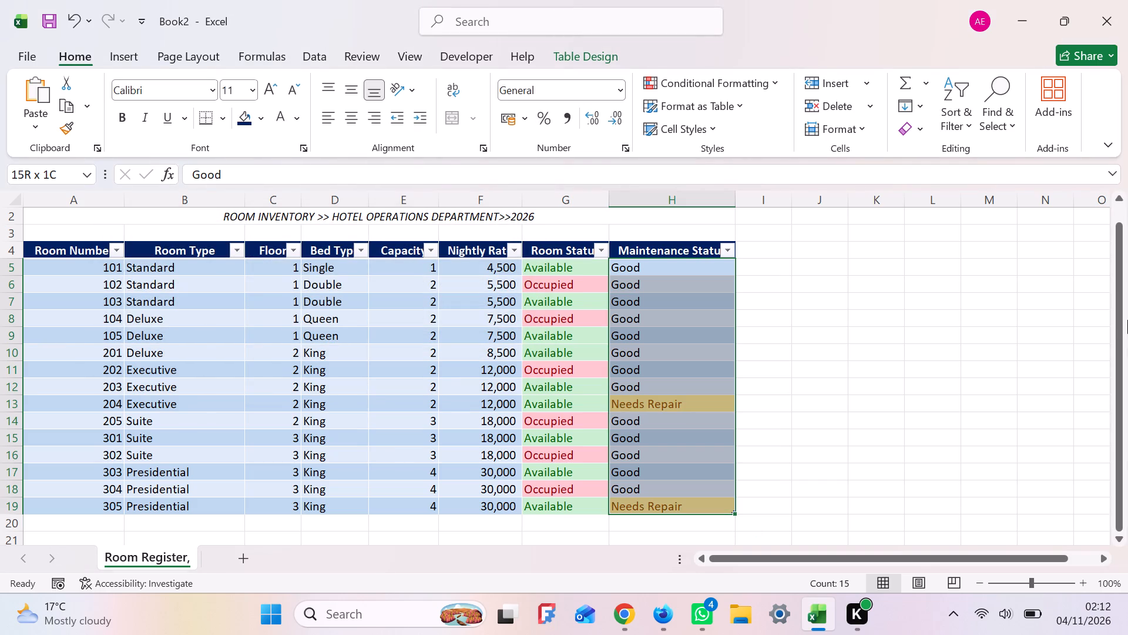
Enter the section heading HOTEL ROOM STATISTICS in cell A22 below the table.
click(979, 585)
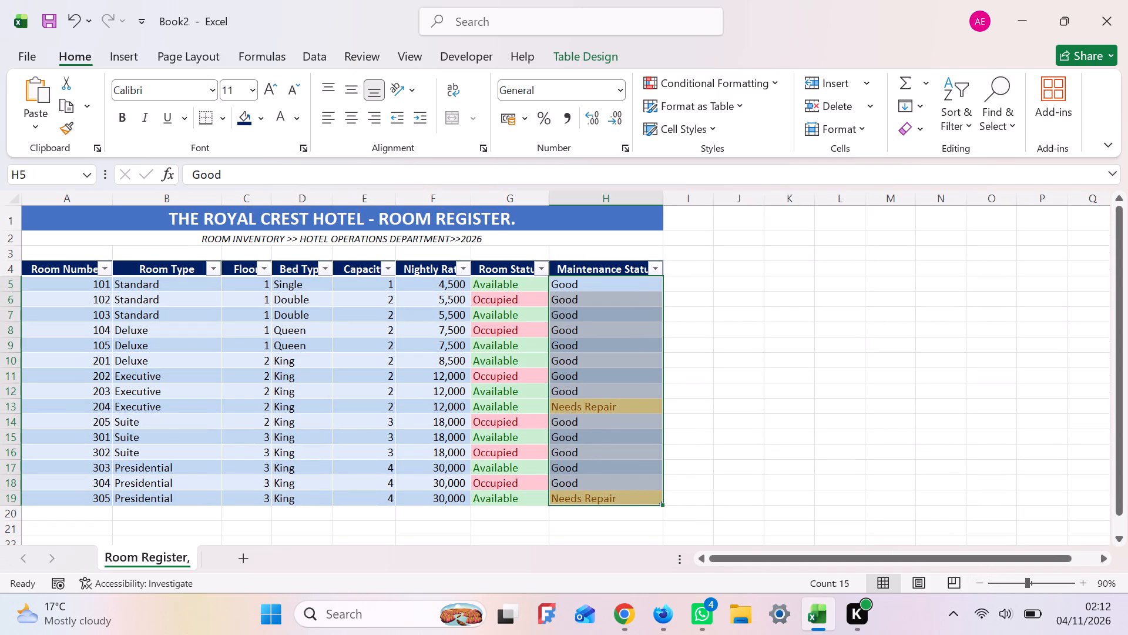
click(35, 544)
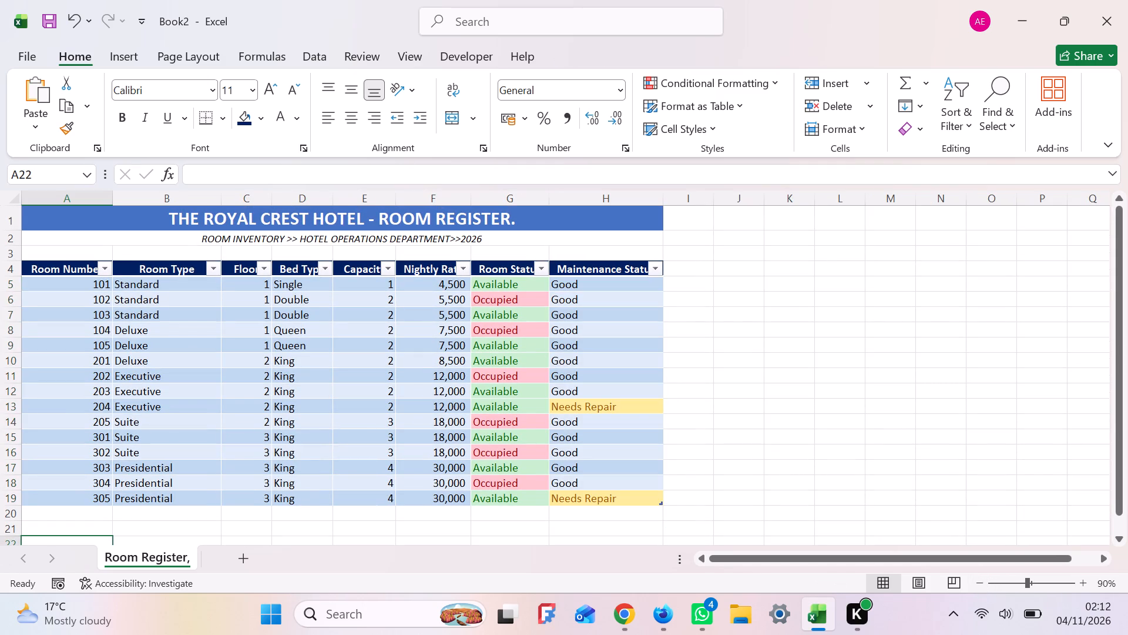
text(HOTE)
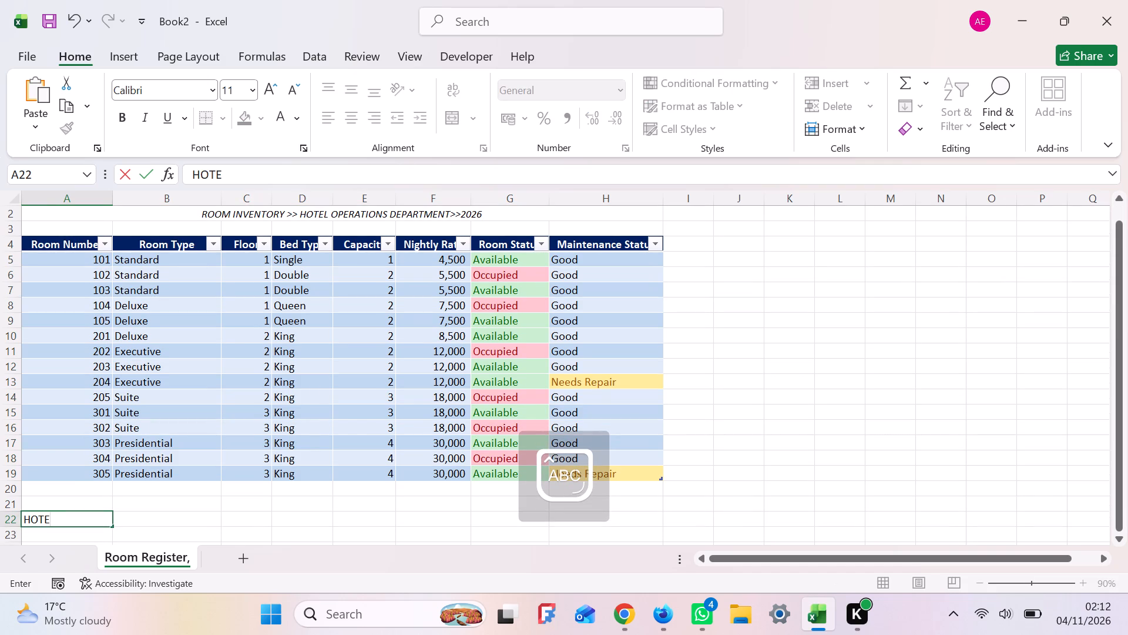
text(L)
key(space)
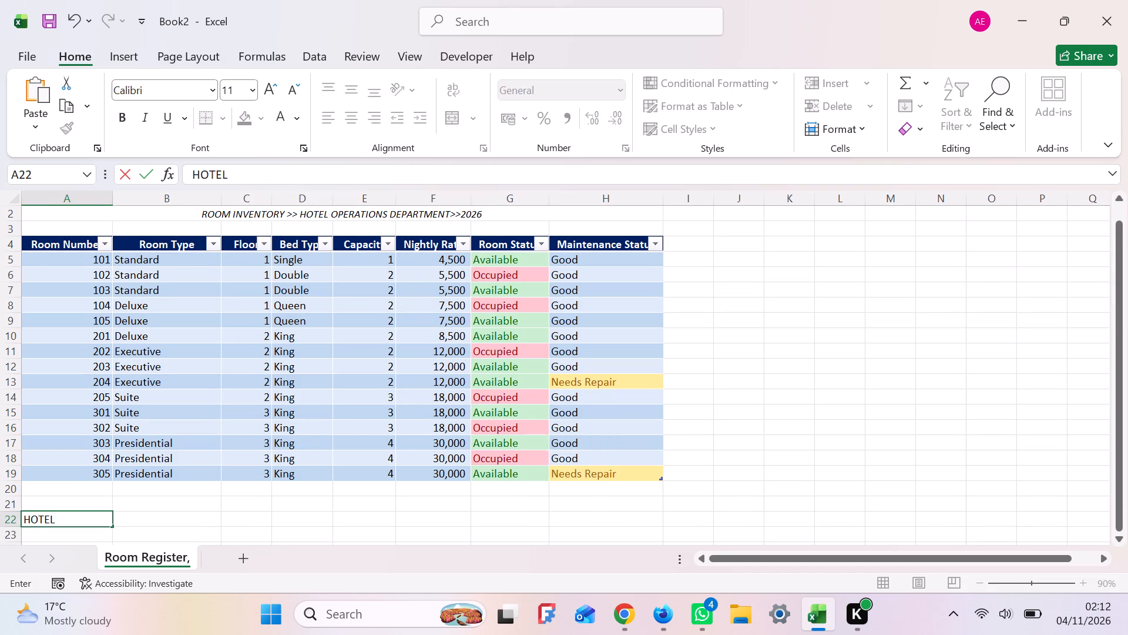
text(ROOM)
key(space)
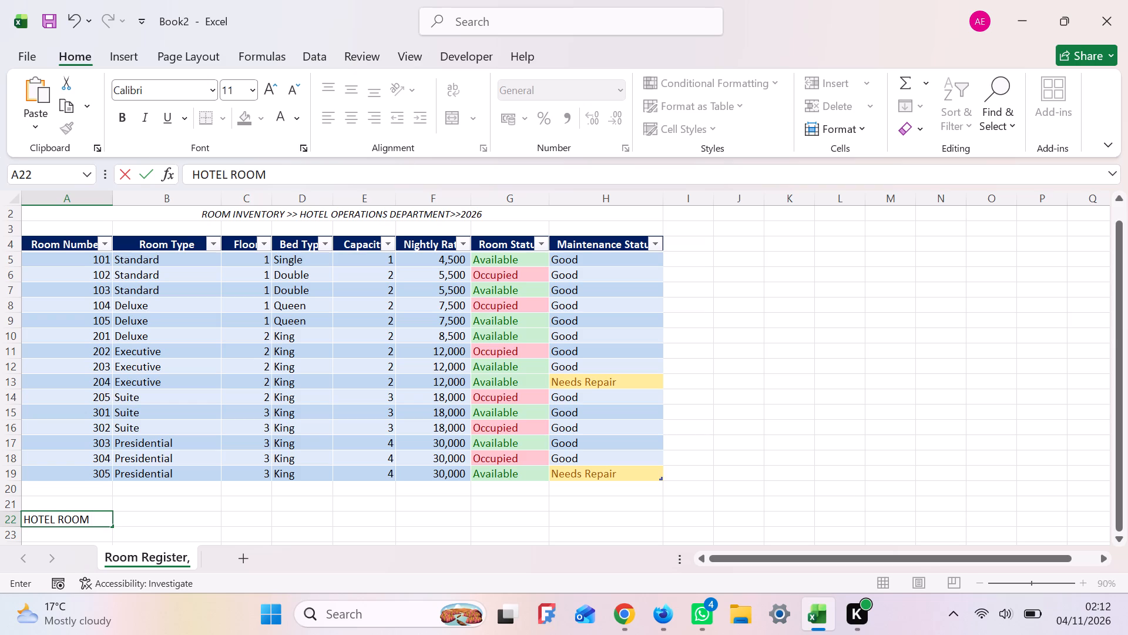
text(STA)
key(t)
key(i)
text(STIC)
key(s)
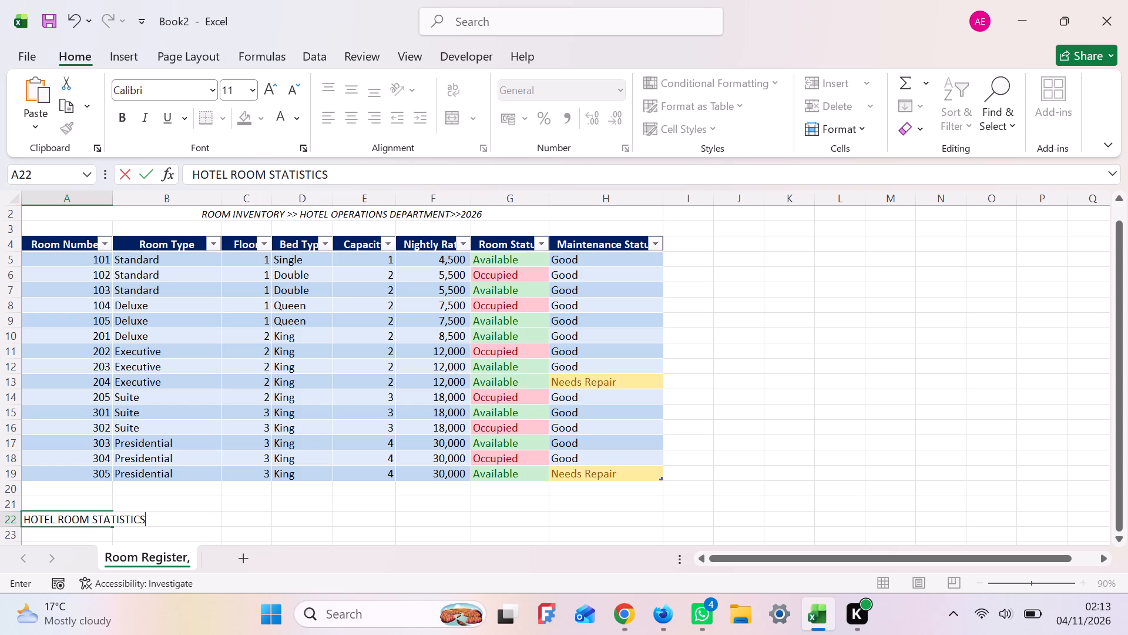
key(Return)
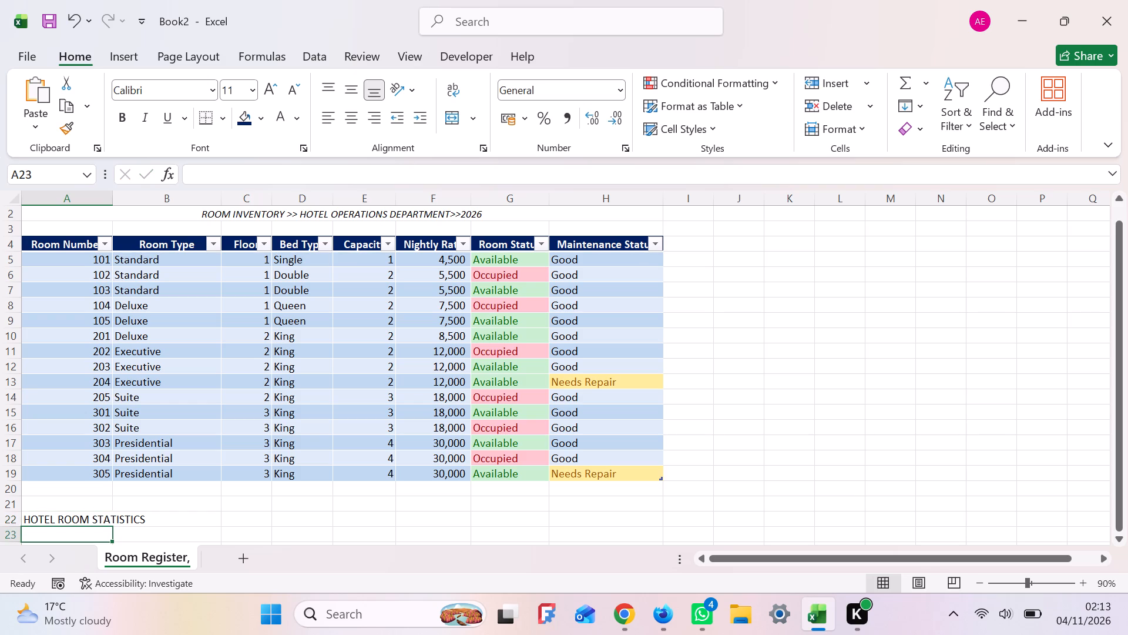
Make the HOTEL ROOM STATISTICS heading bold and merge and center it across A22:B22.
click(55, 517)
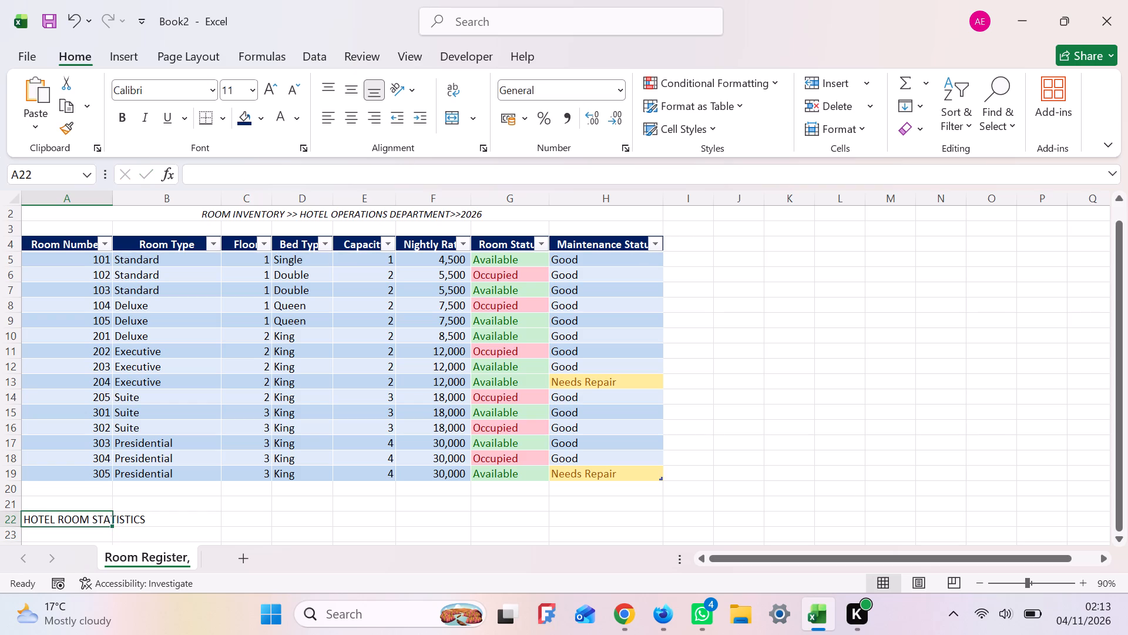
shift+click(186, 517)
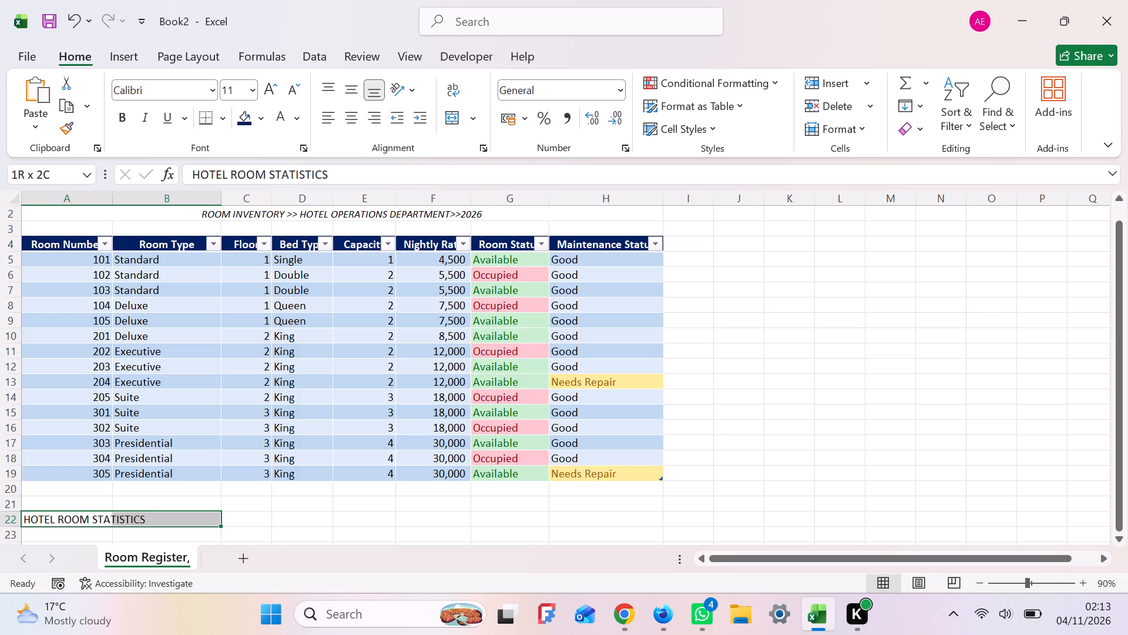
click(129, 119)
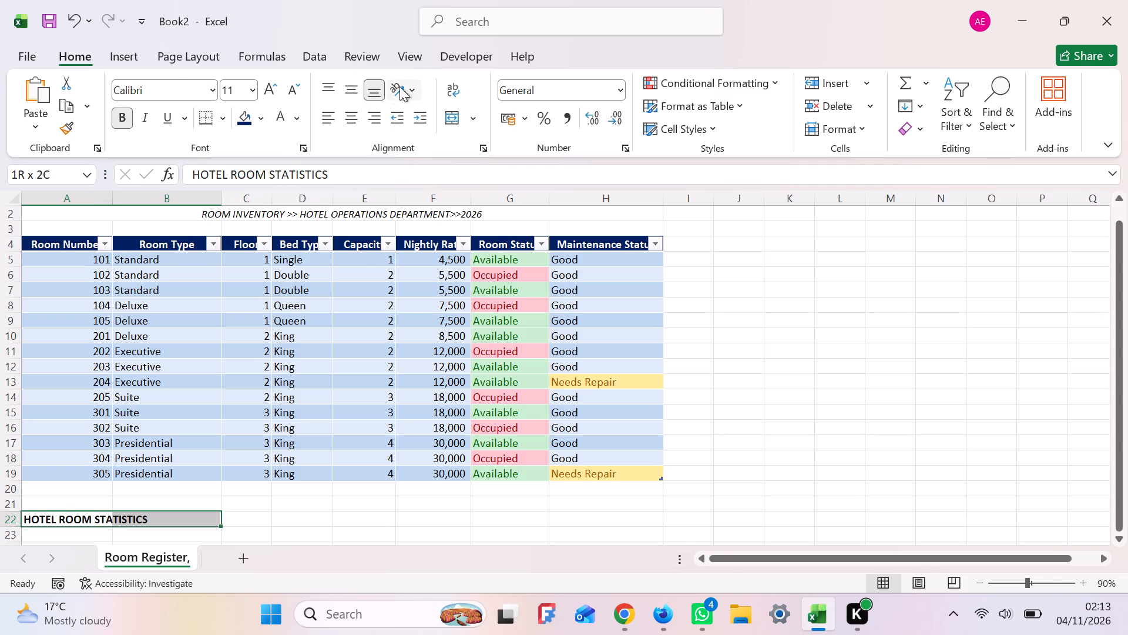
click(469, 119)
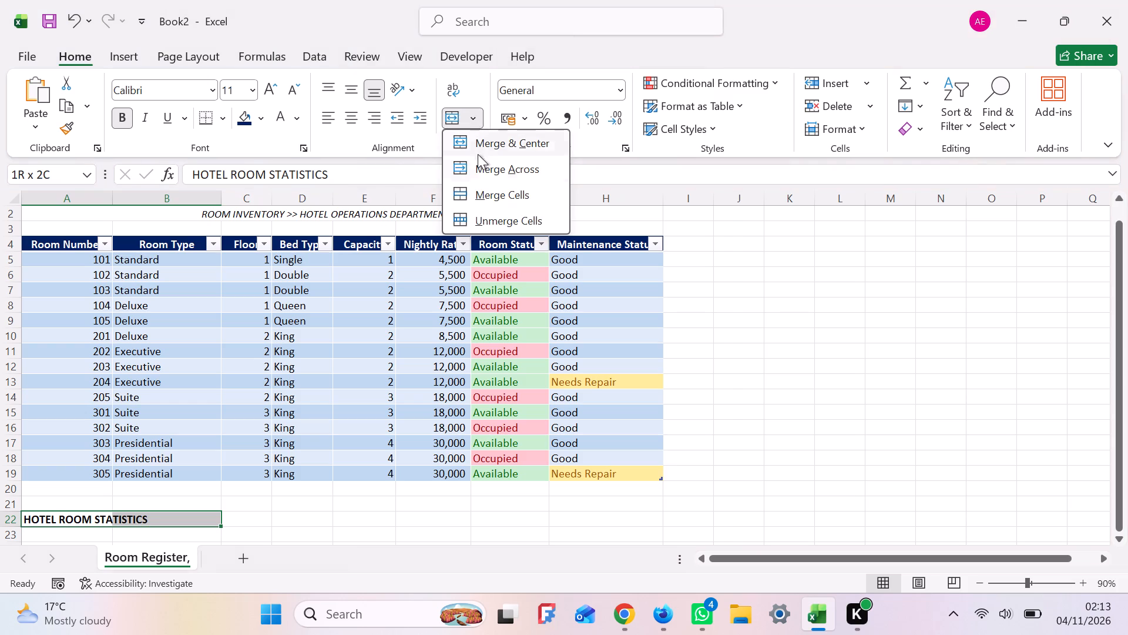
click(518, 148)
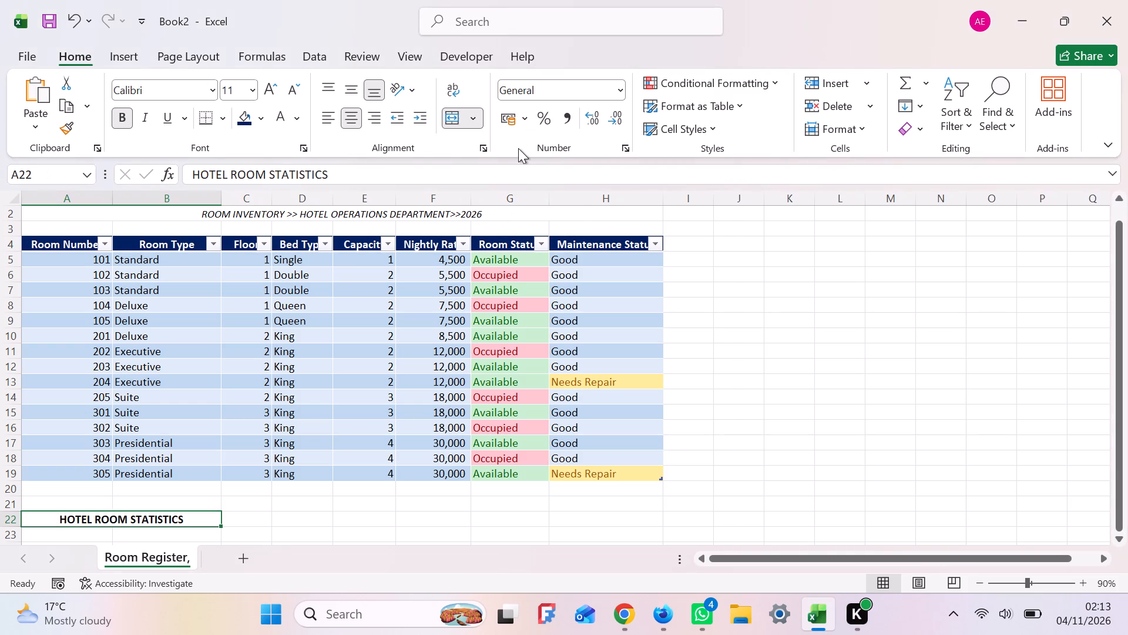
Format the HOTEL ROOM STATISTICS heading with a dark blue theme fill, white text and font size 14.
click(264, 116)
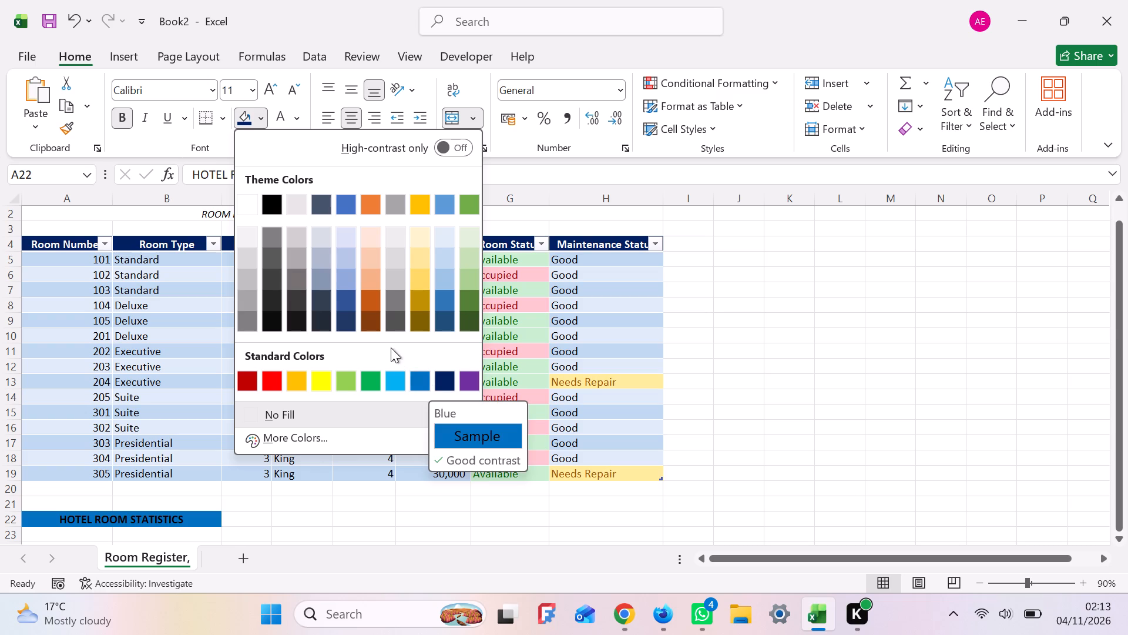
click(446, 319)
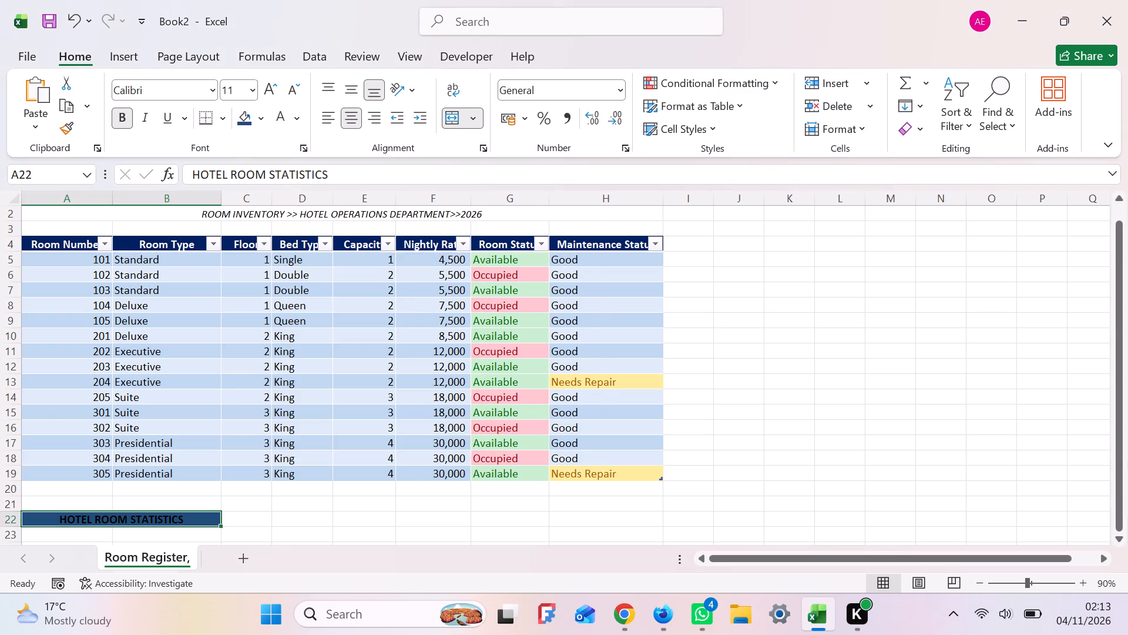
click(300, 113)
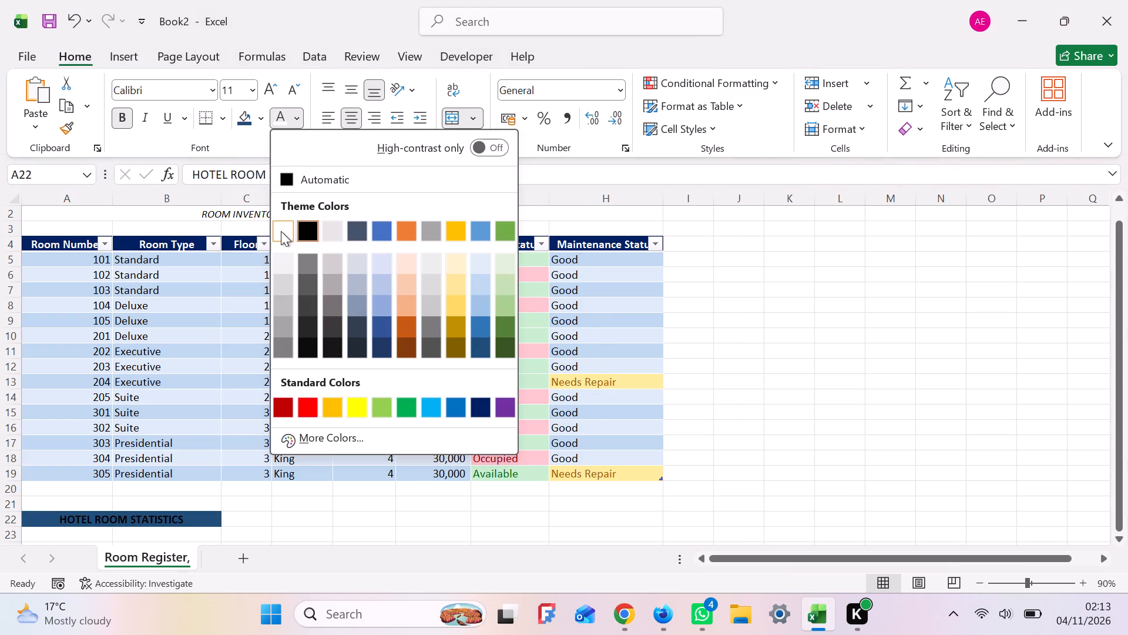
click(281, 232)
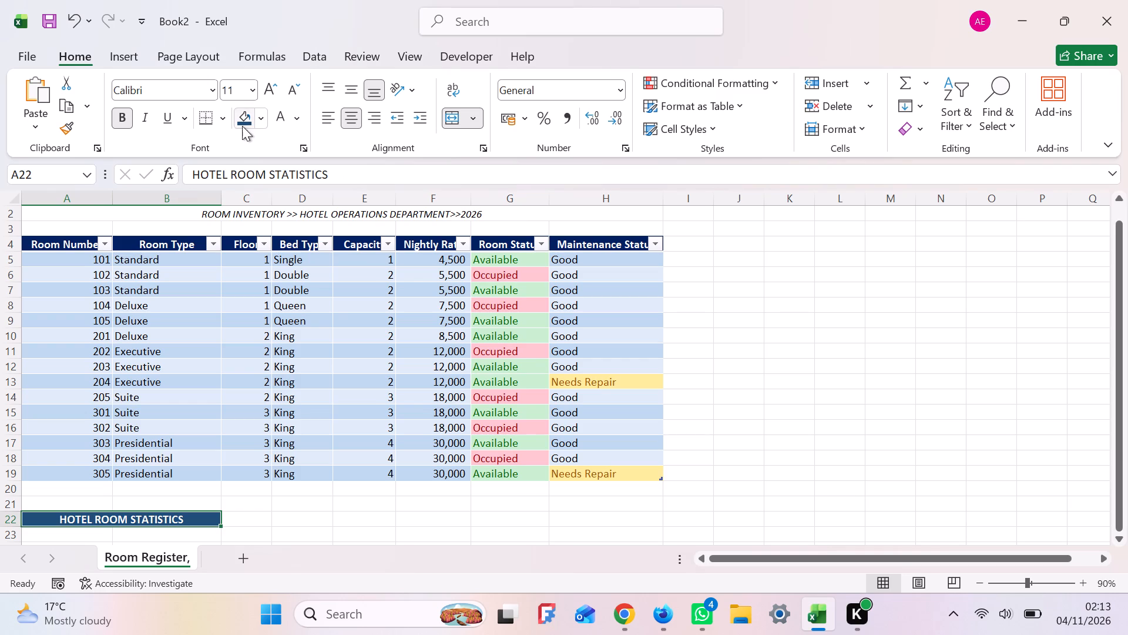
click(253, 90)
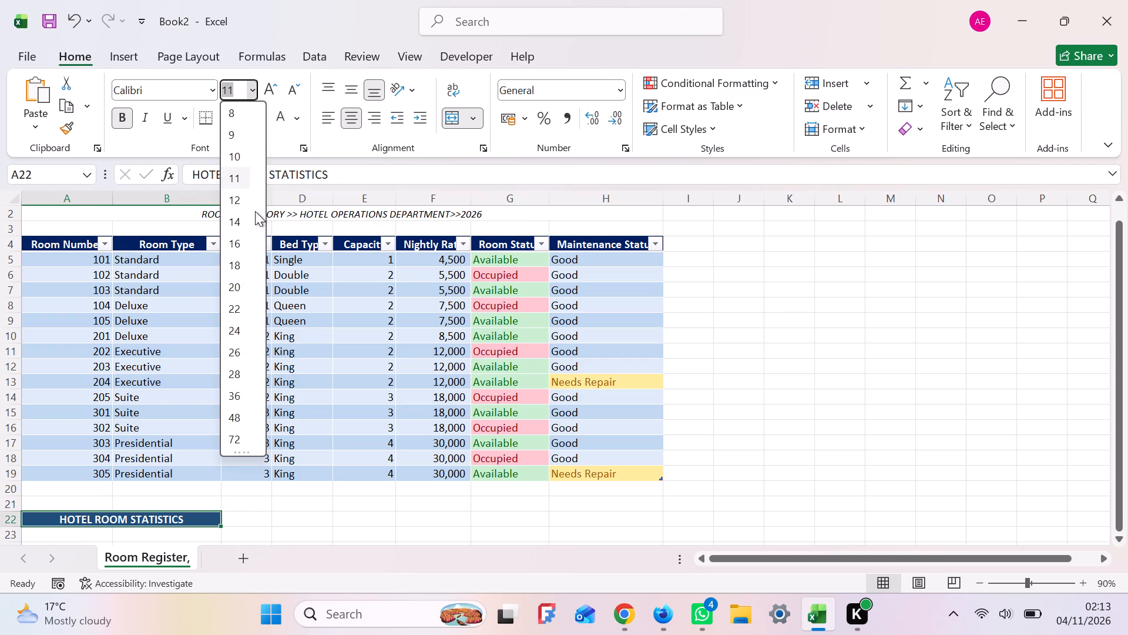
click(240, 225)
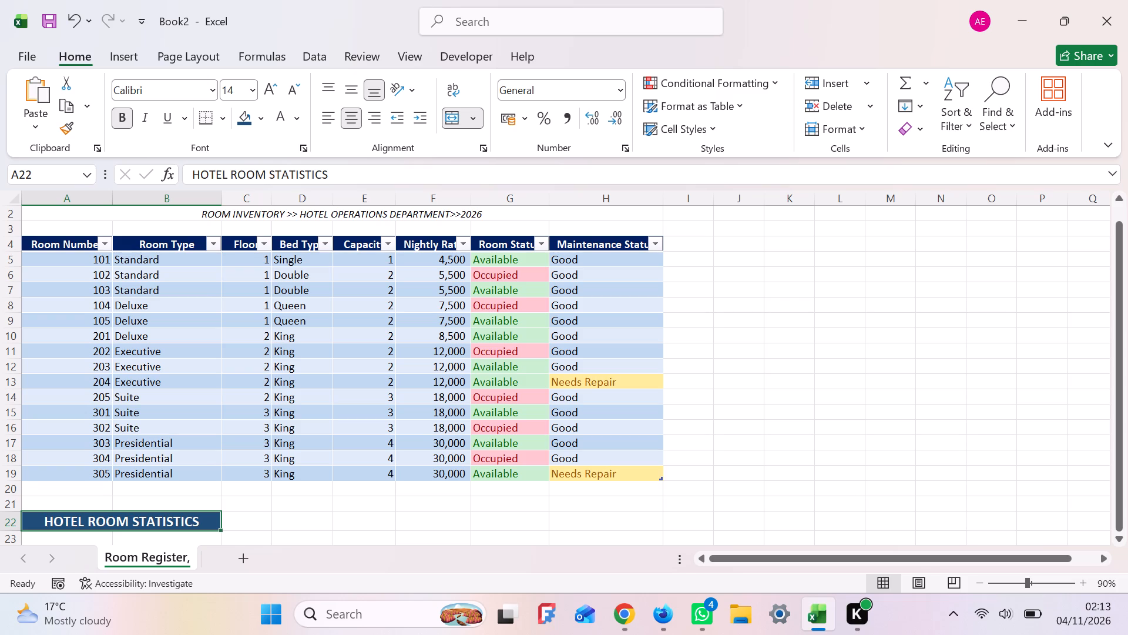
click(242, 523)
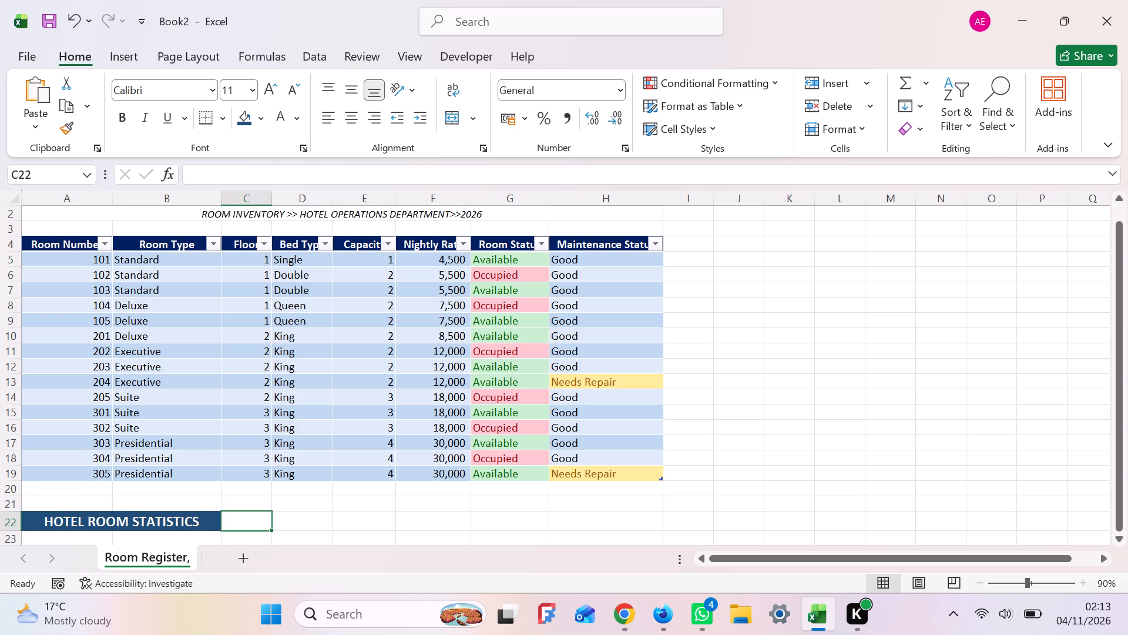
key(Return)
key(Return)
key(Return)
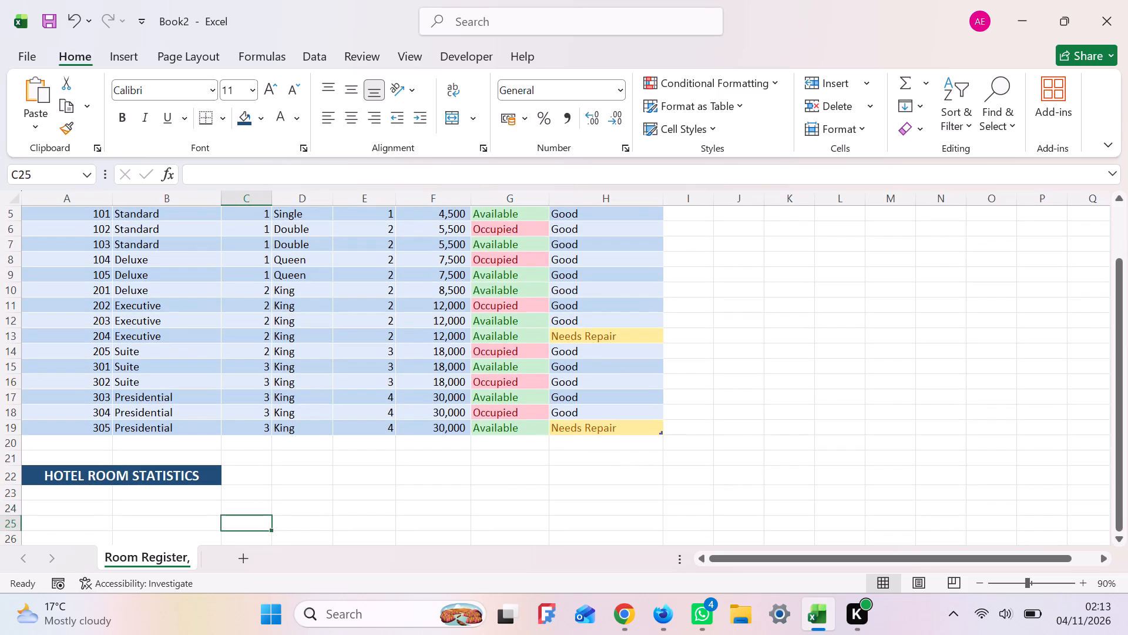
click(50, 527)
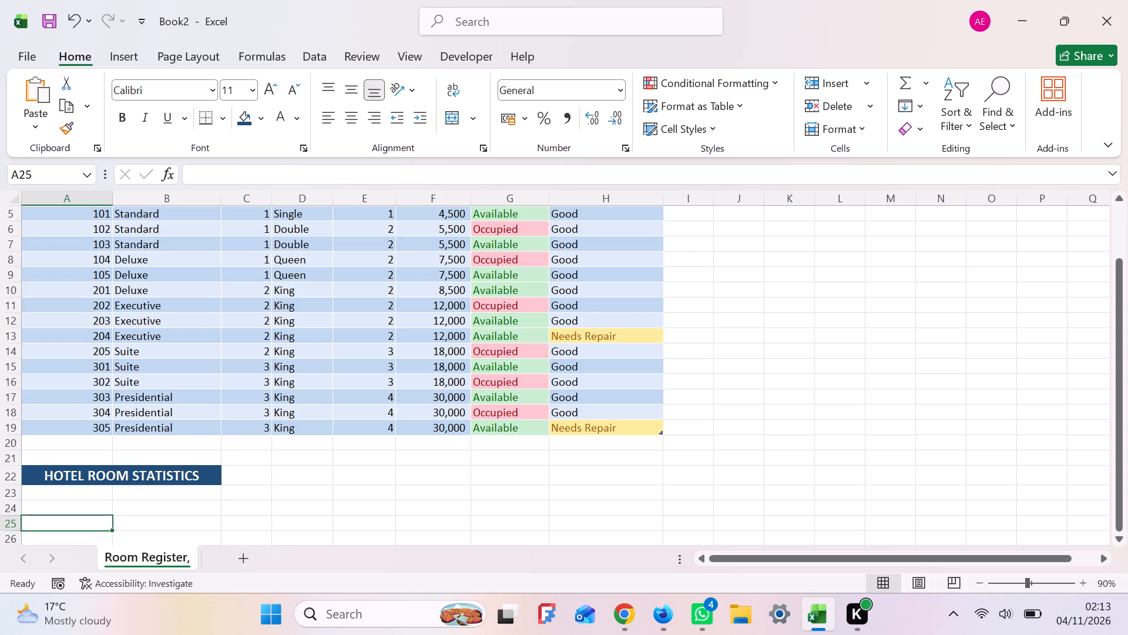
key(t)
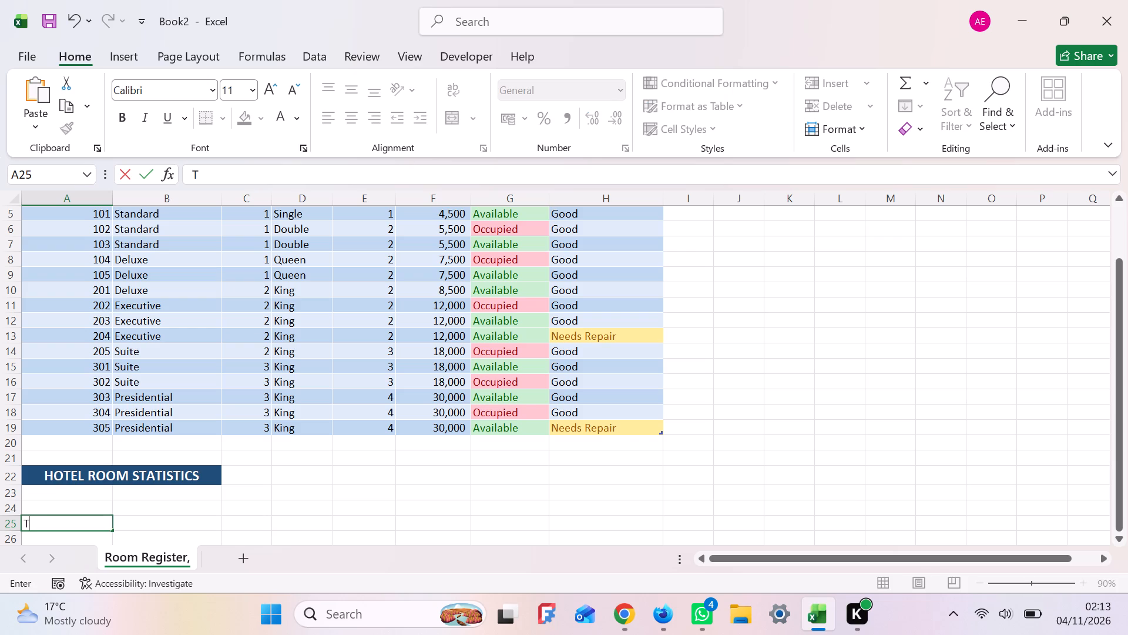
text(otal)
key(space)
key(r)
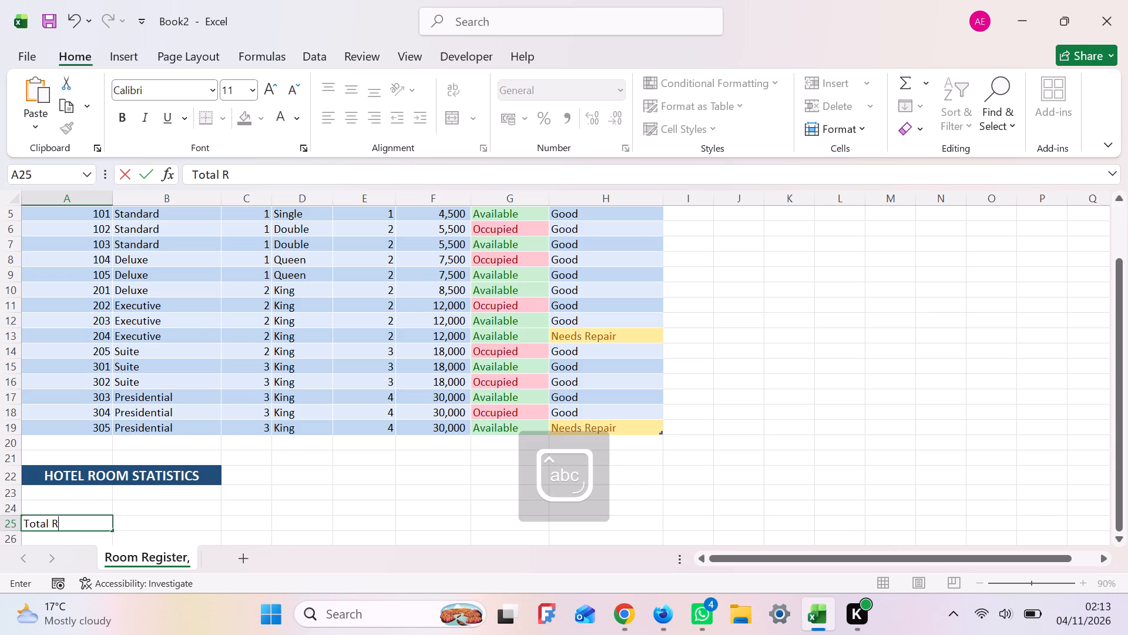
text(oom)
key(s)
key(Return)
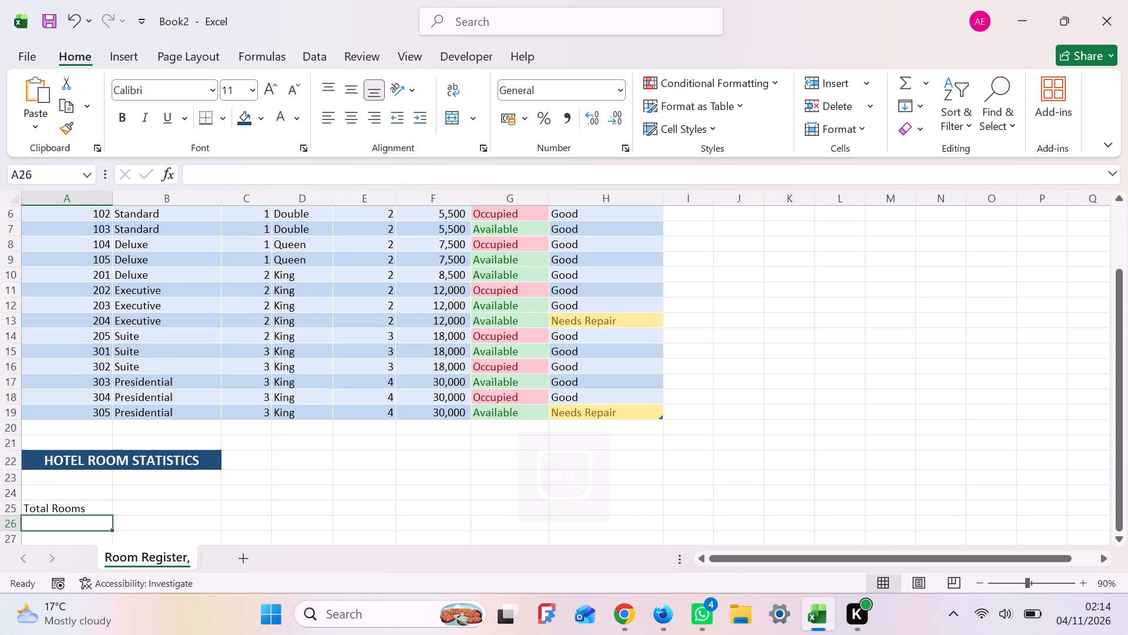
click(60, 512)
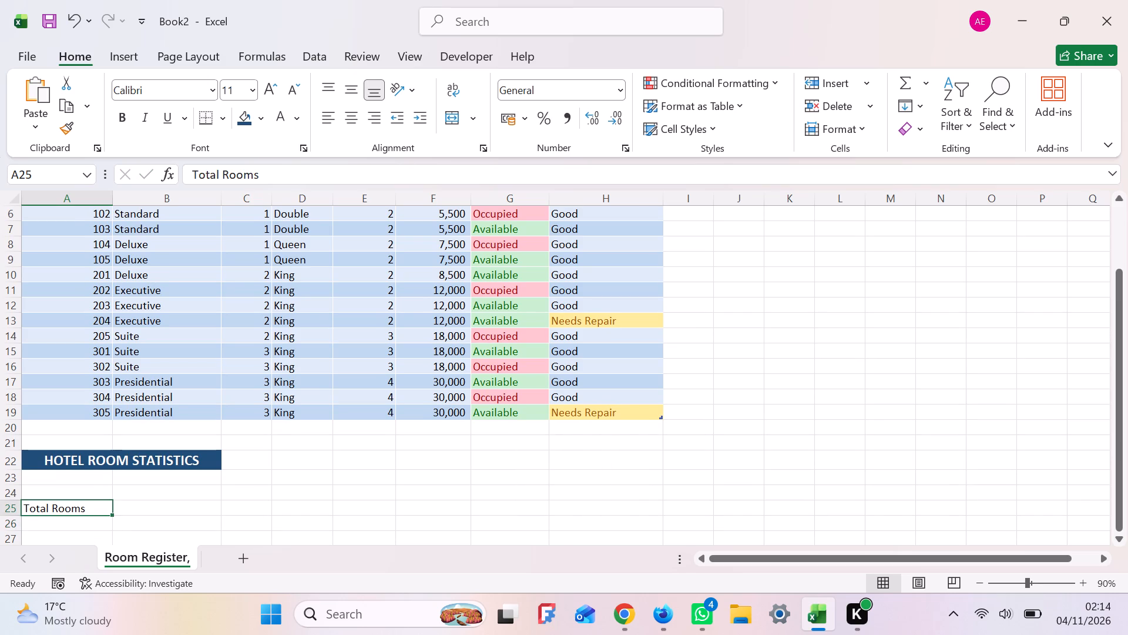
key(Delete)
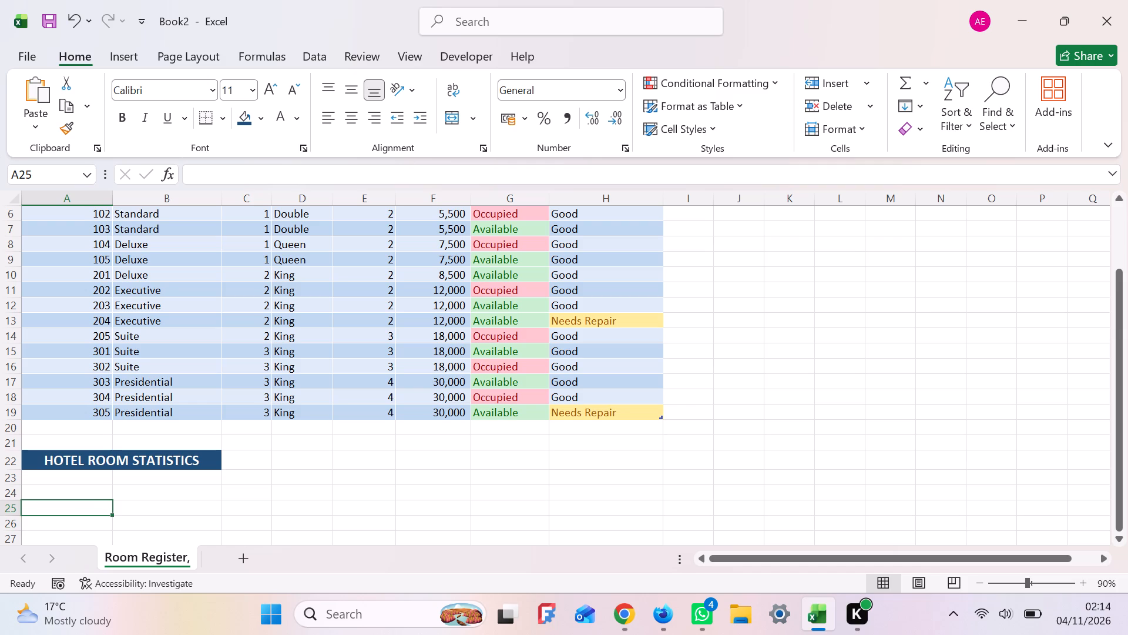
Enter the label Total Rooms in cell A24 below the statistics heading.
click(60, 493)
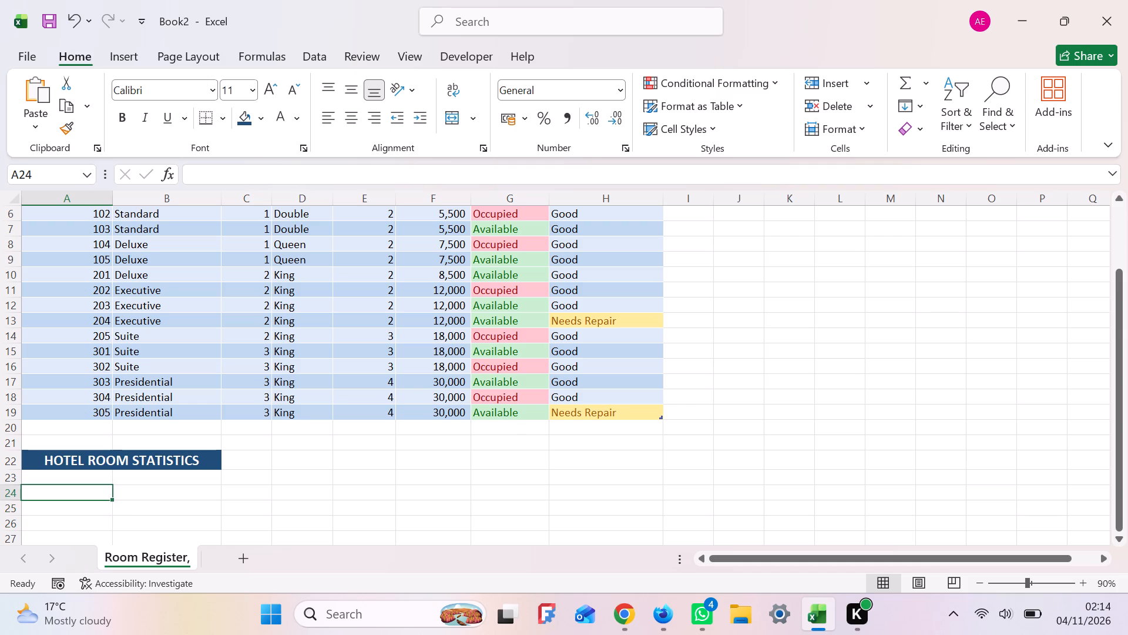
key(t)
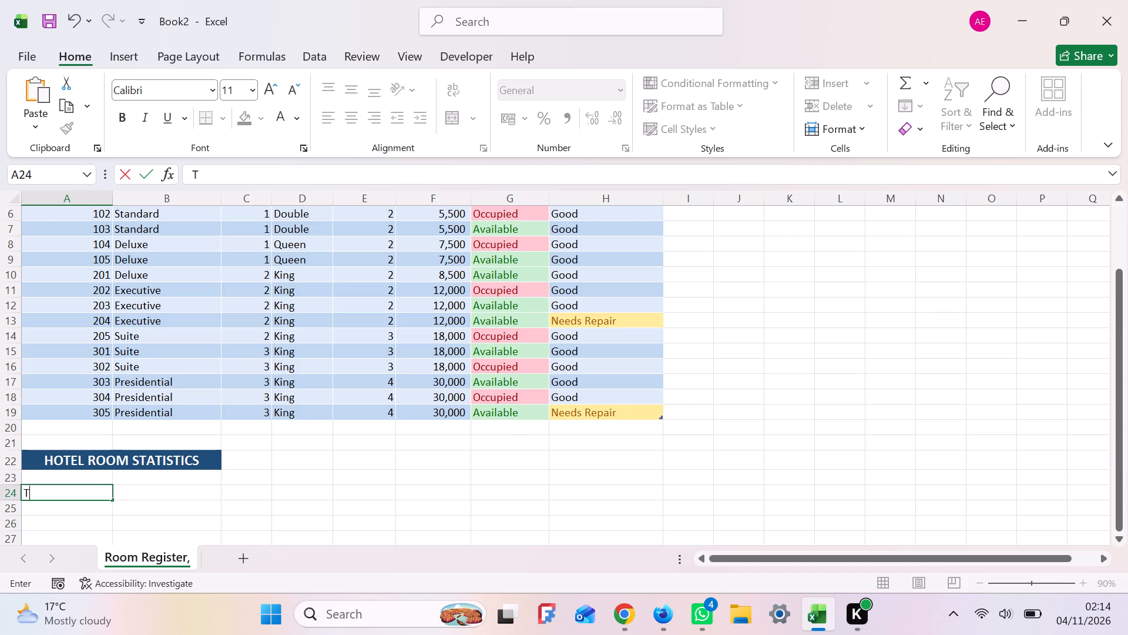
text(ota)
text(l)
key(space)
key(r)
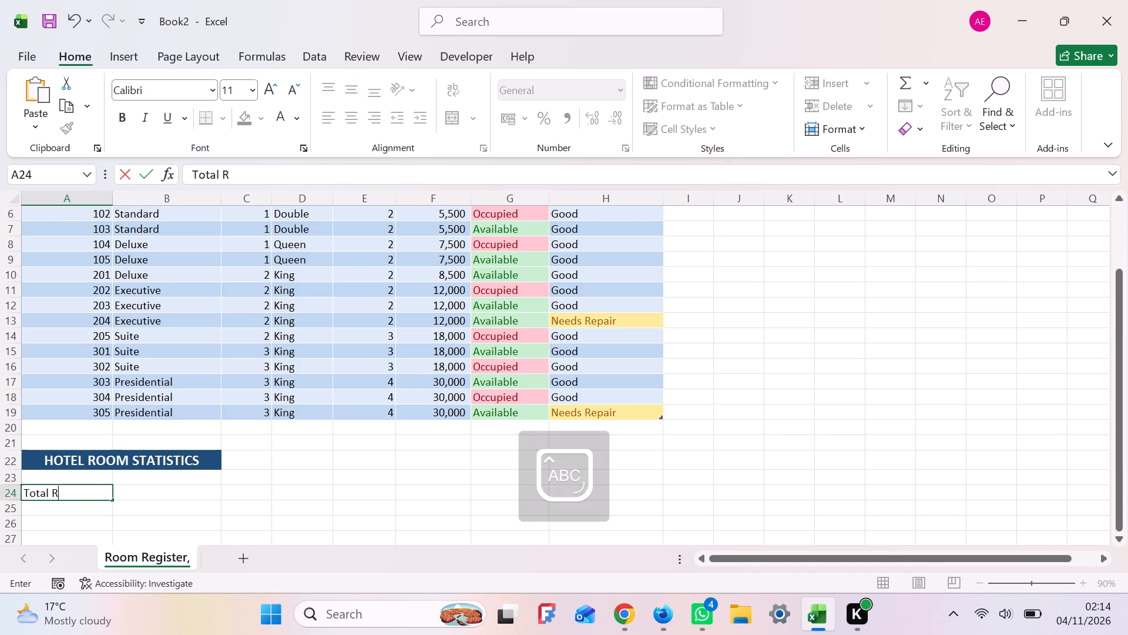
text(oo)
key(m)
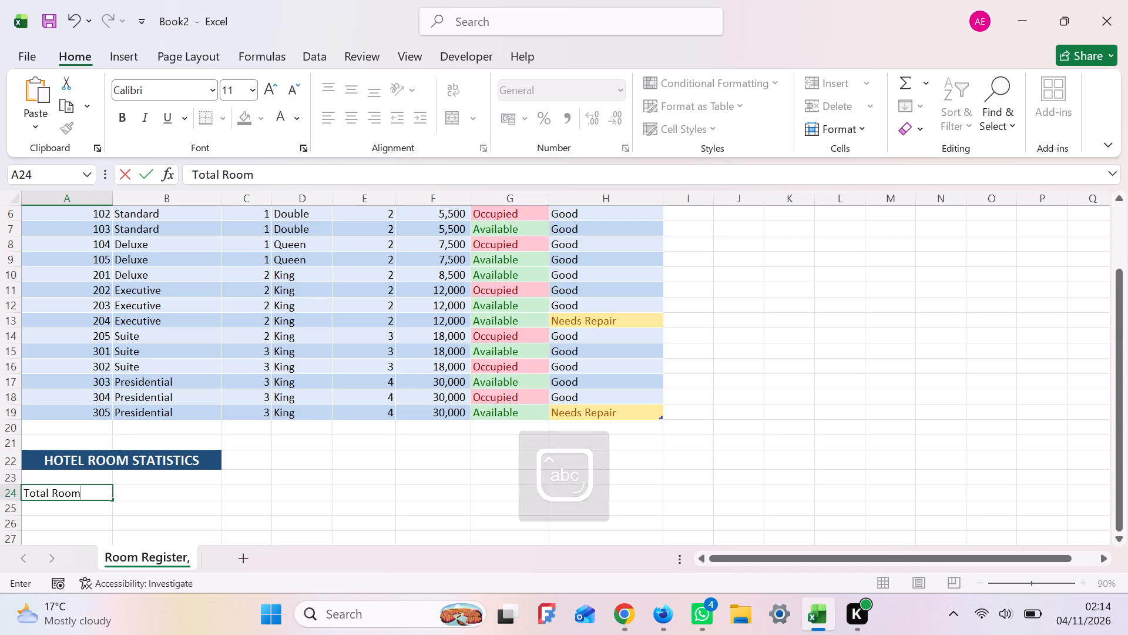
key(s)
key(Return)
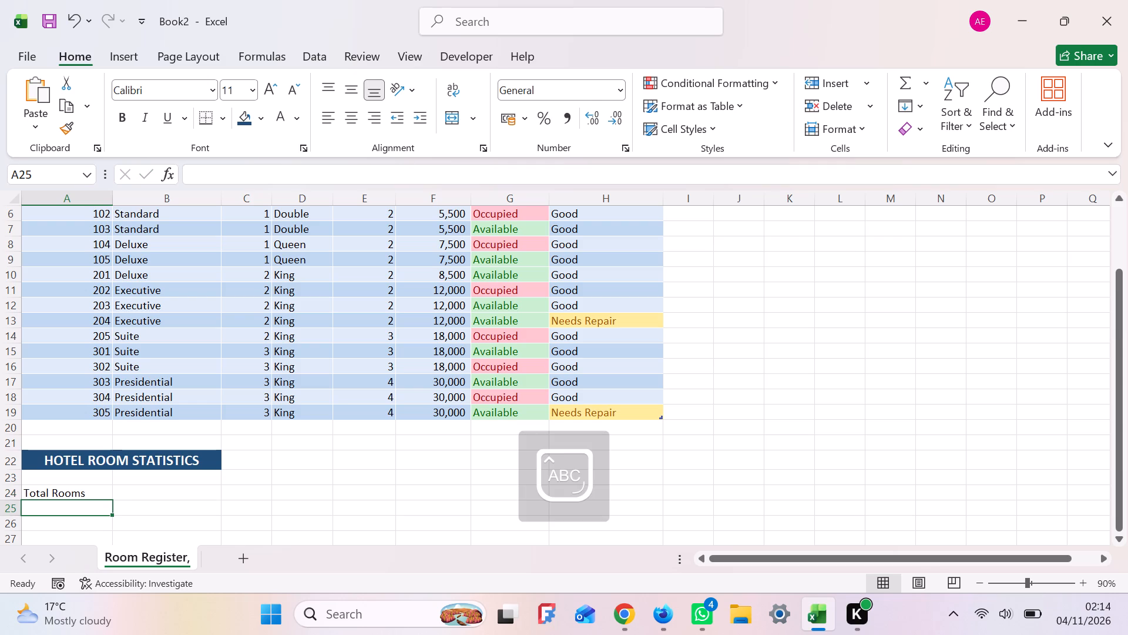
Enter the label Available Rooms in cell A25 of the statistics section.
key(a)
text(vaila)
text(ble)
key(space)
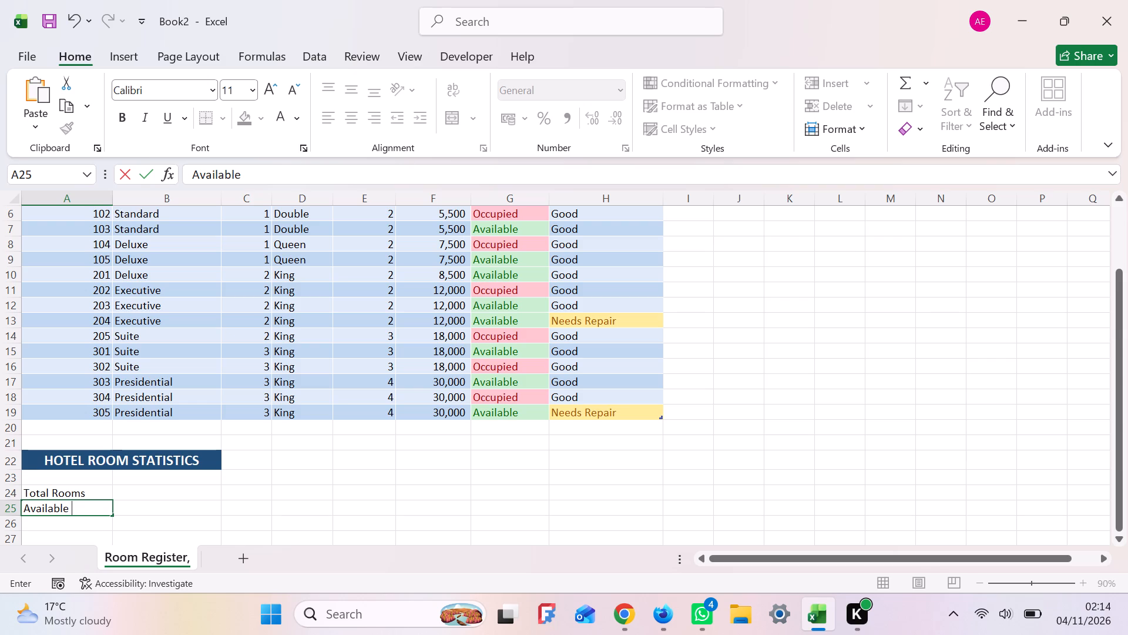
key(r)
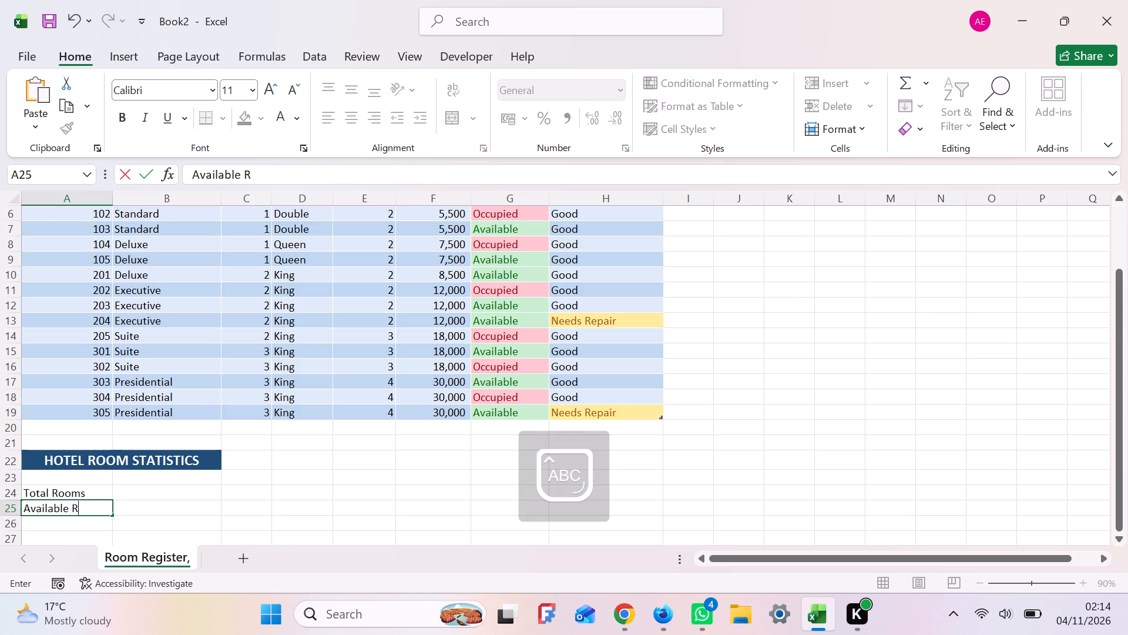
text(oom)
key(s)
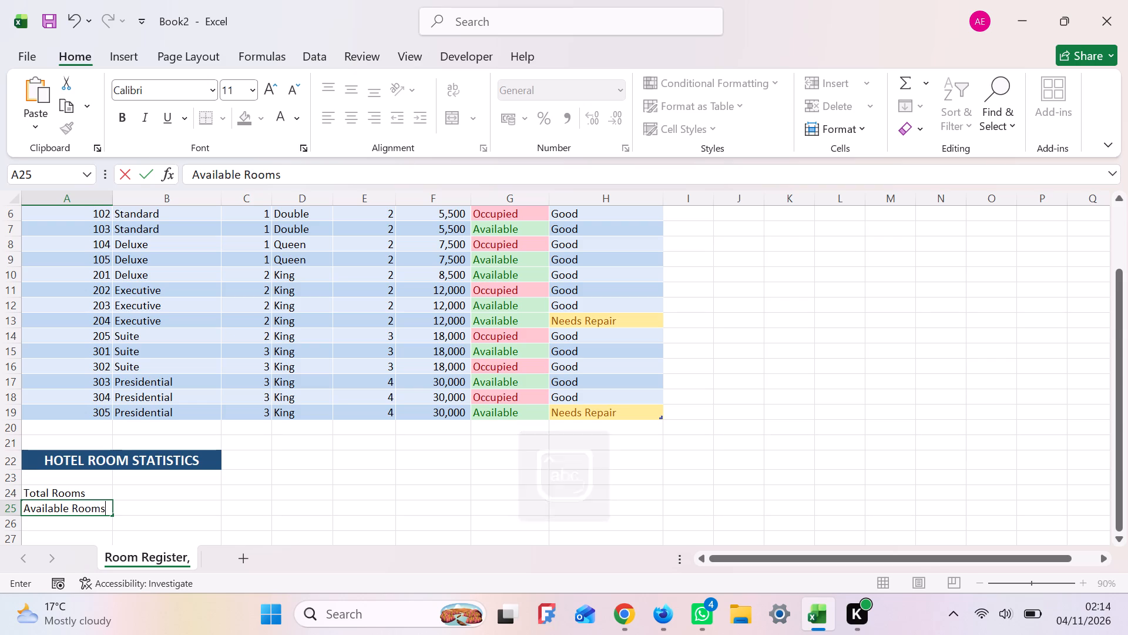
key(Return)
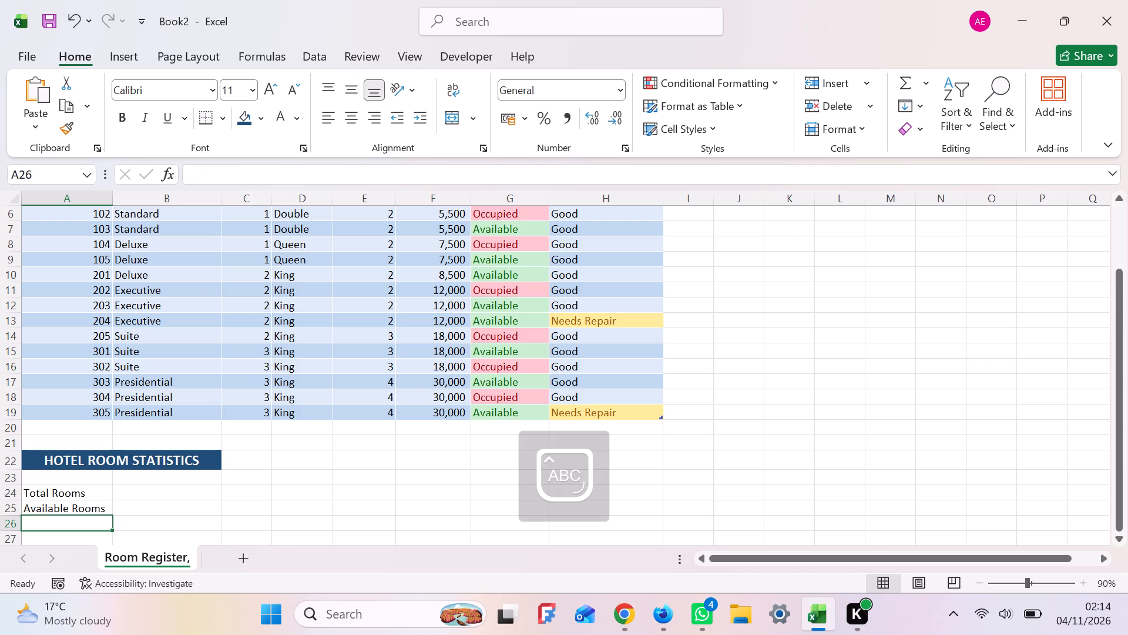
Enter the label Occupied Rooms in cell A26 of the statistics section.
key(o)
text(ccupied)
key(space)
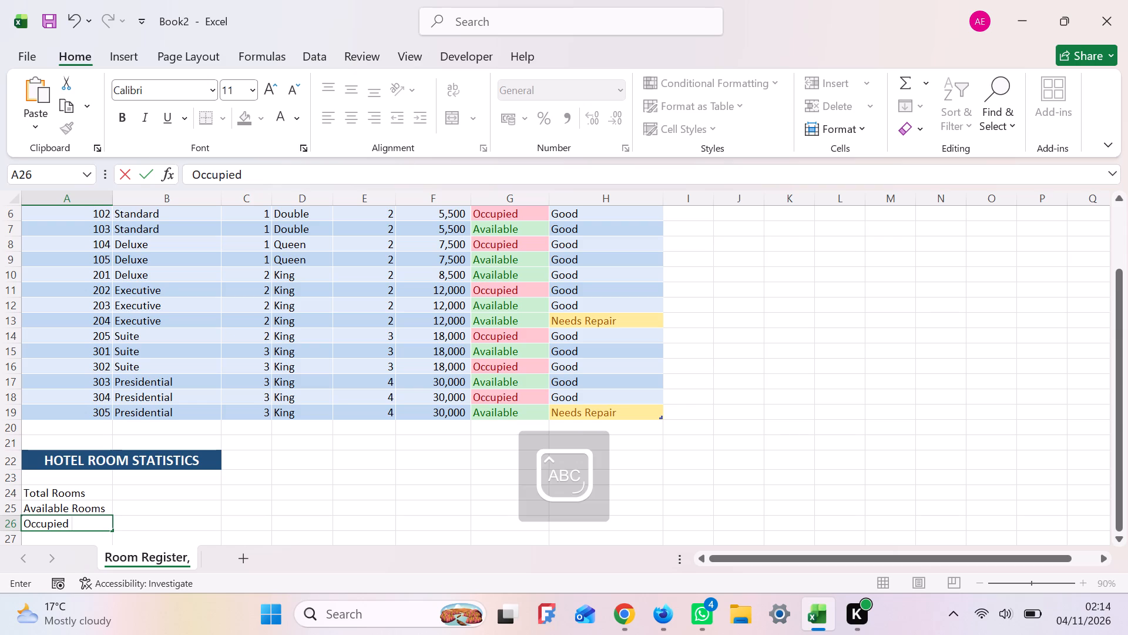
key(r)
text(oom)
key(s)
key(Return)
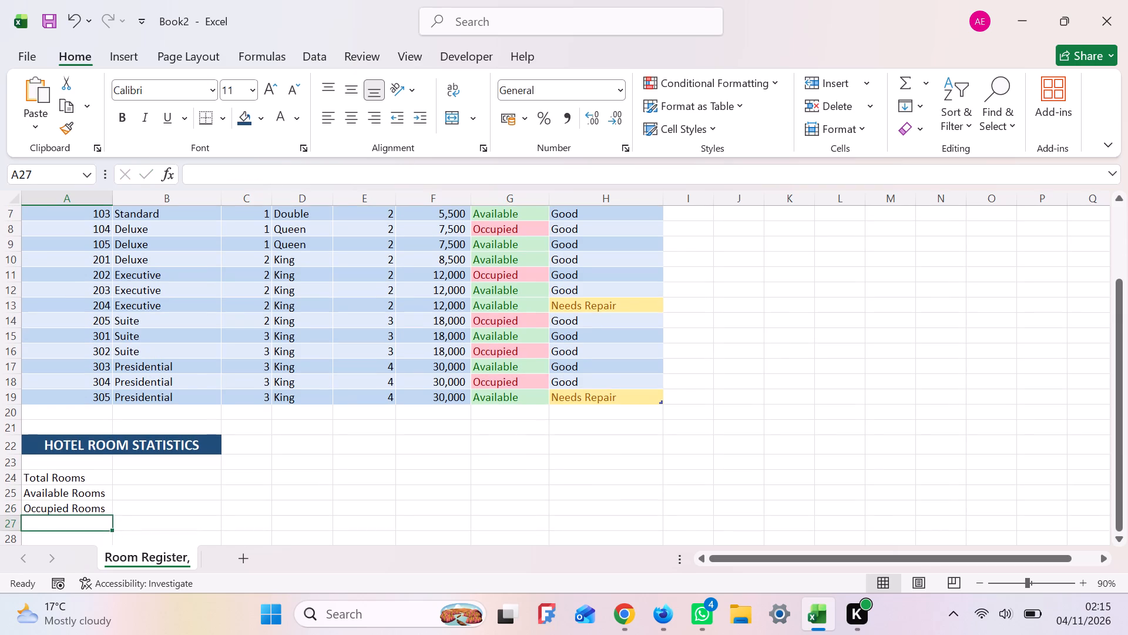
Enter the label Rooms Under Maintenance in cell A27 of the statistics section.
key(r)
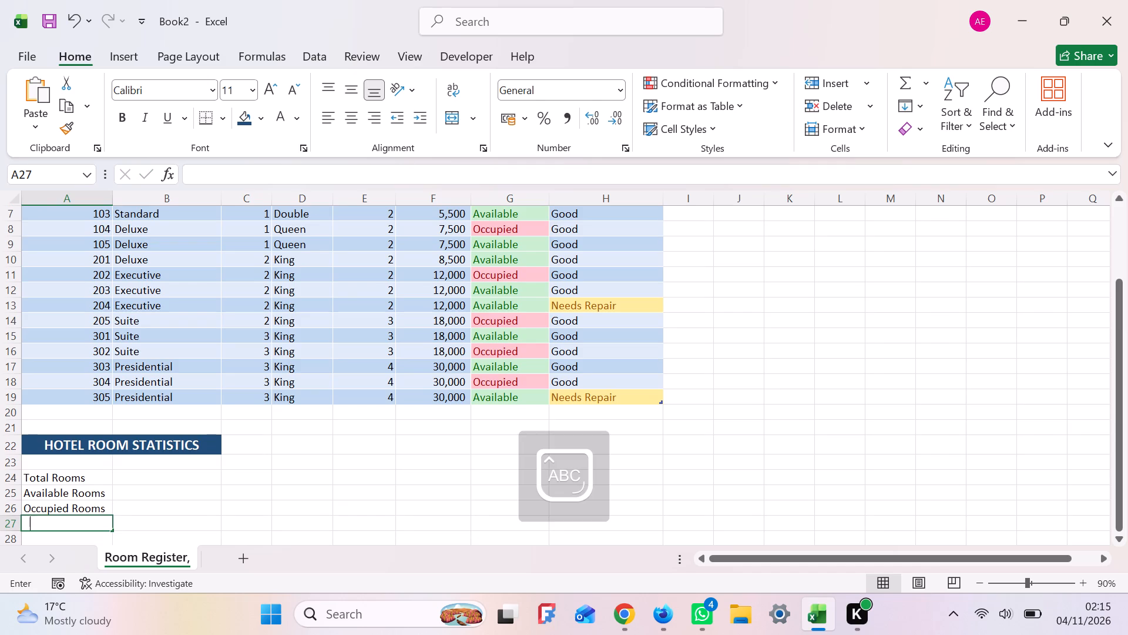
text(oo)
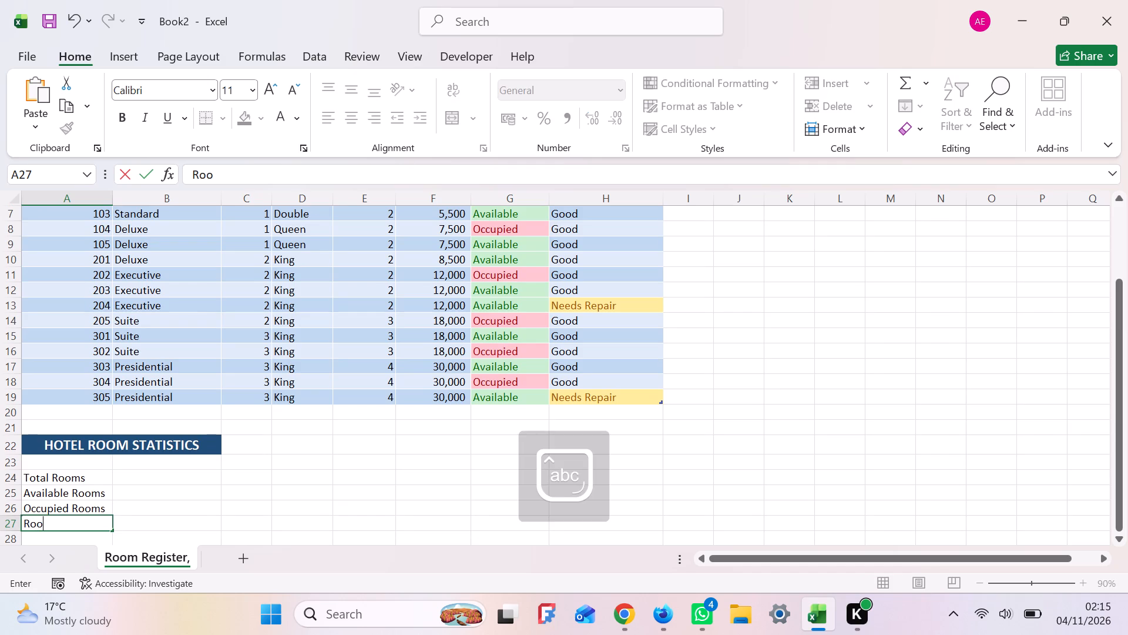
key(m)
text(s)
key(space)
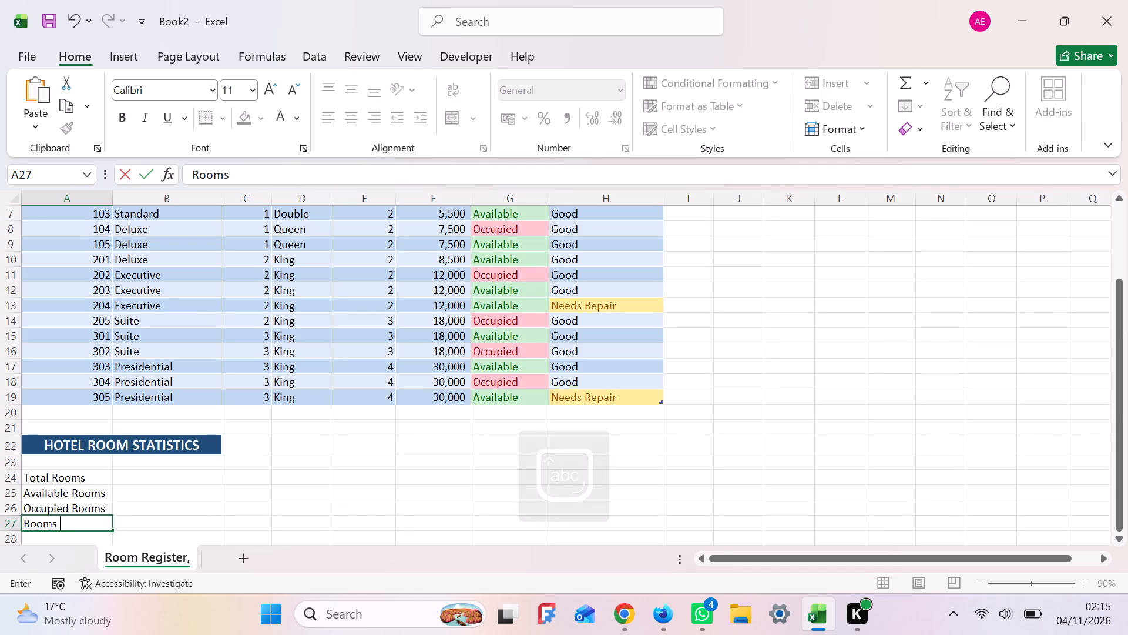
key(u)
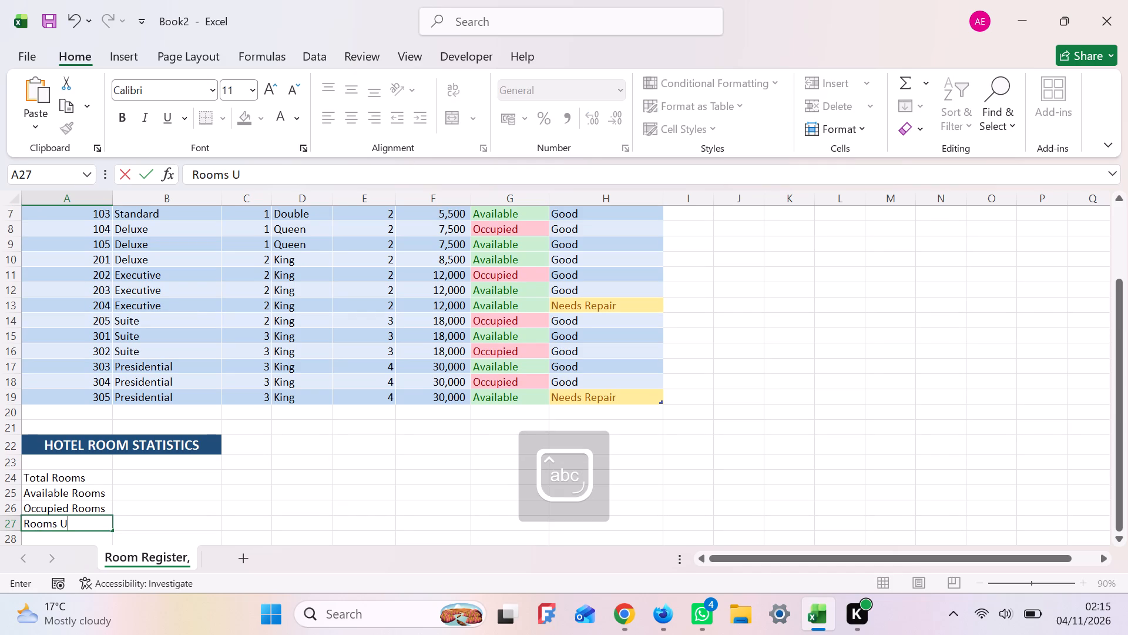
text(nder)
key(space)
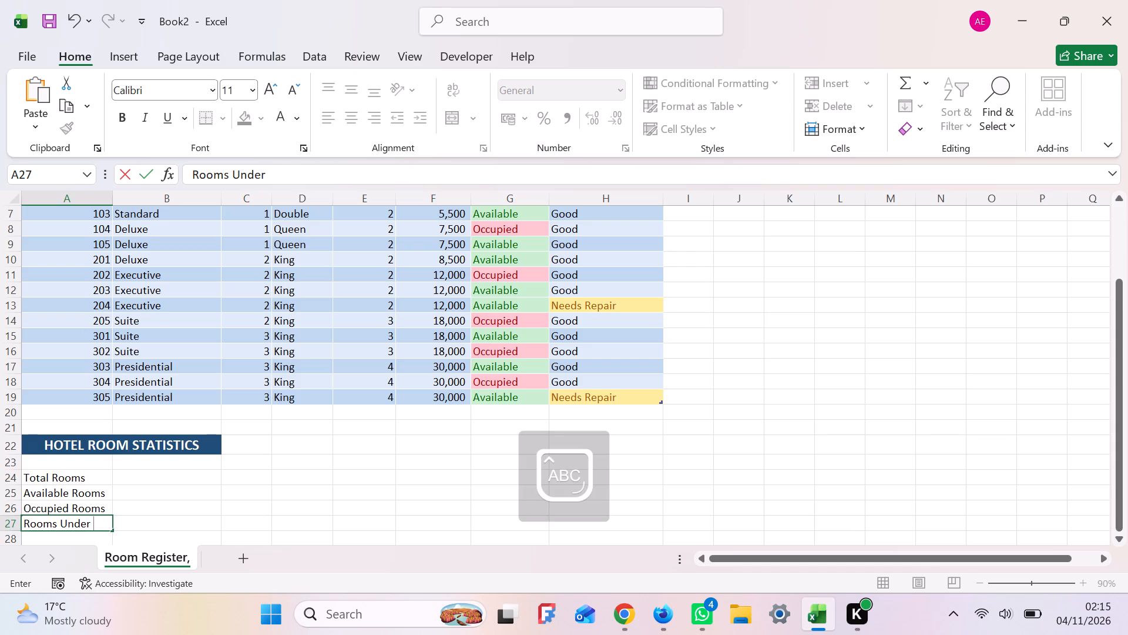
key(m)
key(a)
text(int)
key(e)
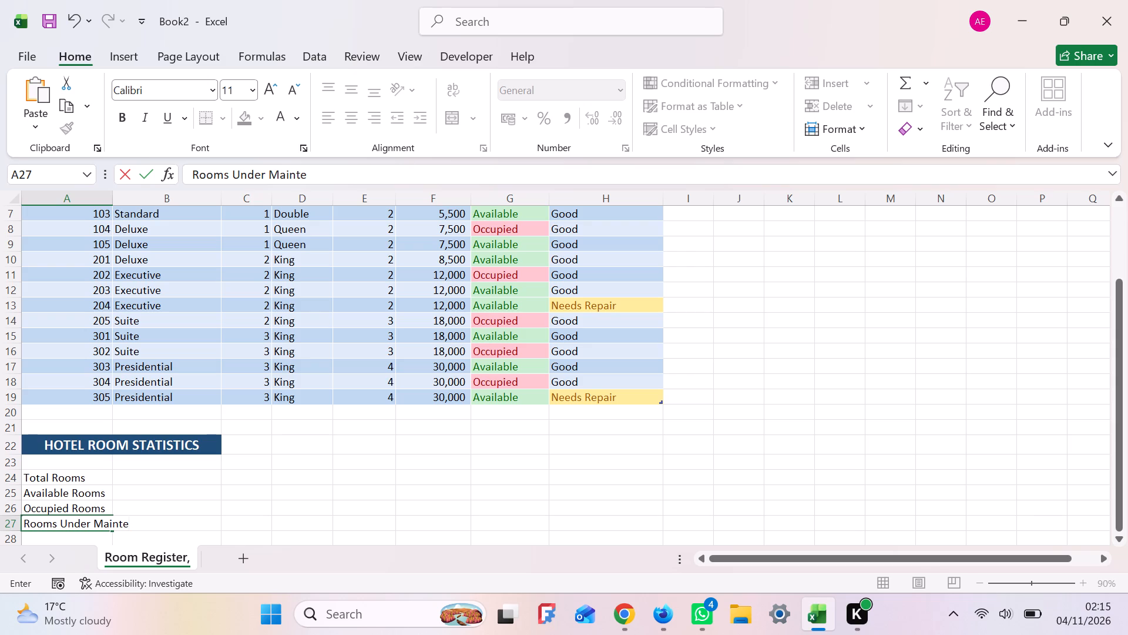
key(n)
key(a)
text(nce)
key(Return)
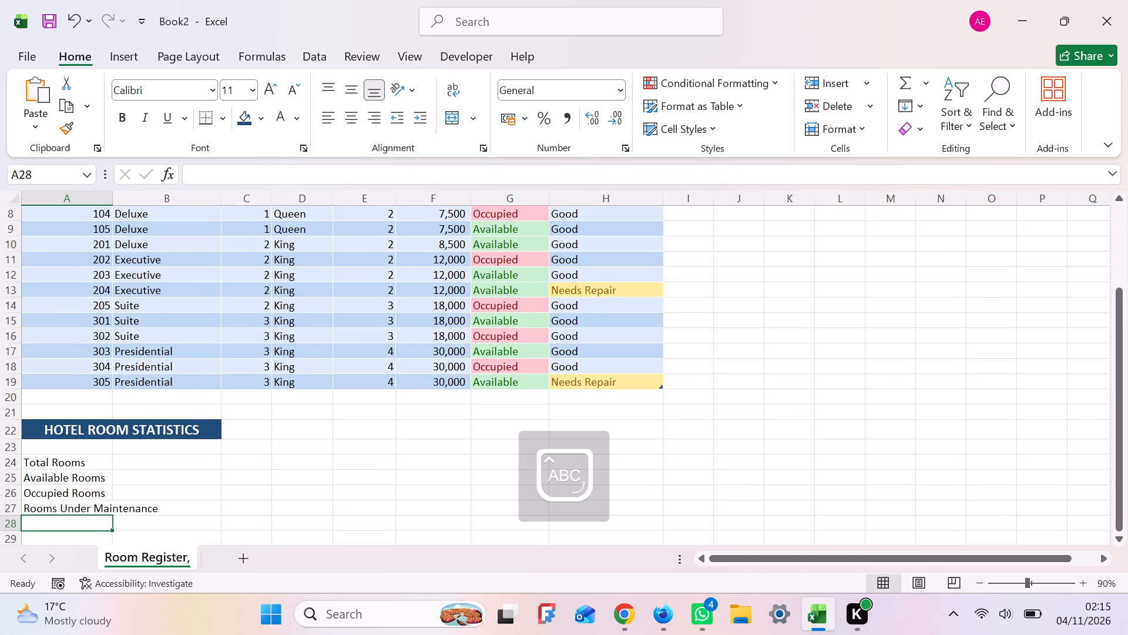
Enter the label Total Room Capacity in cell A28 of the statistics section.
key(t)
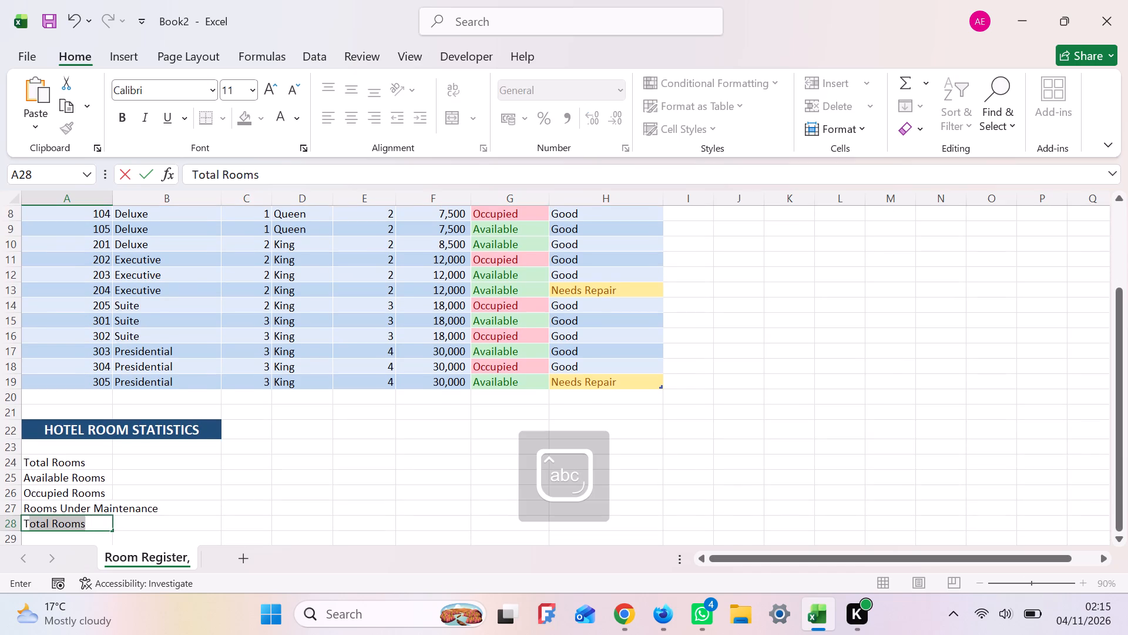
text(otal)
key(space)
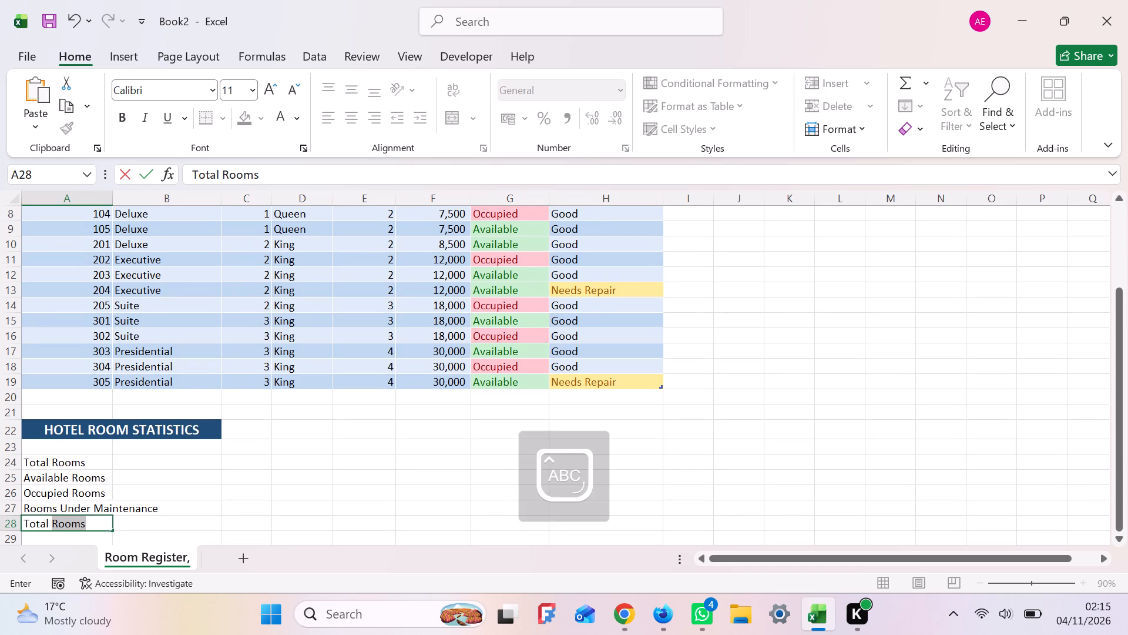
key(r)
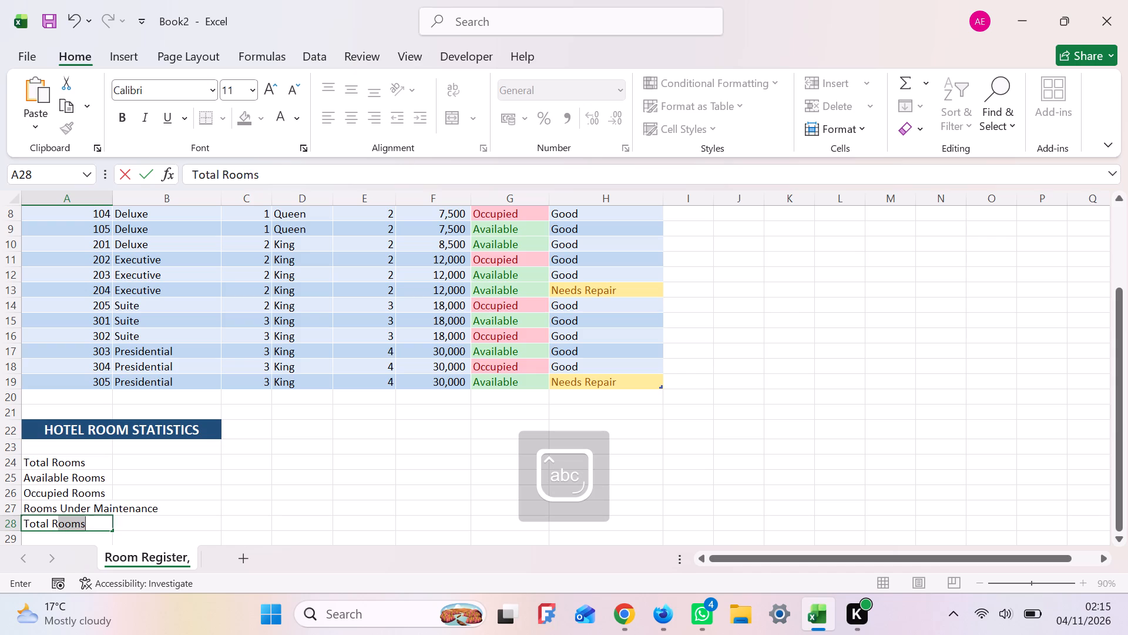
text(oo)
key(m)
key(space)
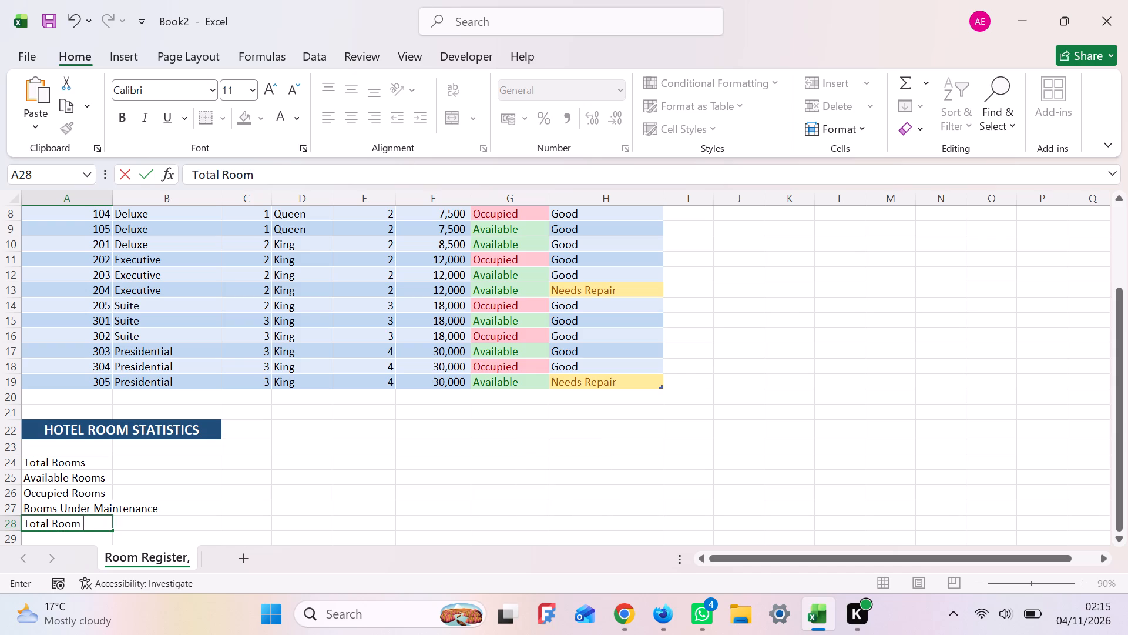
key(c)
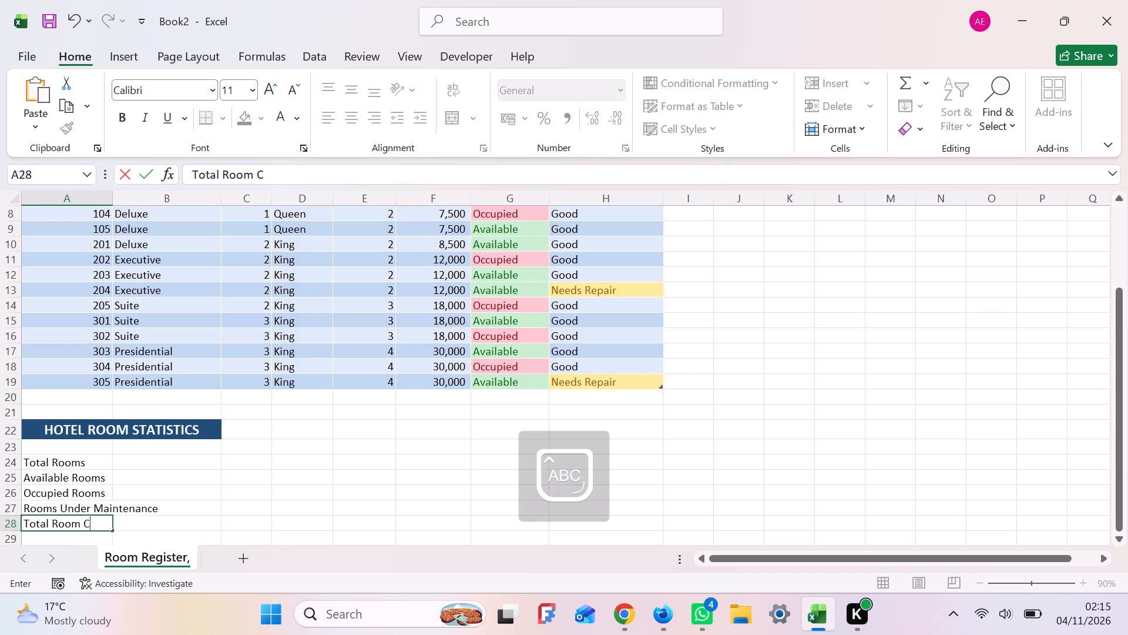
key(a)
text(pacity)
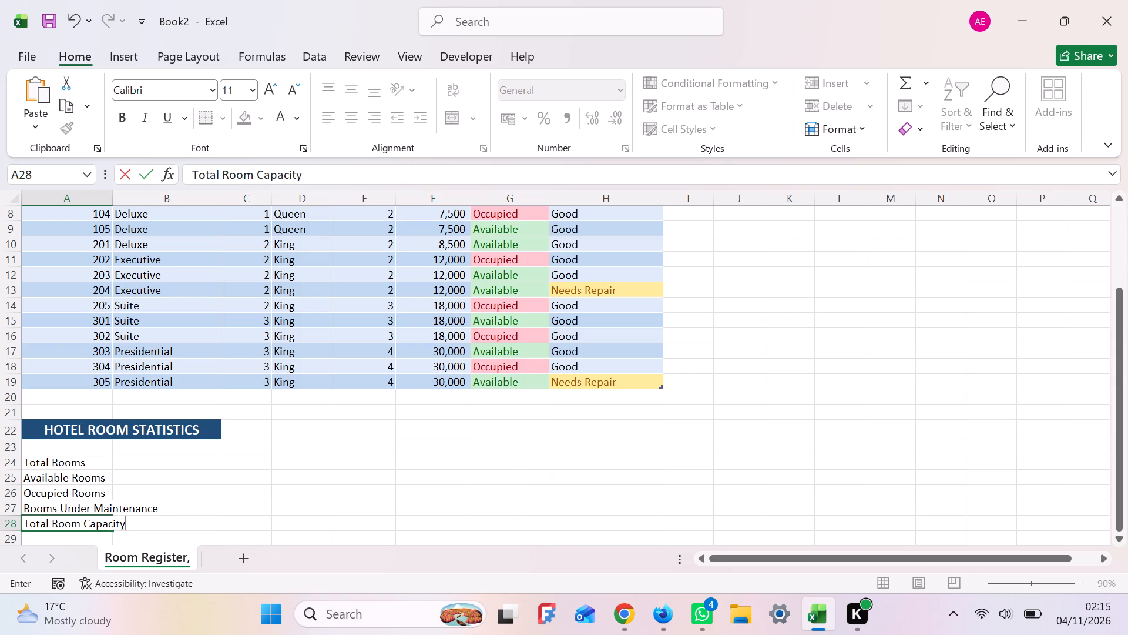
key(Return)
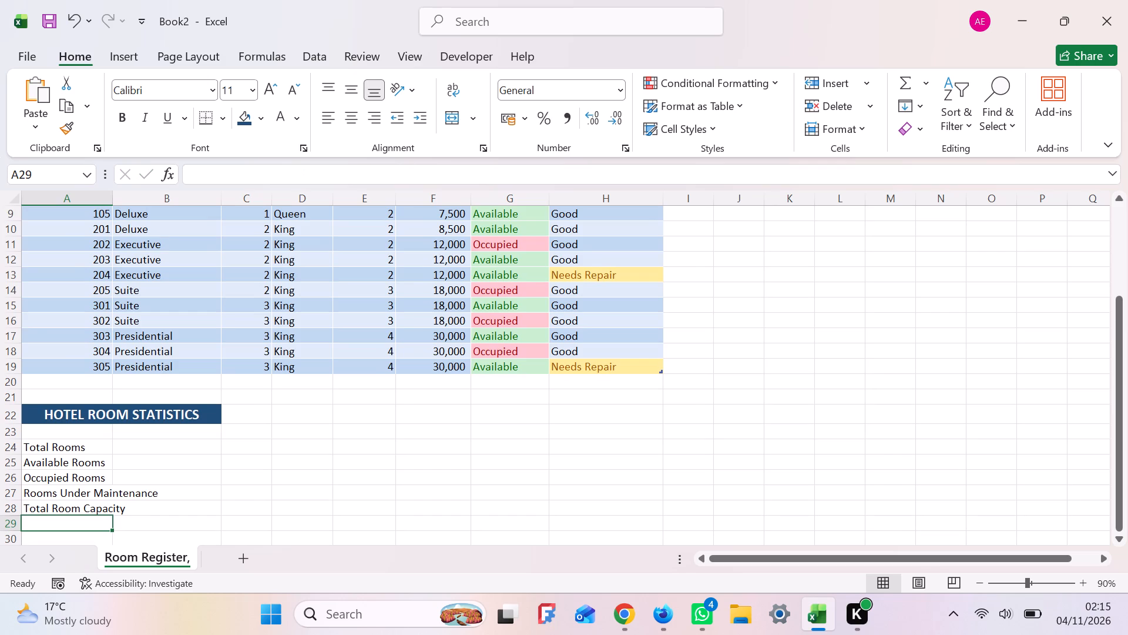
Enter the label Average Nightly Rate in cell A29 of the statistics section.
key(a)
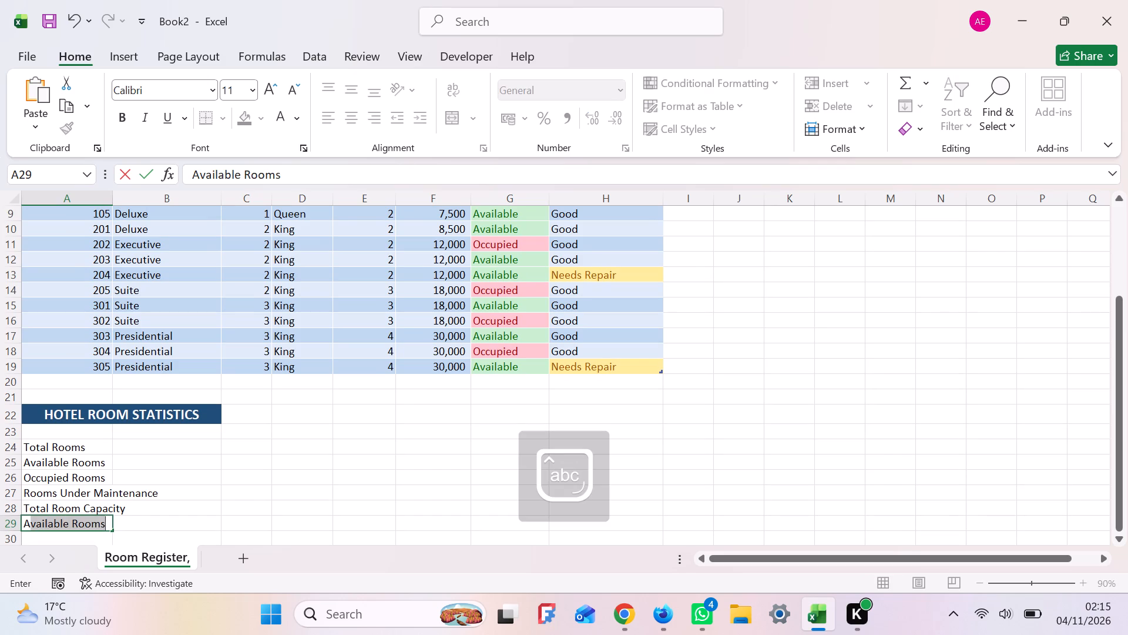
text(verage)
key(space)
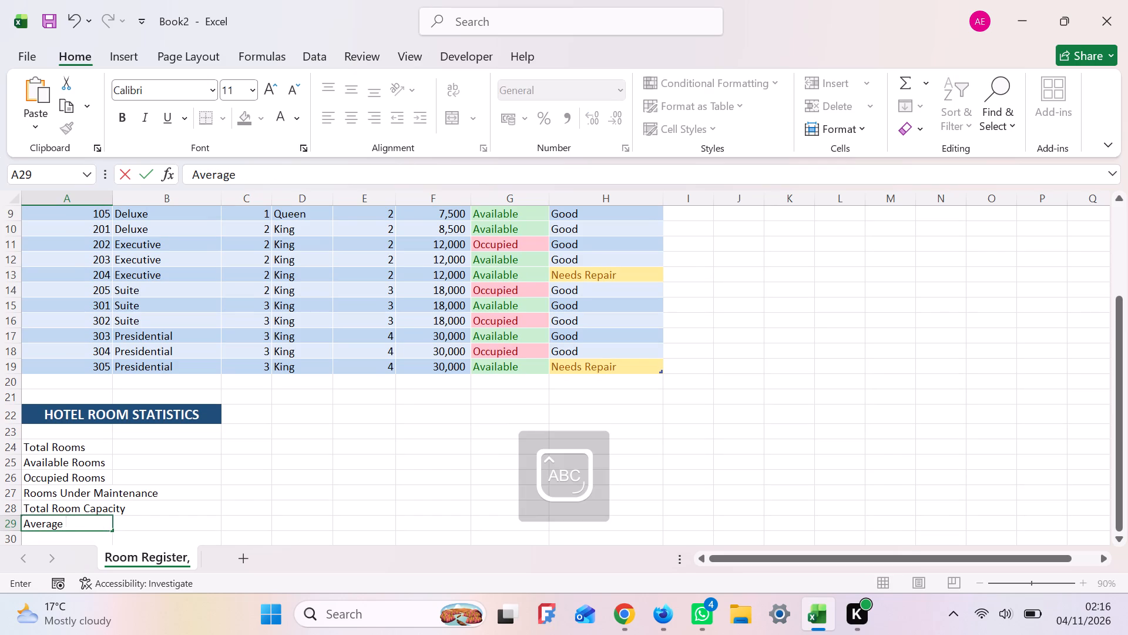
key(n)
text(ightl)
key(y)
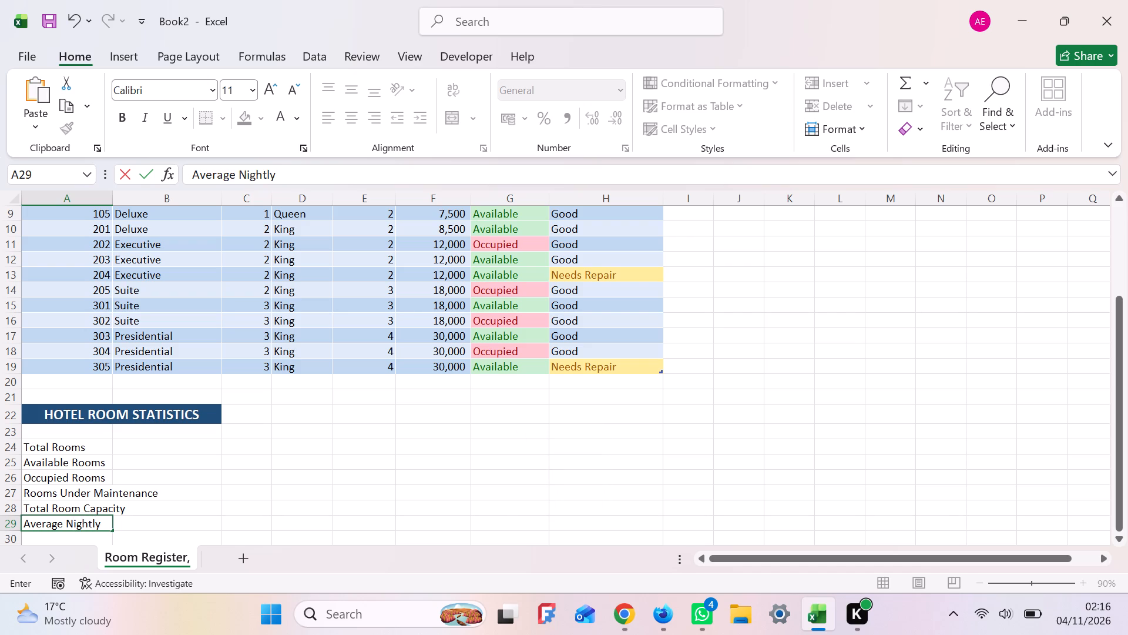
key(space)
key(r)
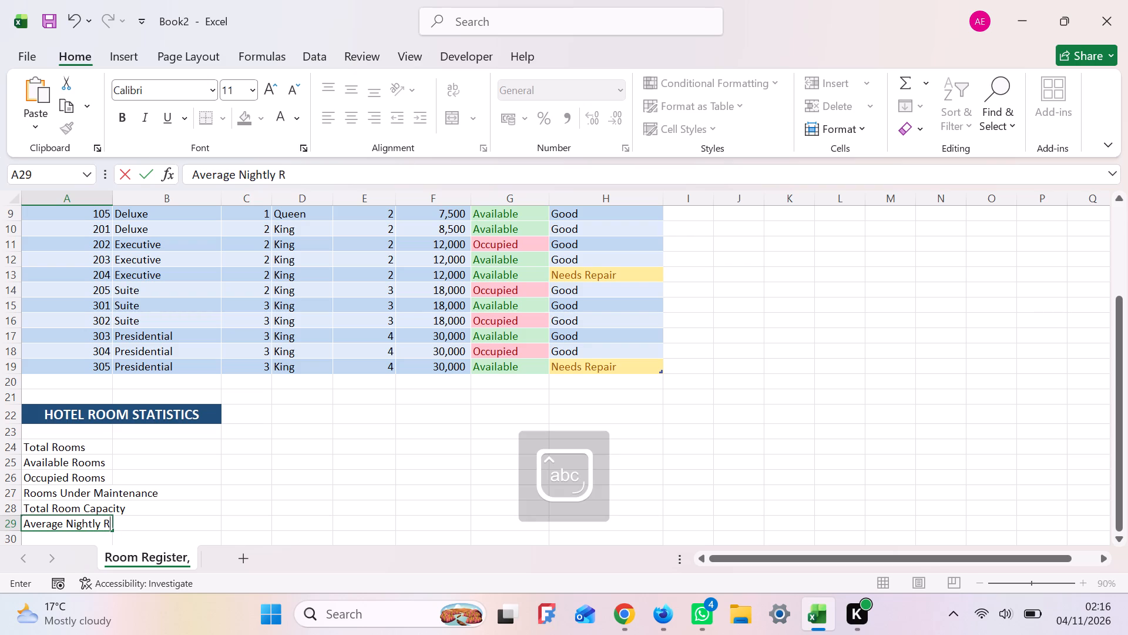
text(ate)
key(Return)
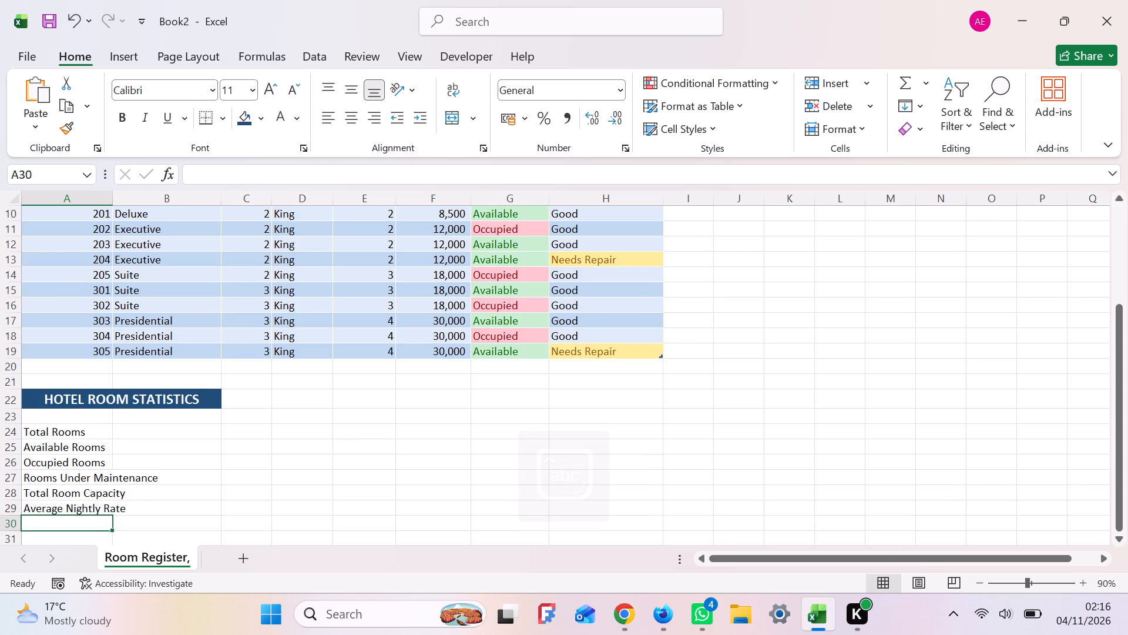
Enter the label Highest Nightly Rate in cell A30 of the statistics section.
key(h)
key(i)
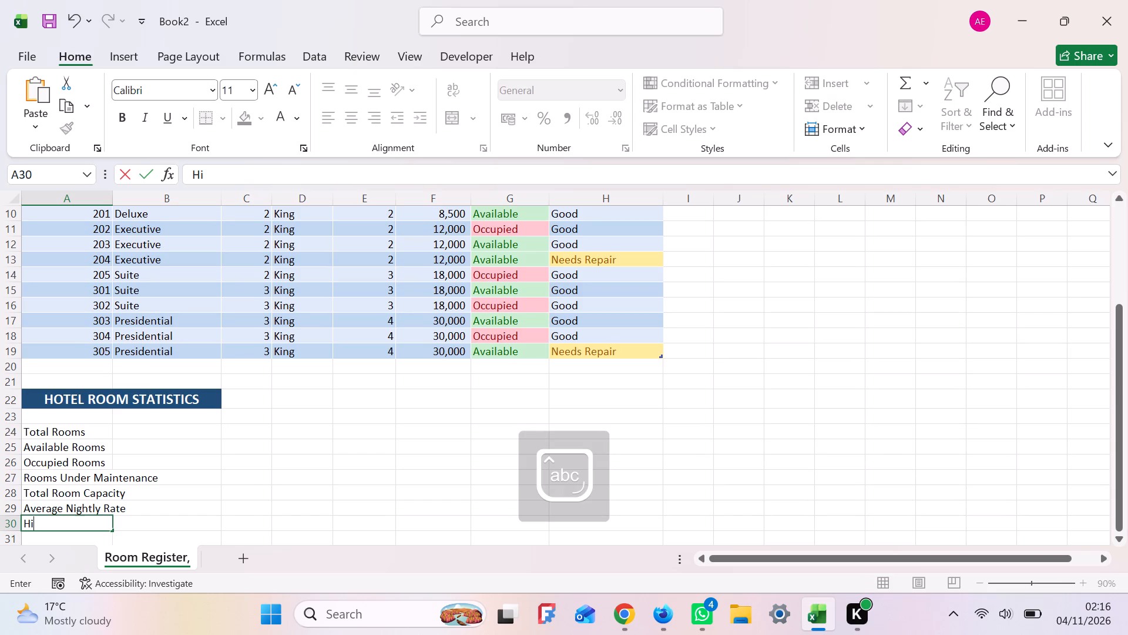
text(ghest)
key(space)
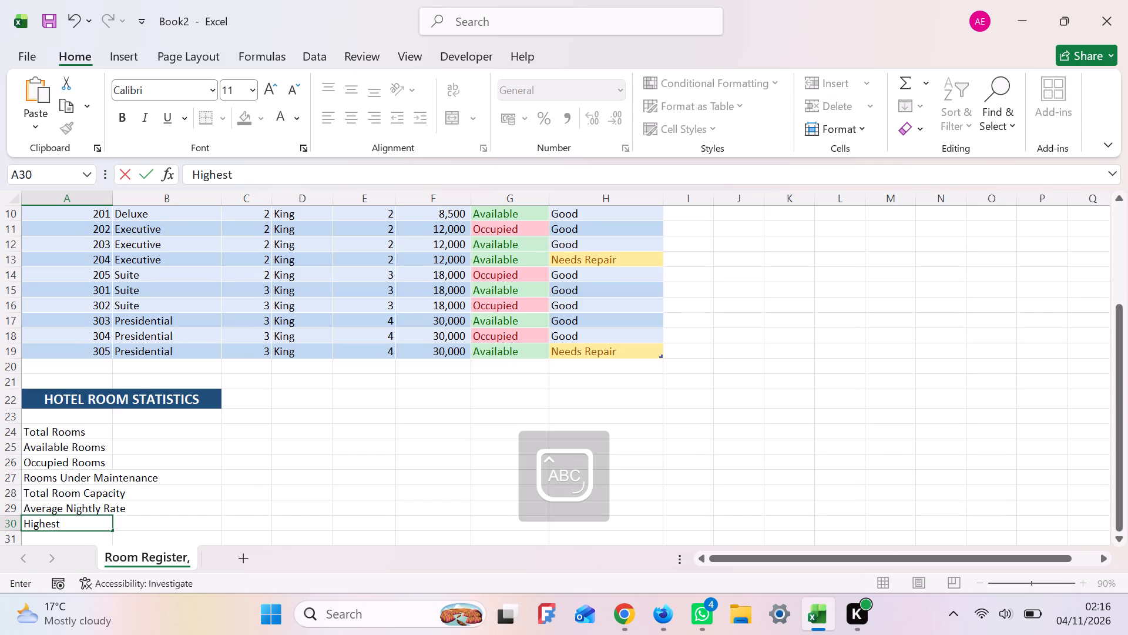
key(n)
key(i)
key(g)
text(ht)
text(ly)
key(space)
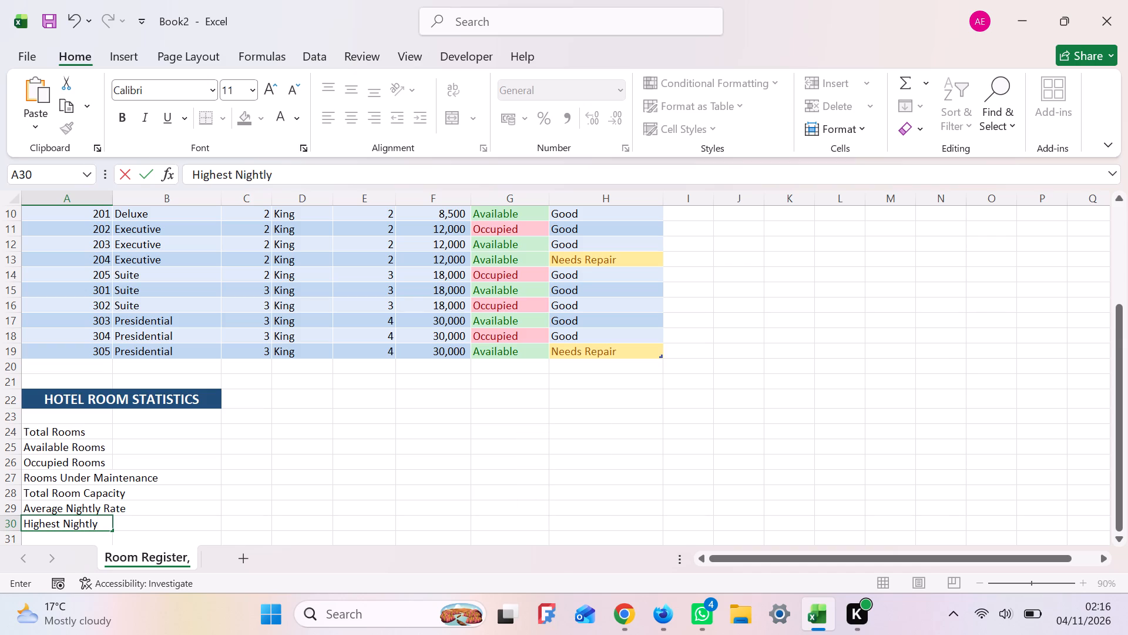
key(r)
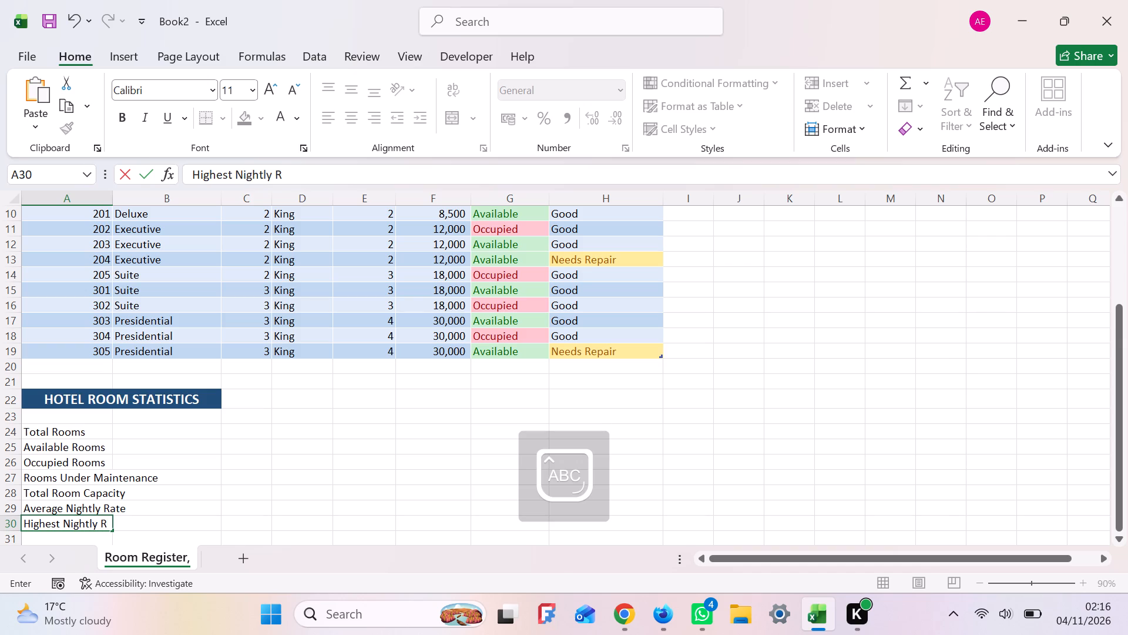
text(ate)
key(Return)
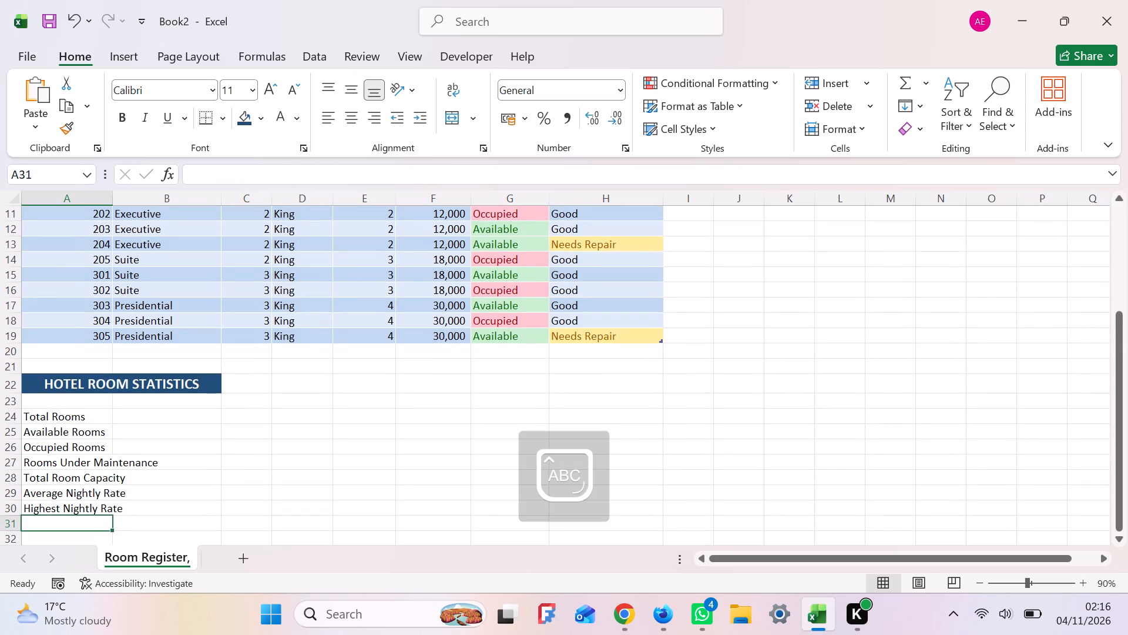
Enter the label Lowest Nightly Rate in cell A31 of the statistics section.
key(l)
key(o)
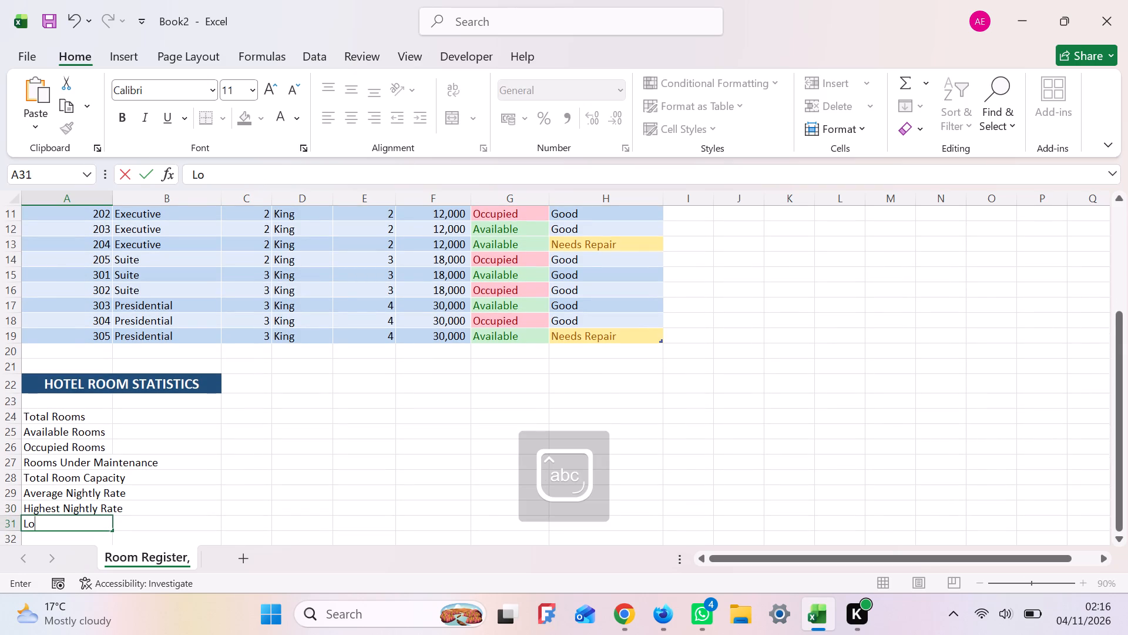
text(we)
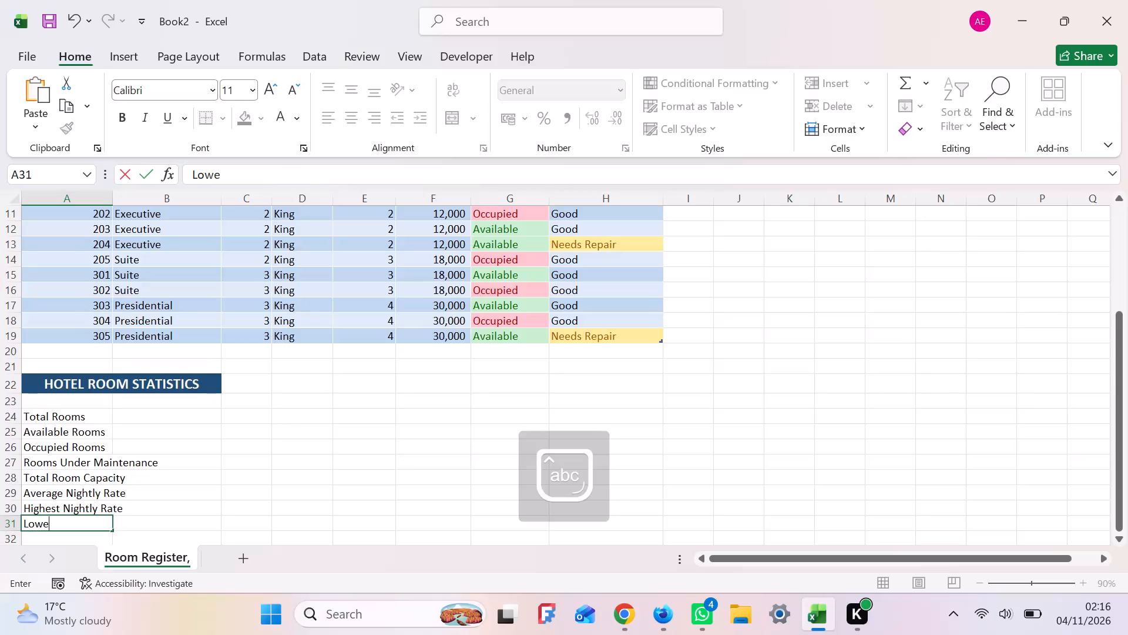
text(st)
key(space)
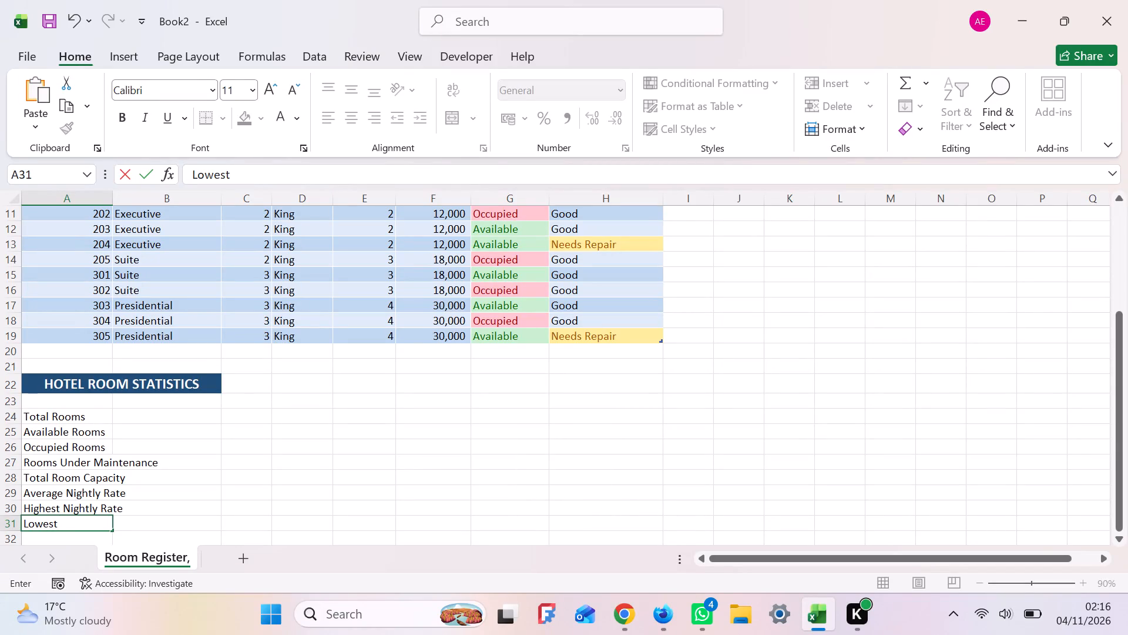
key(n)
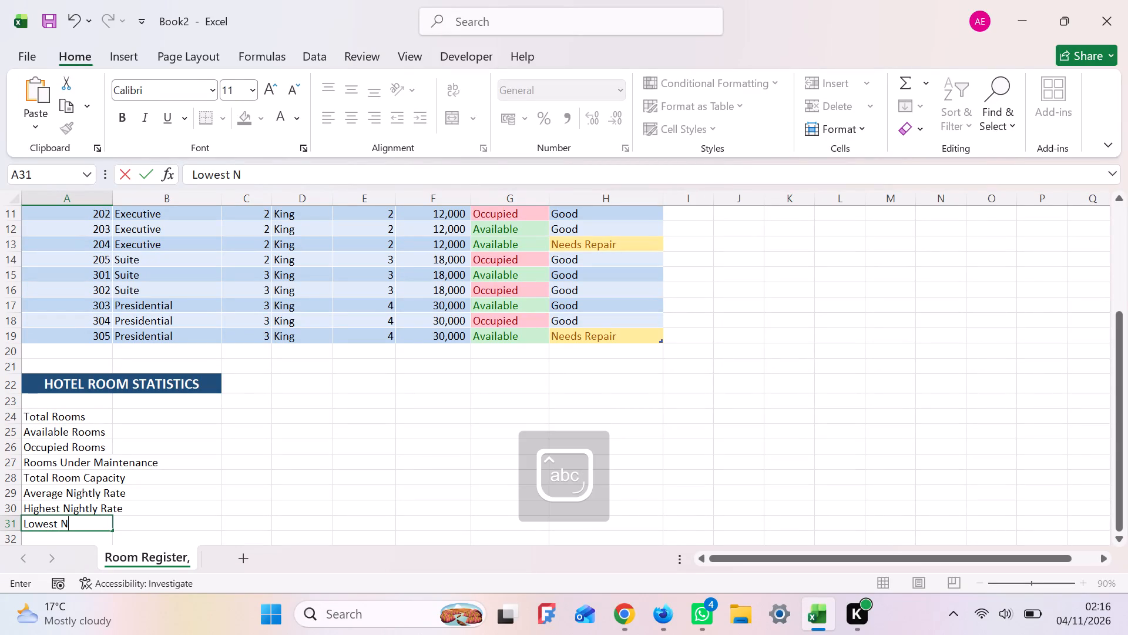
text(igh)
text(tly)
key(space)
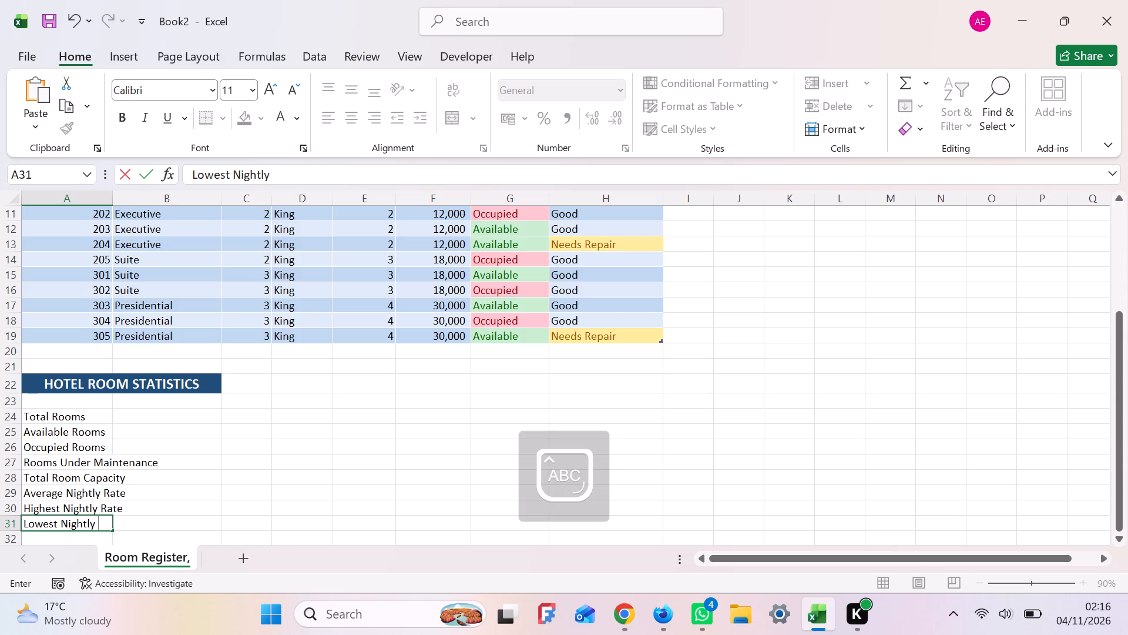
key(r)
text(ate)
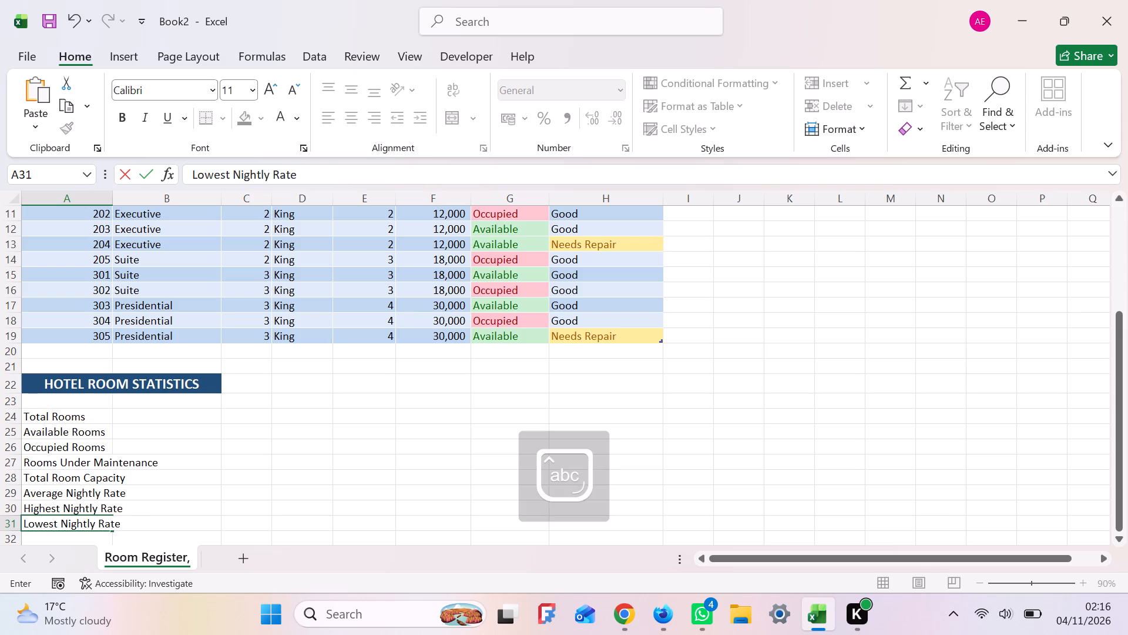
key(Return)
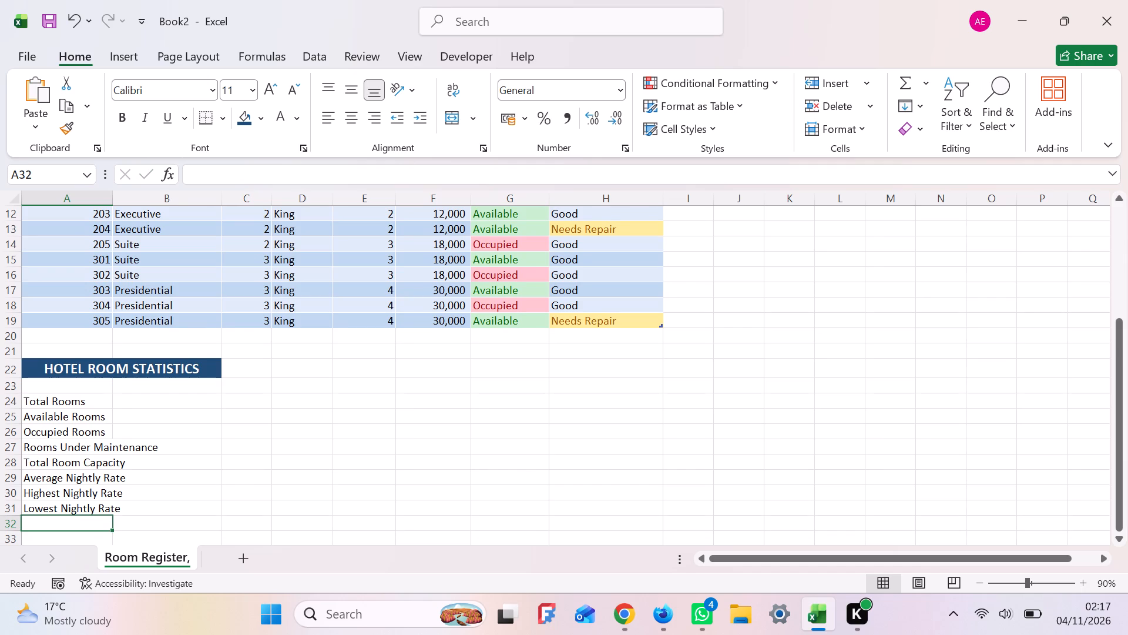
Enter the label Total Potential Daily Revenue in cell A32 of the statistics section.
key(t)
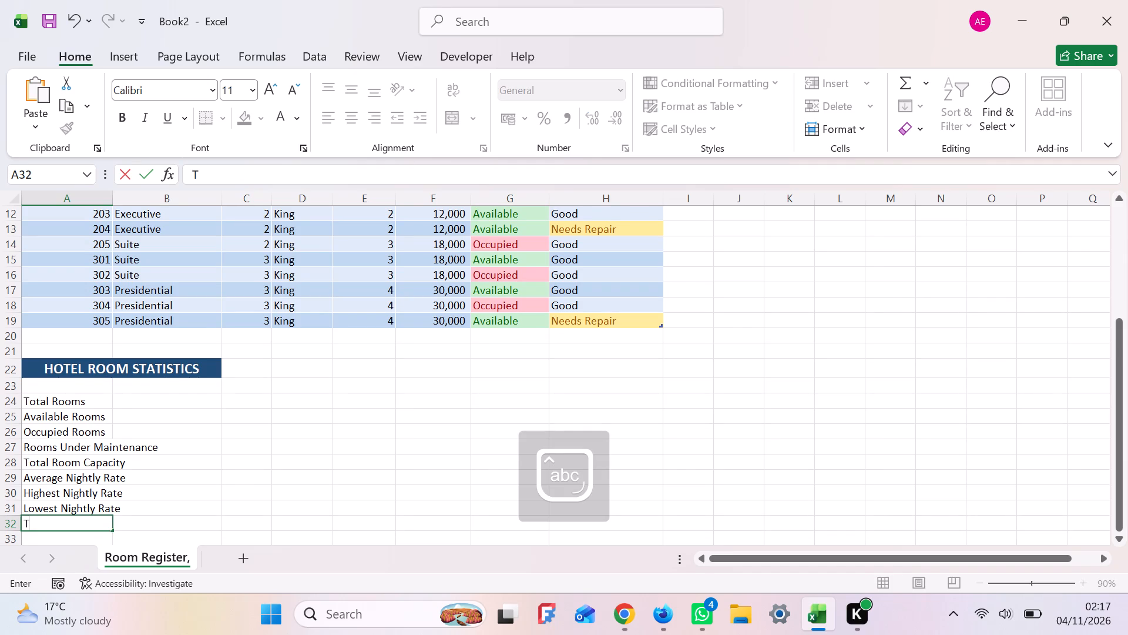
text(otal)
key(space)
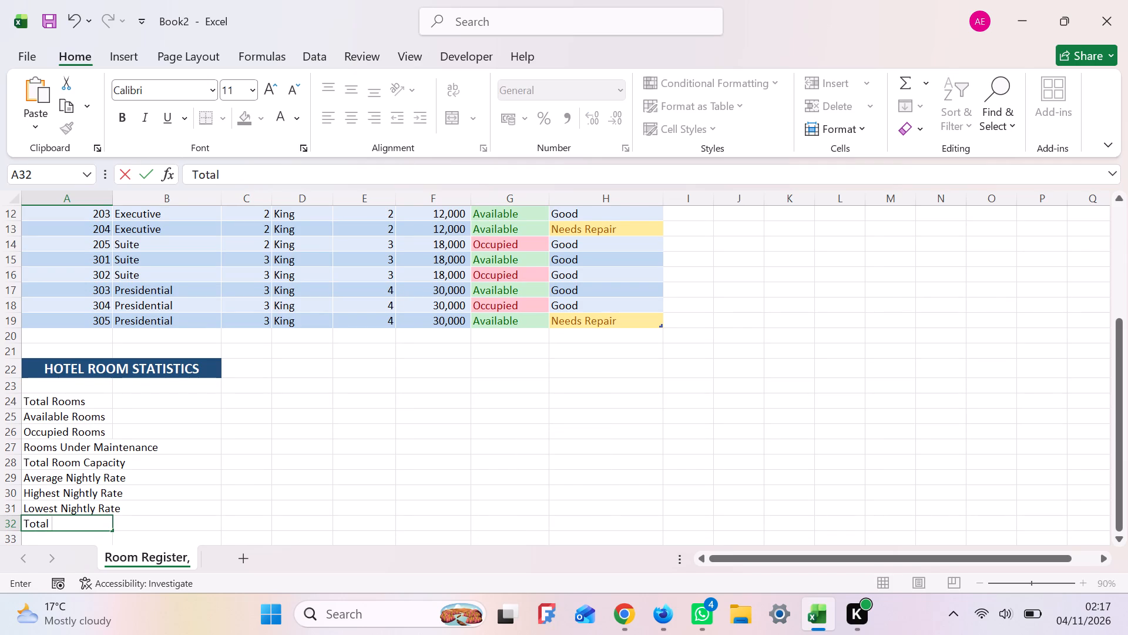
key(p)
key(o)
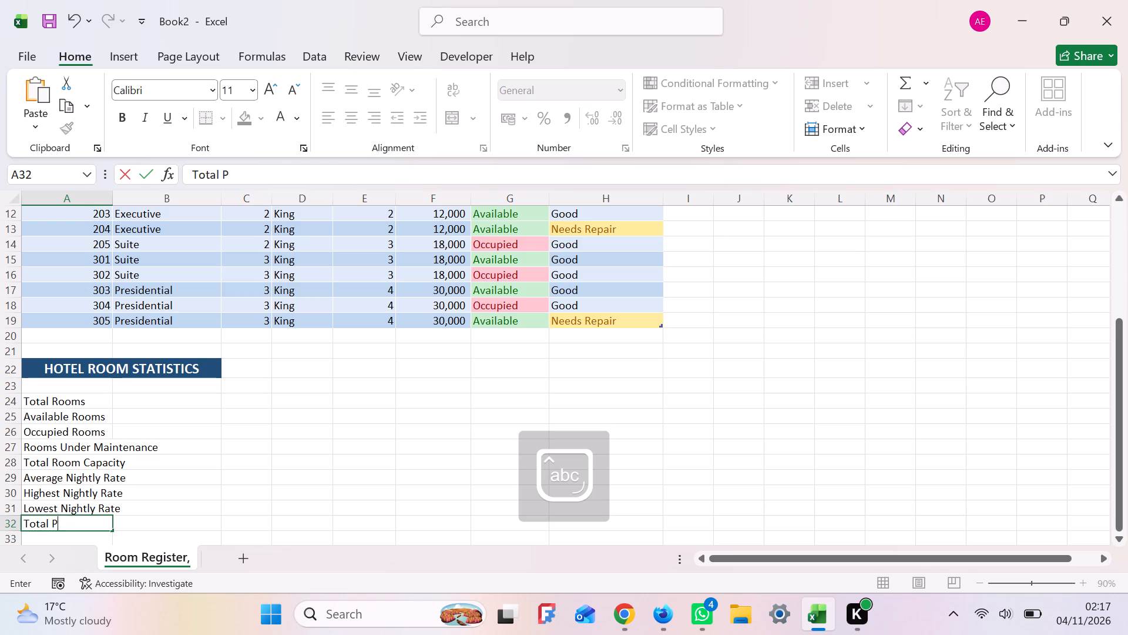
key(t)
key(e)
text(ntial)
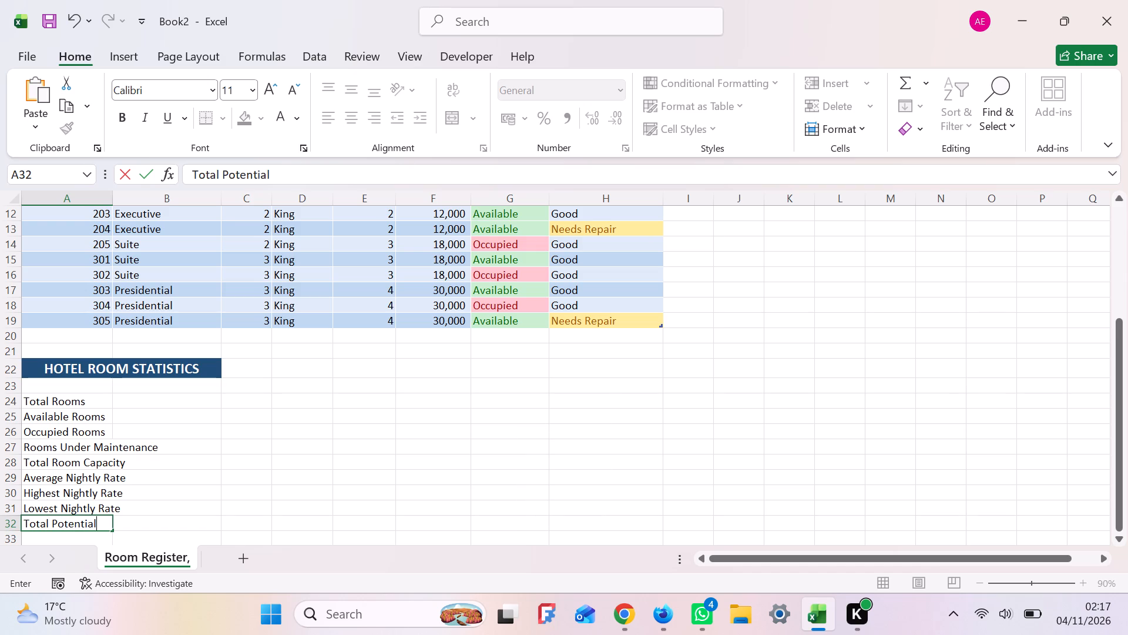
key(space)
key(d)
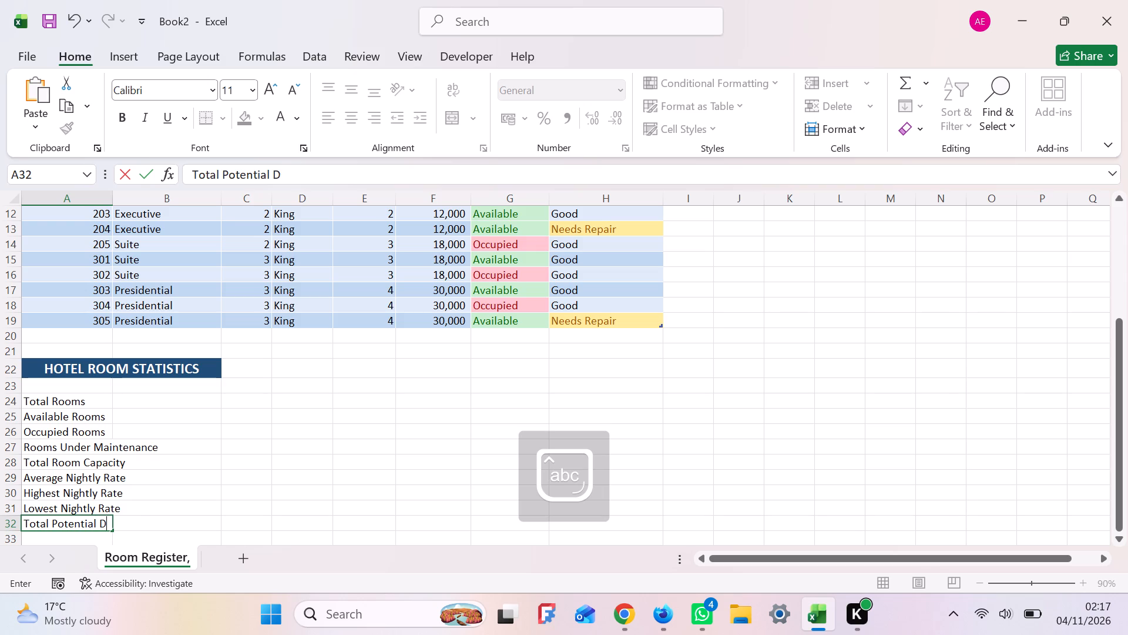
text(aily)
key(space)
key(r)
key(e)
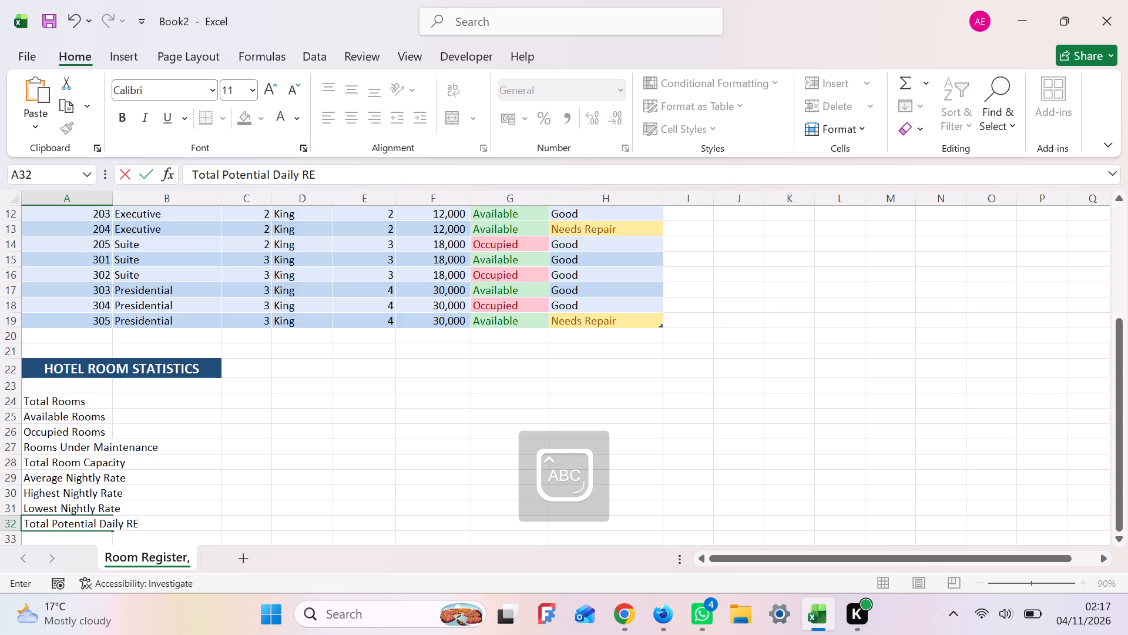
text(VE)
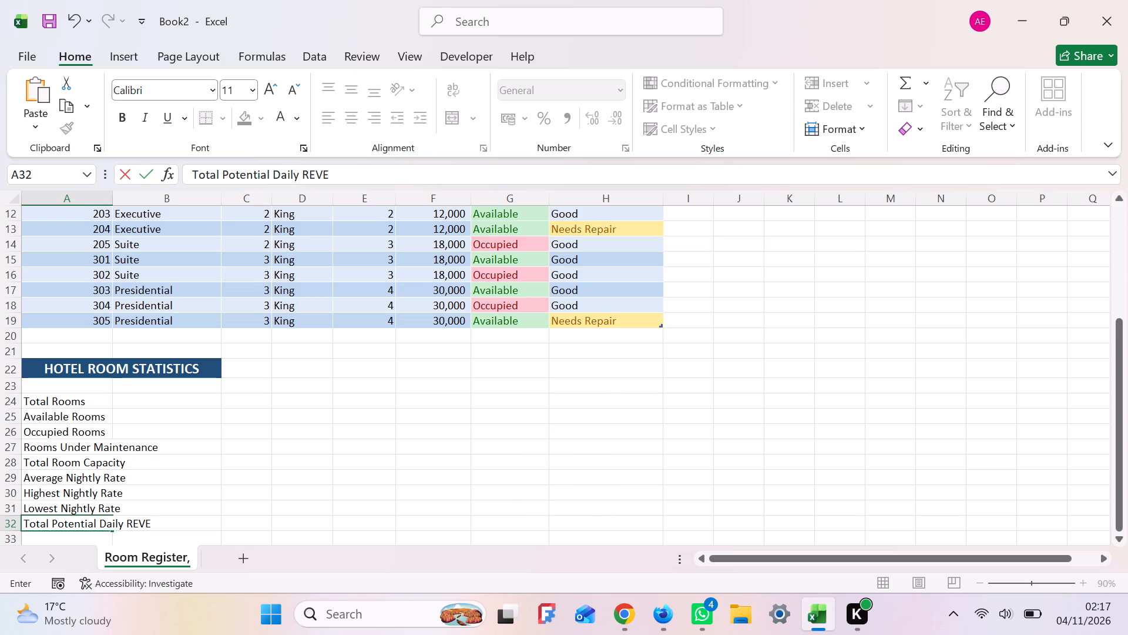
key(BackSpace)
key(BackSpace)
key(BackSpace)
key(BackSpace)
key(BackSpace)
key(space)
text(R)
key(e)
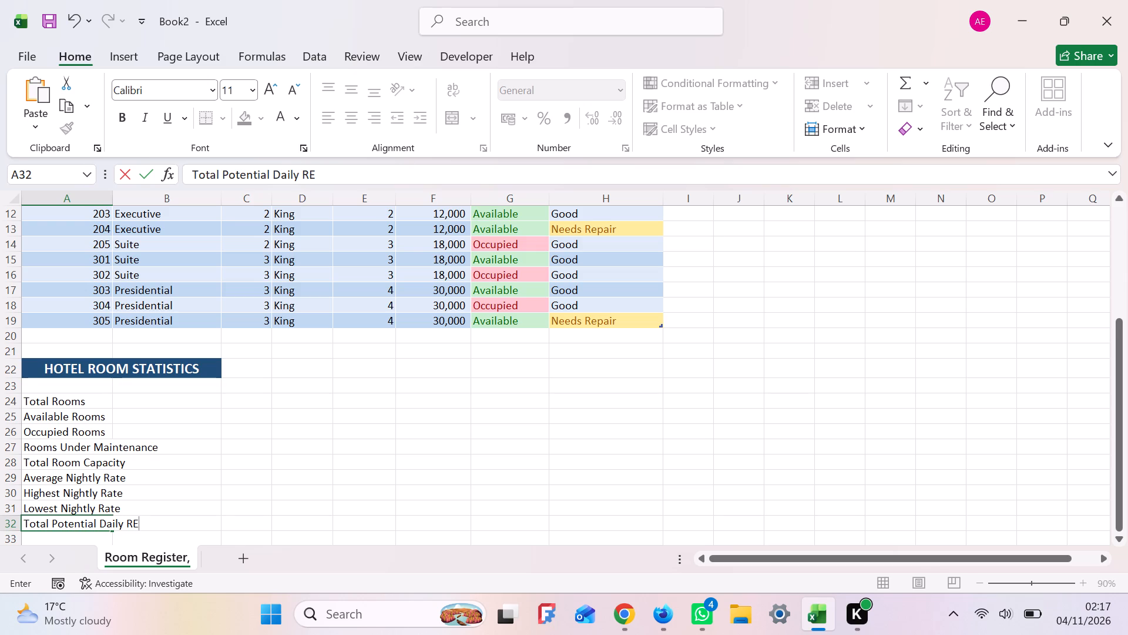
key(BackSpace)
key(e)
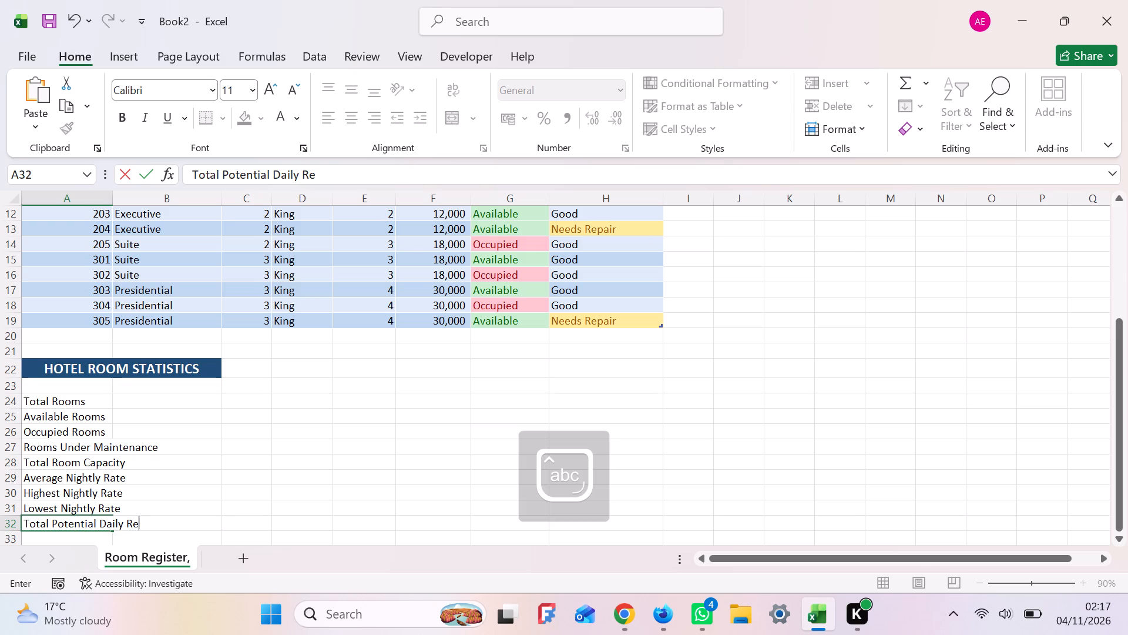
text(venue)
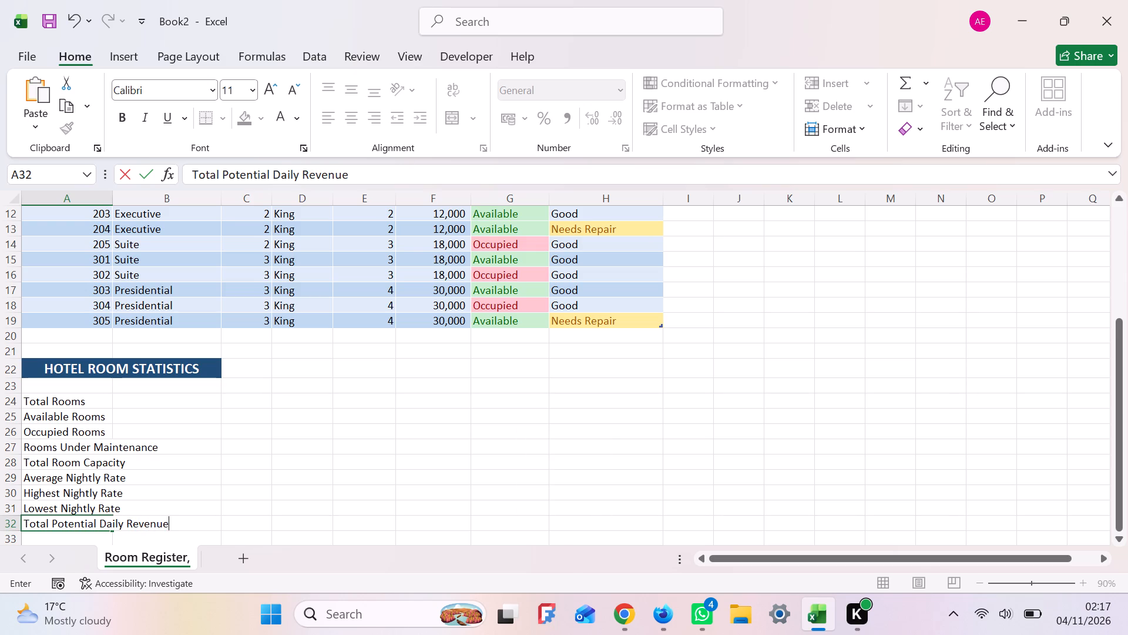
key(Return)
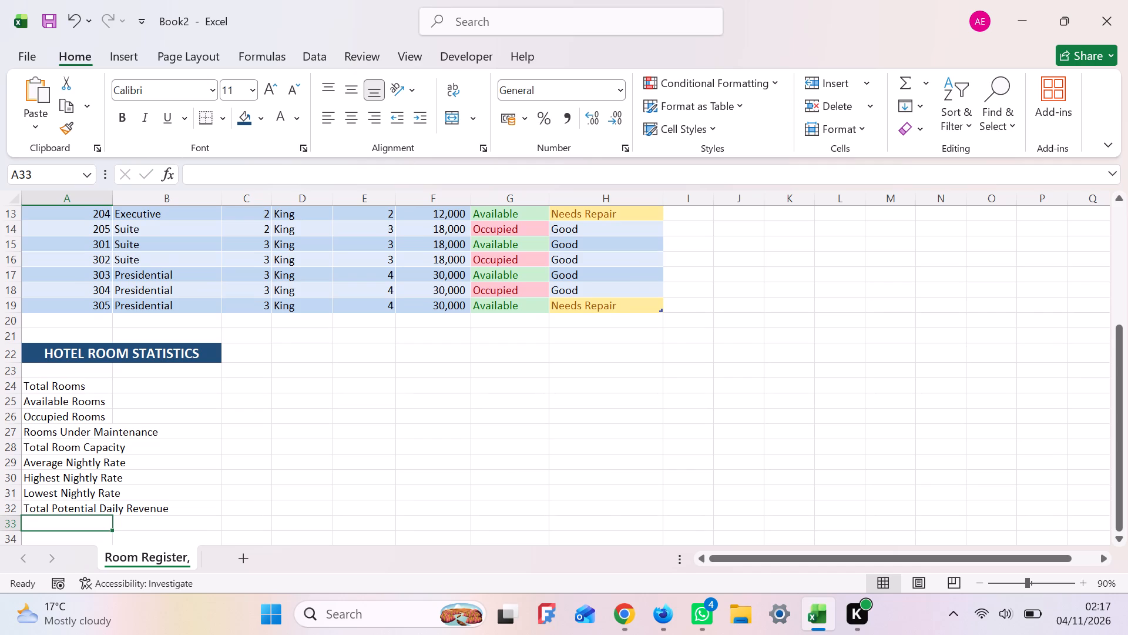
Enter the label Available Room Capacity in cell A33 of the statistics section.
key(a)
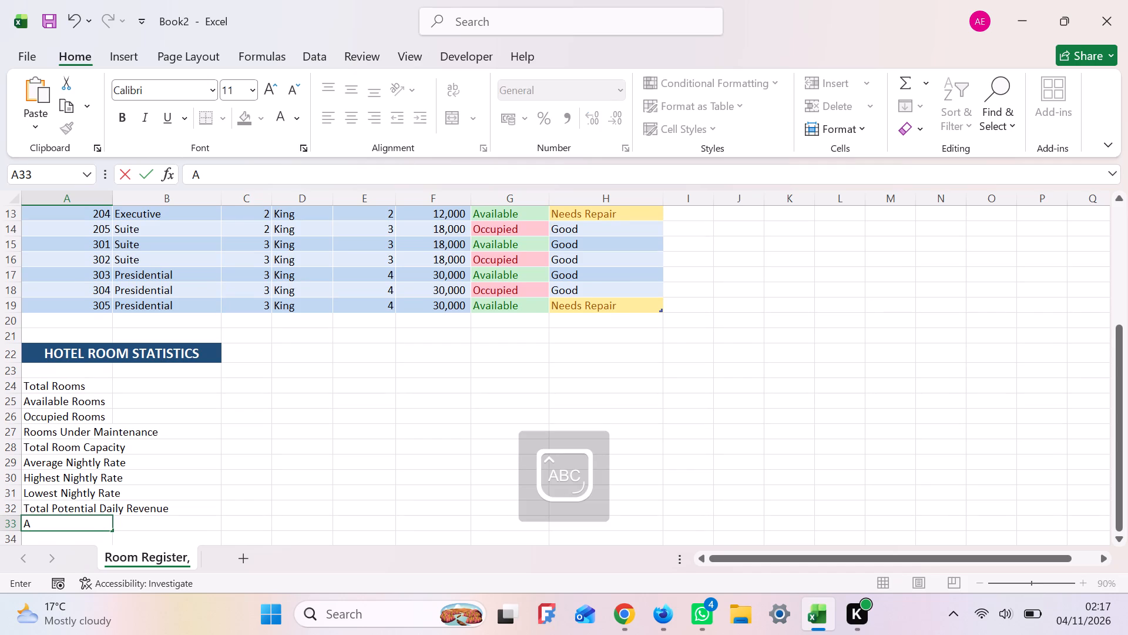
text(va)
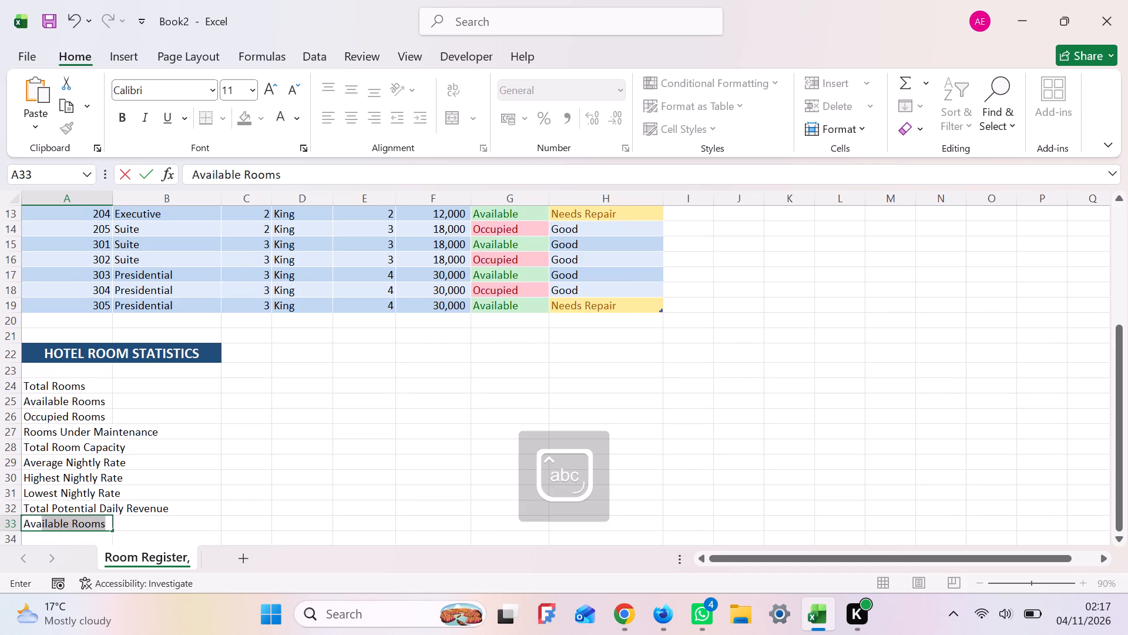
text(il)
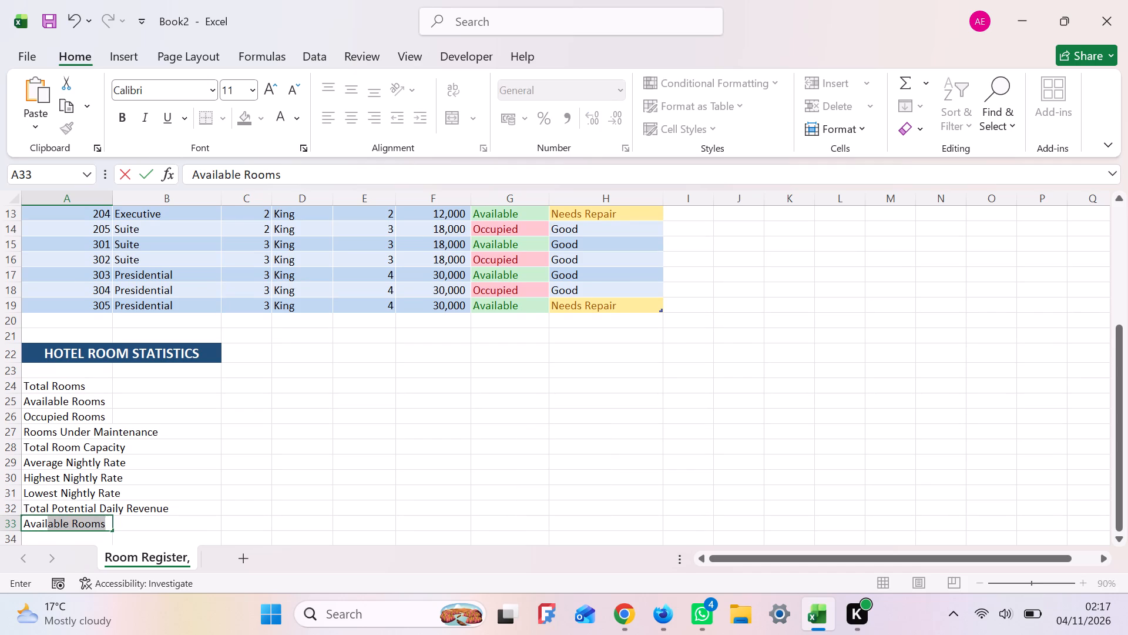
key(a)
text(ble)
key(BackSpace)
key(space)
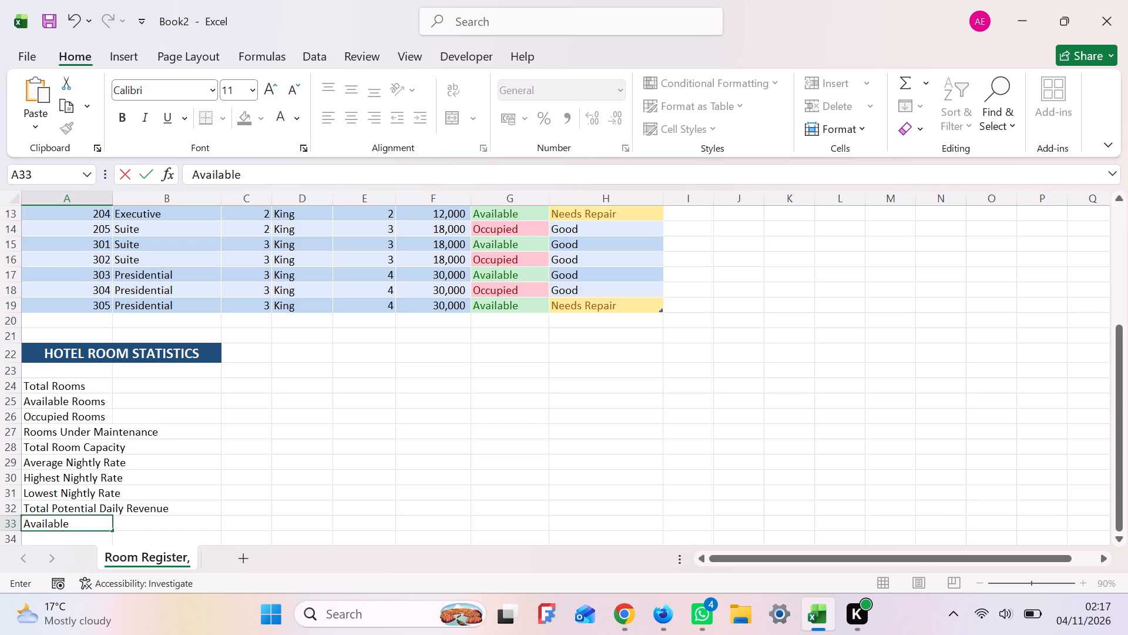
key(r)
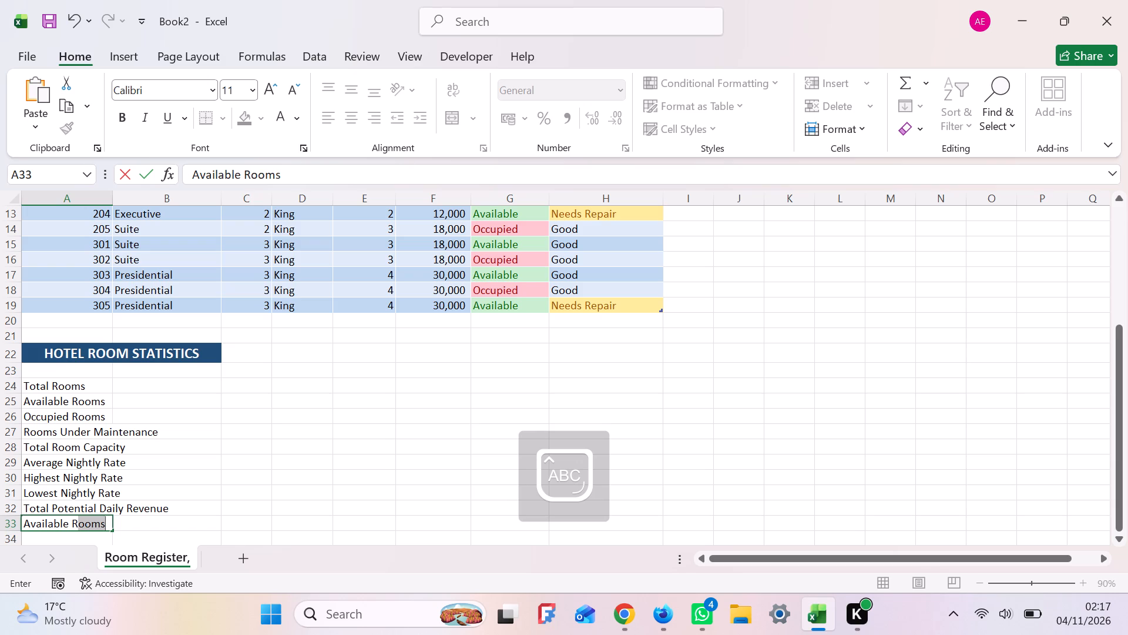
click(60, 493)
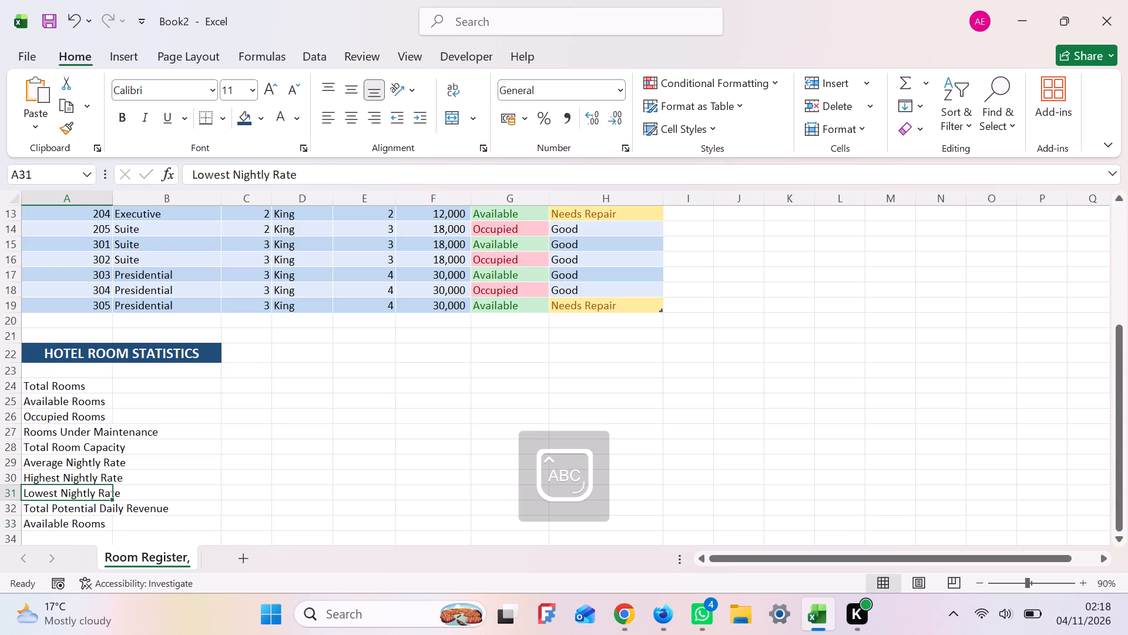
click(99, 524)
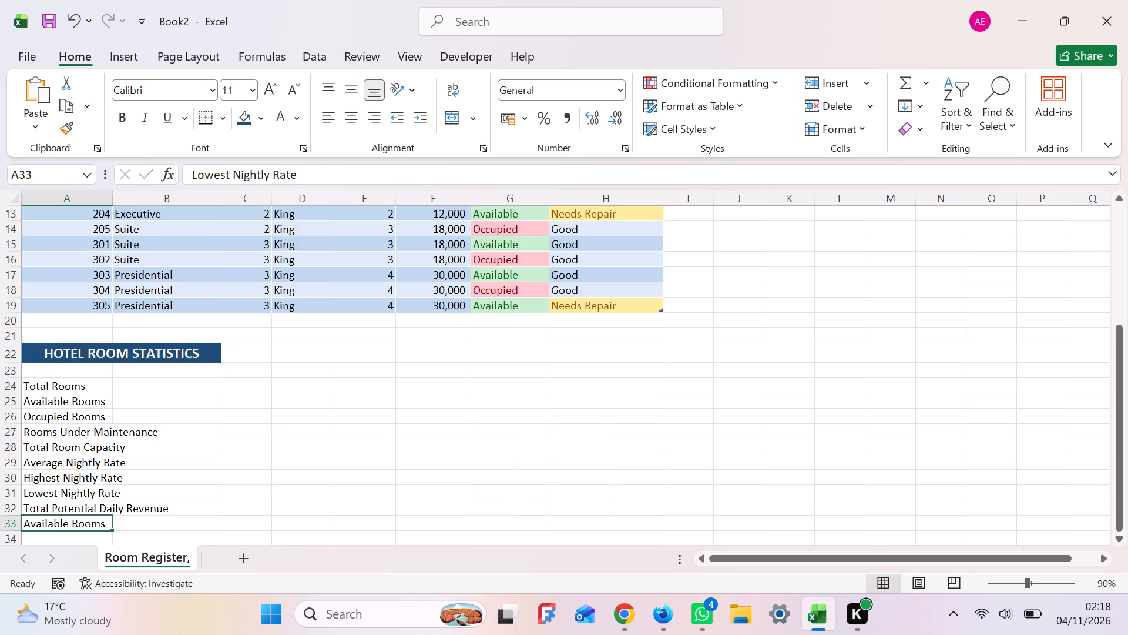
double_click(109, 524)
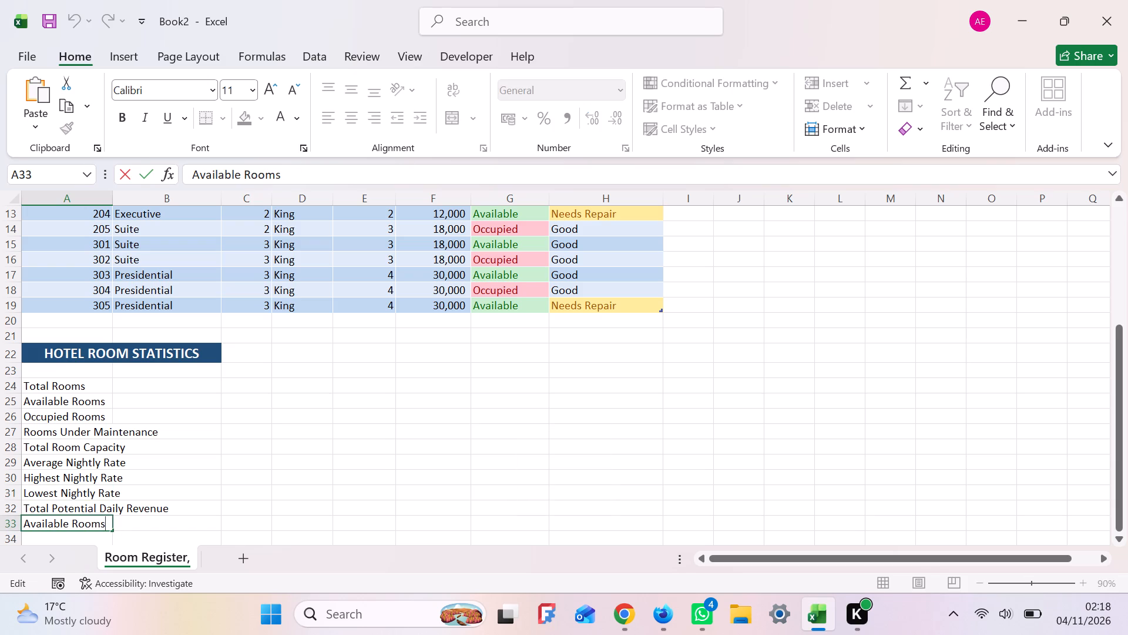
key(BackSpace)
key(space)
key(c)
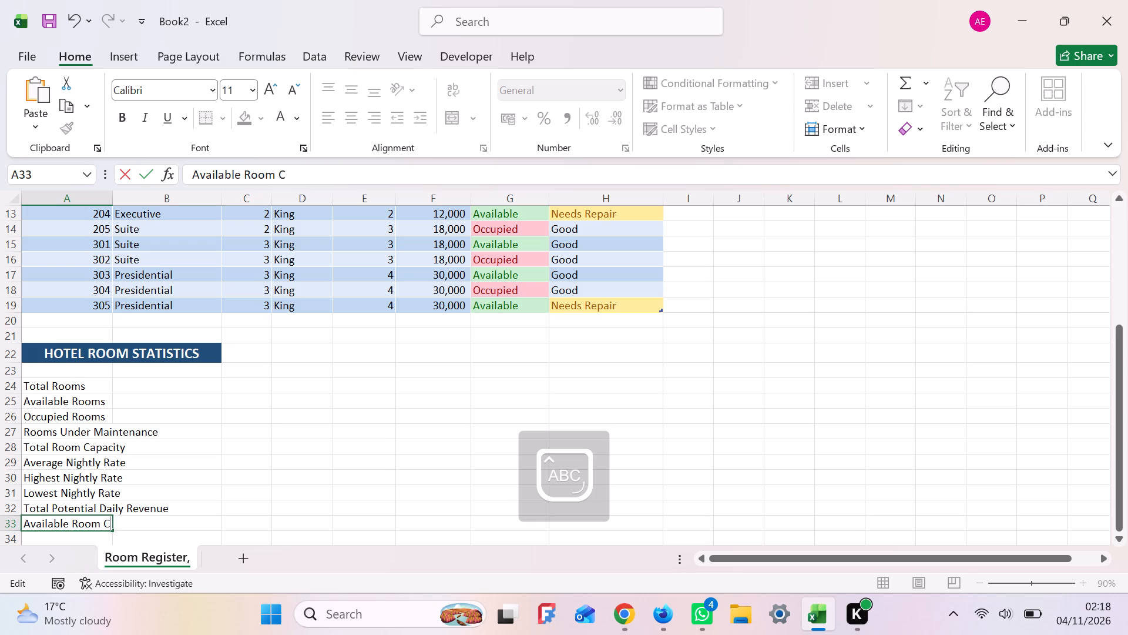
text(ap)
text(acity)
key(Return)
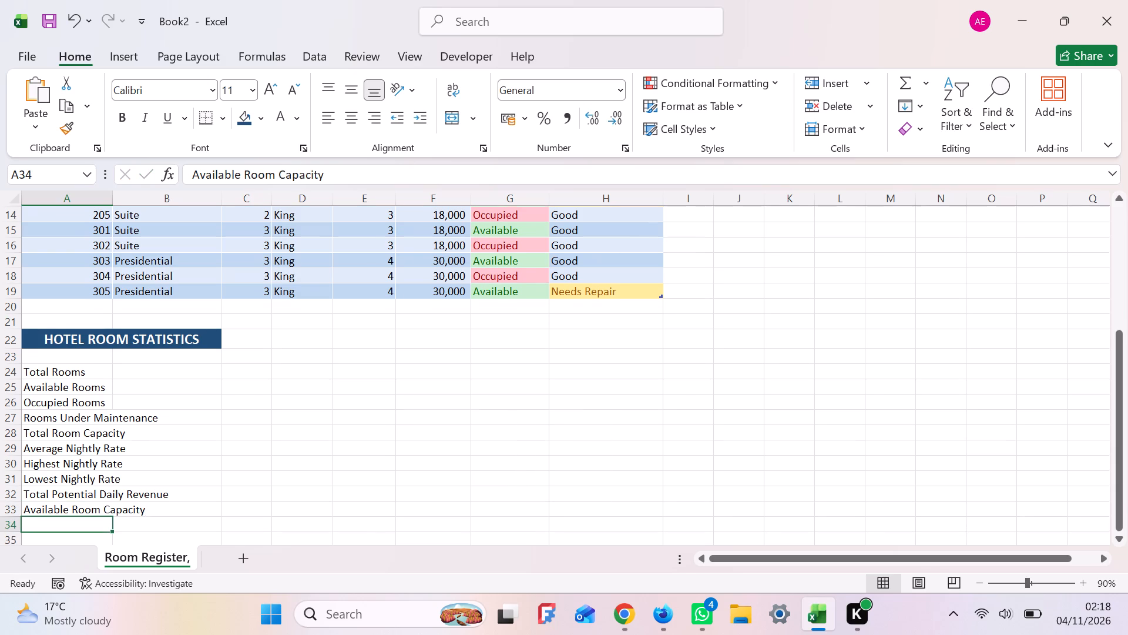
Widen column A so the longest statistics label, Total Potential Daily Revenue, fits inside it.
click(111, 316)
click(111, 316)
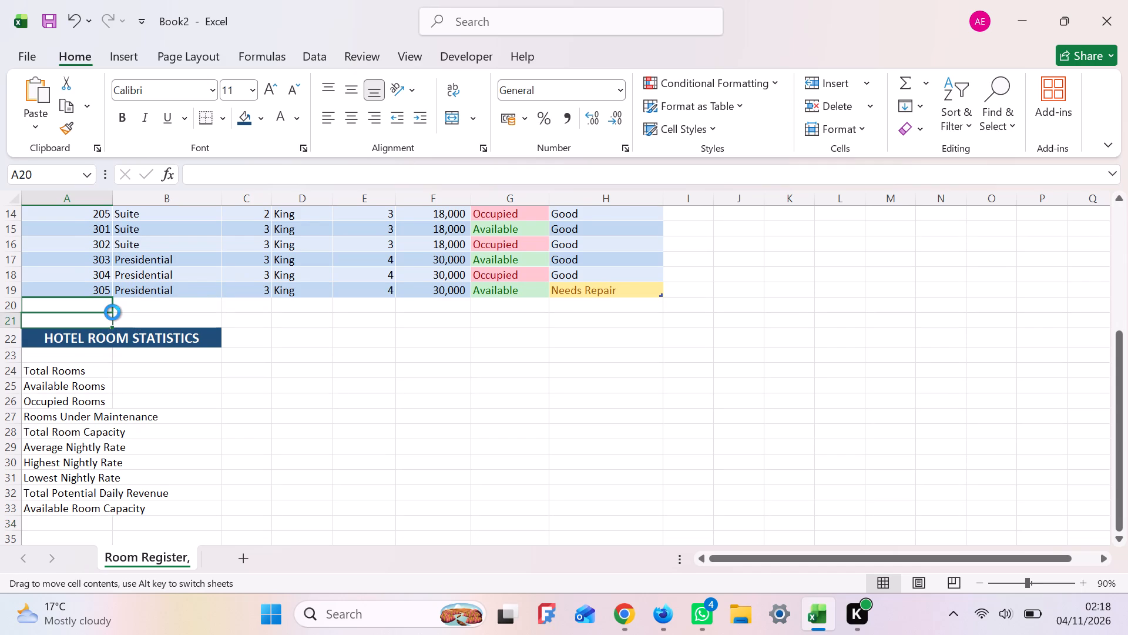
click(113, 316)
click(149, 382)
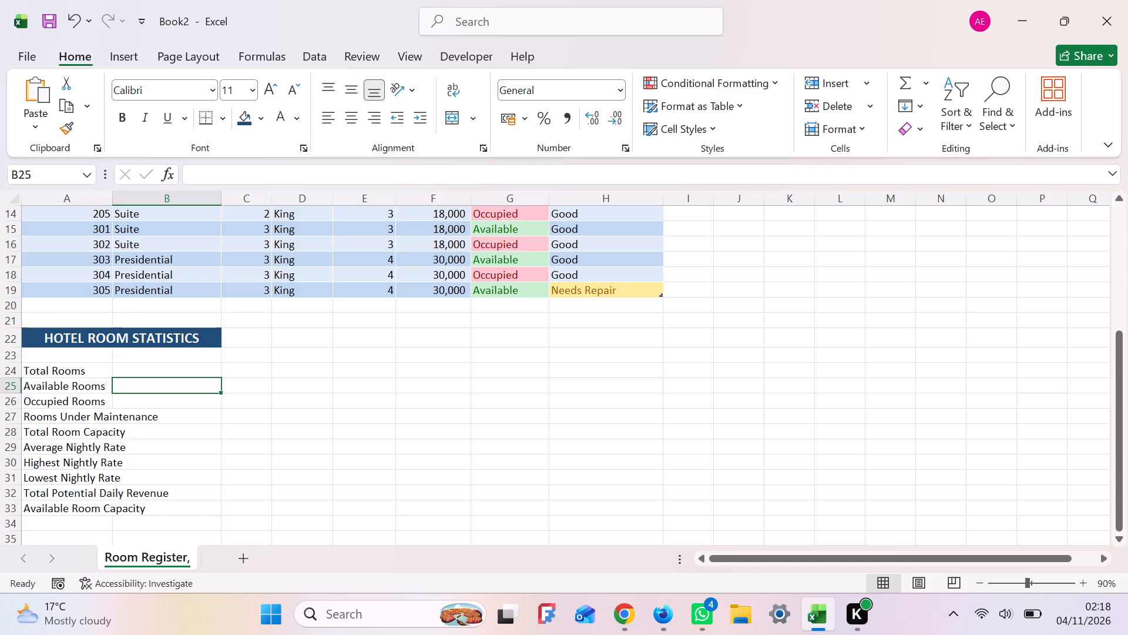
click(111, 318)
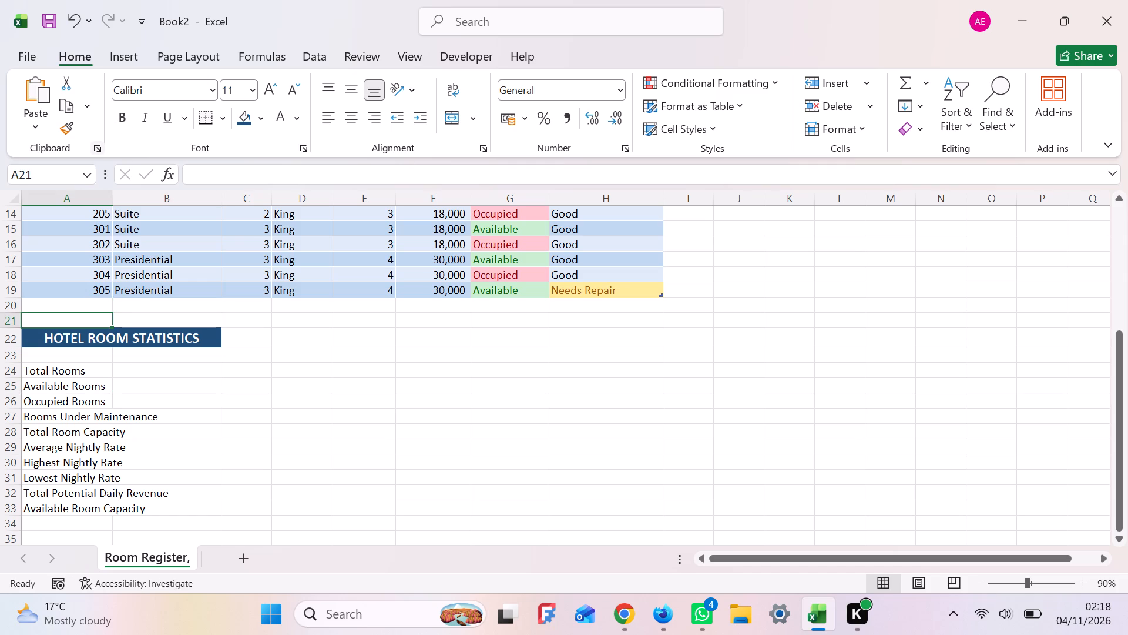
drag(112, 195, 169, 221)
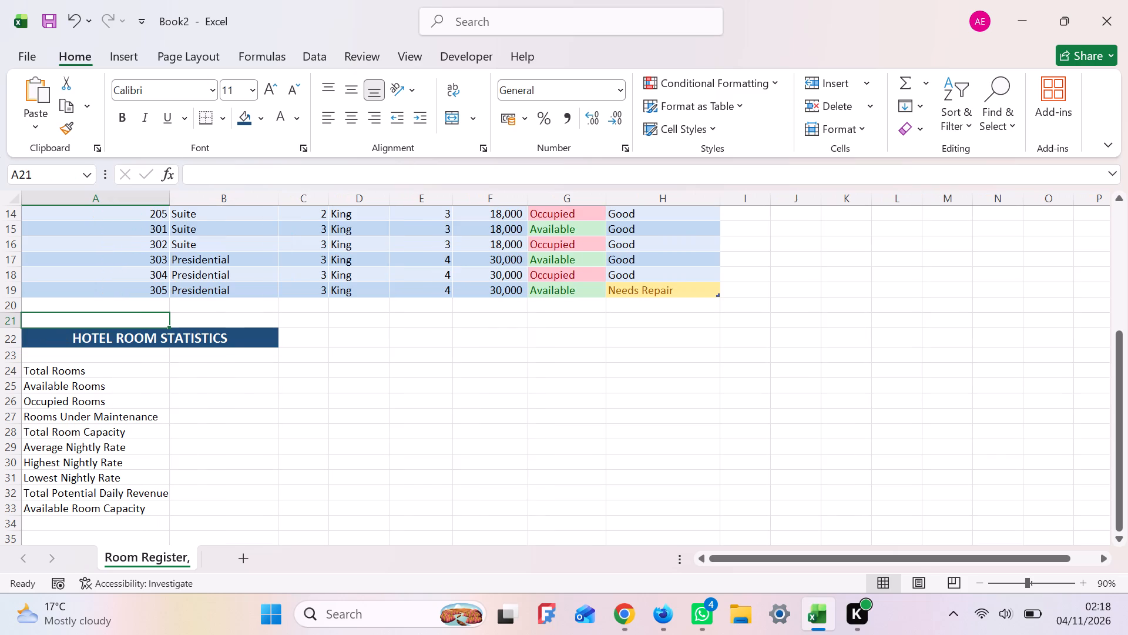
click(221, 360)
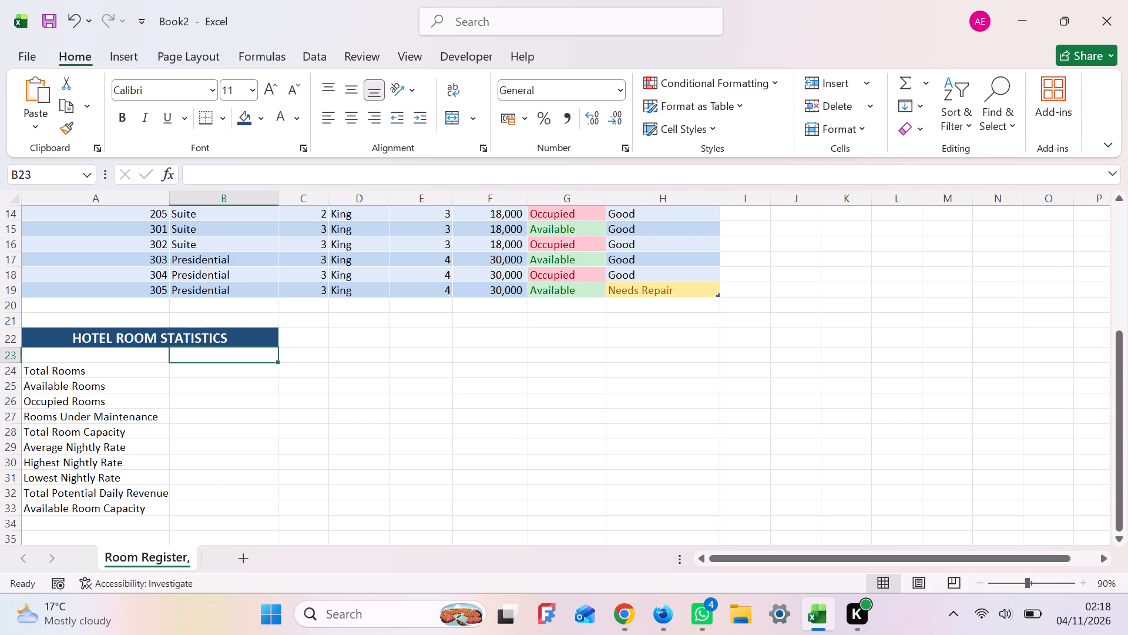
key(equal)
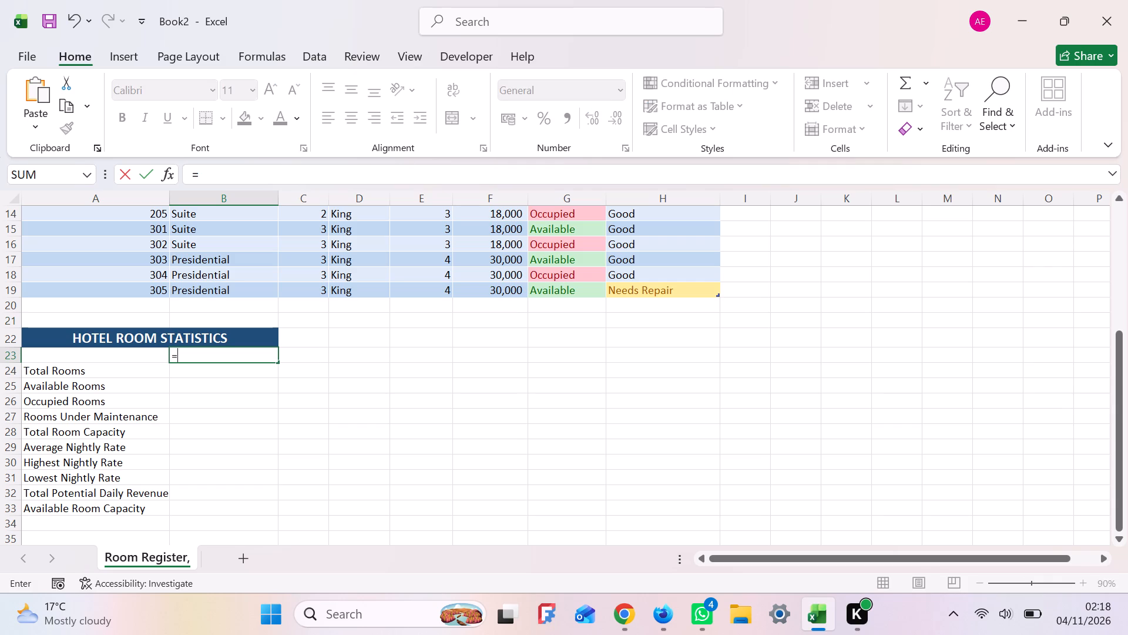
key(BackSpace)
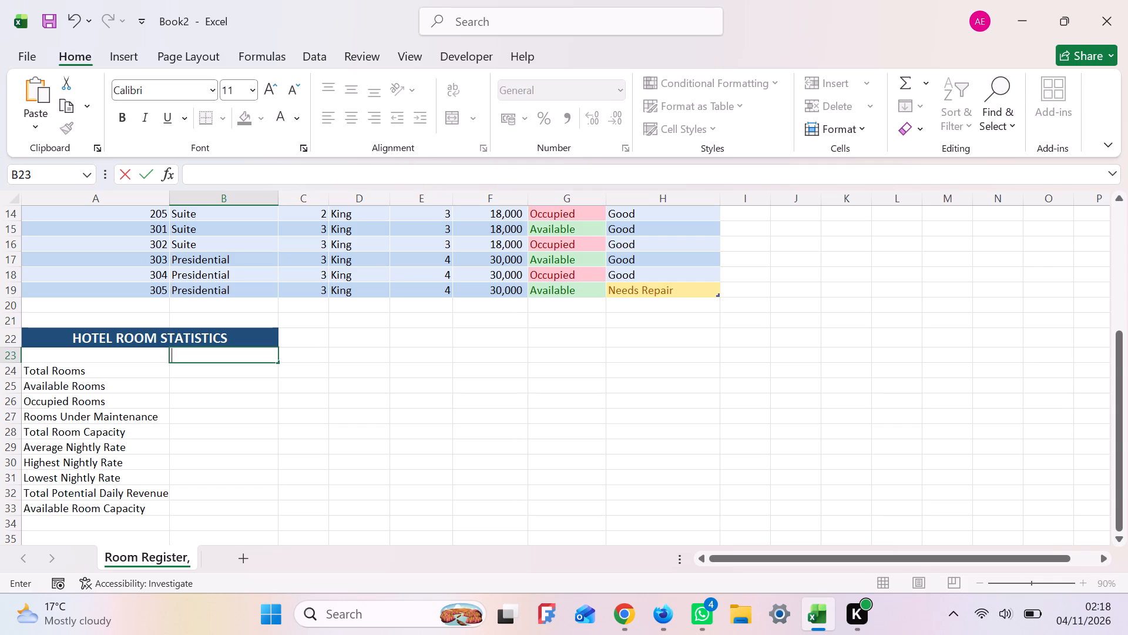
Enter the formula =COUNTA(A5:A19) in cell B24 to calculate Total Rooms.
click(223, 375)
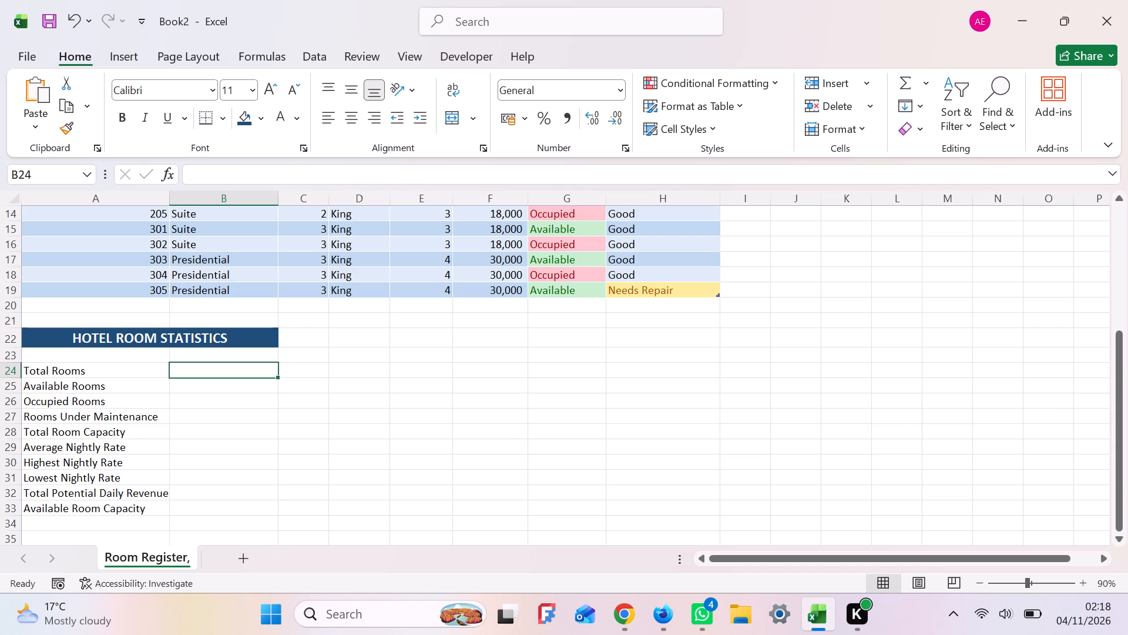
key(equal)
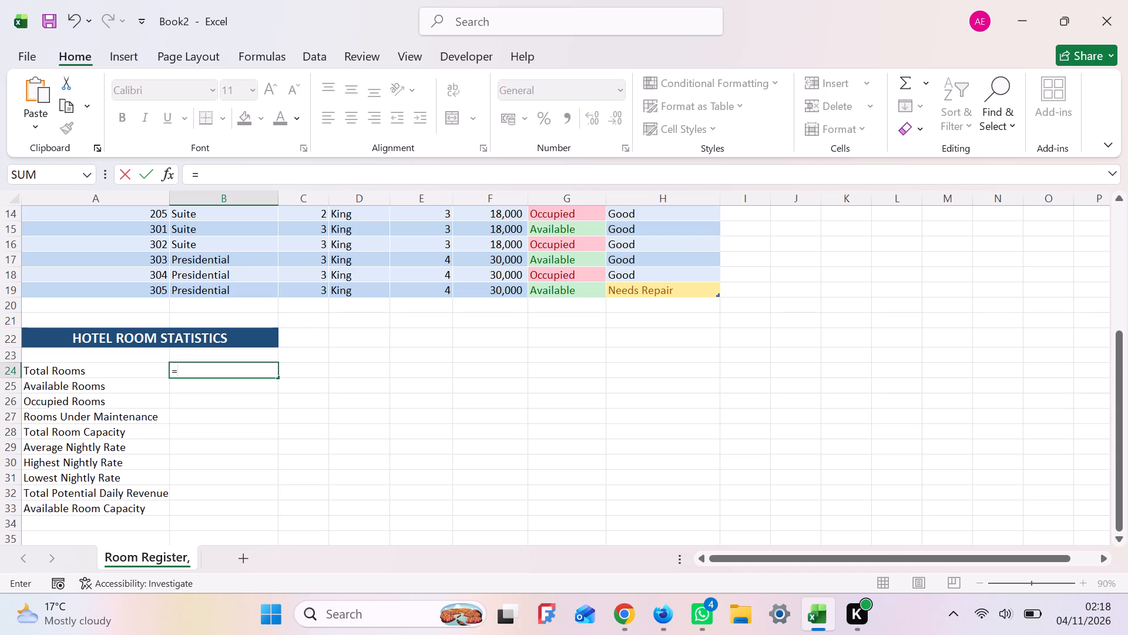
key(c)
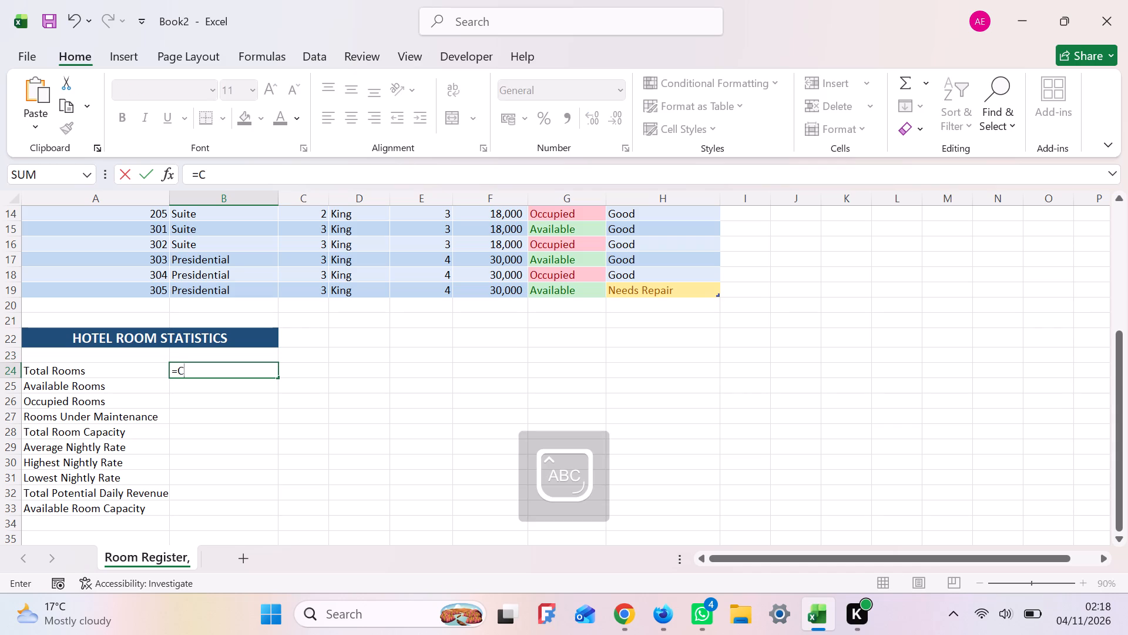
text(OUNTA)
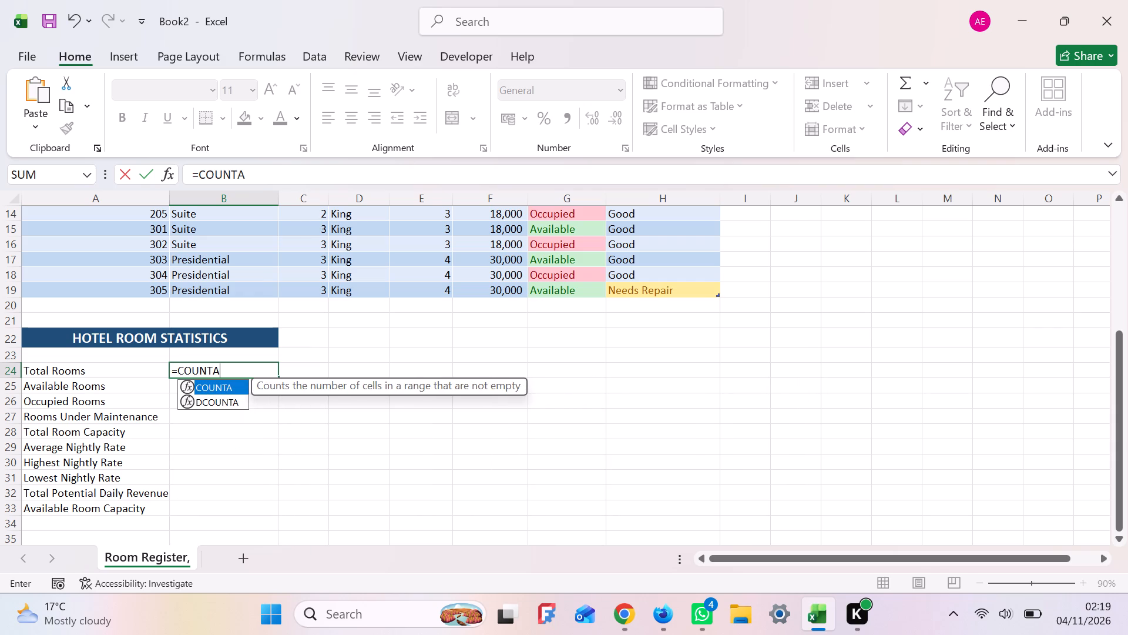
key(shift+parenleft)
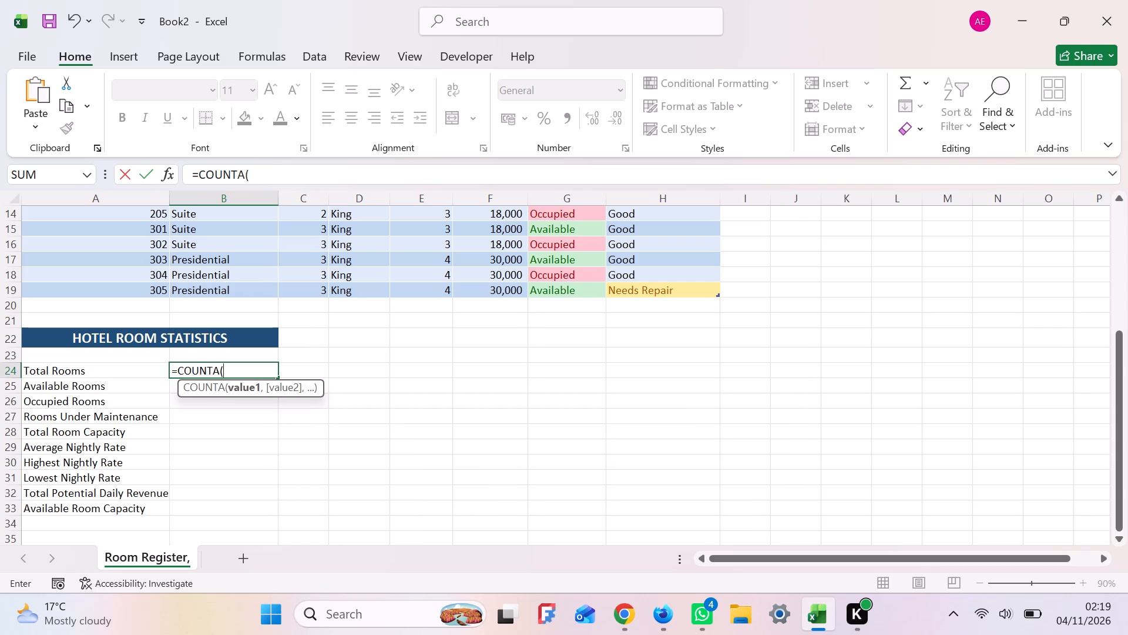
key(a)
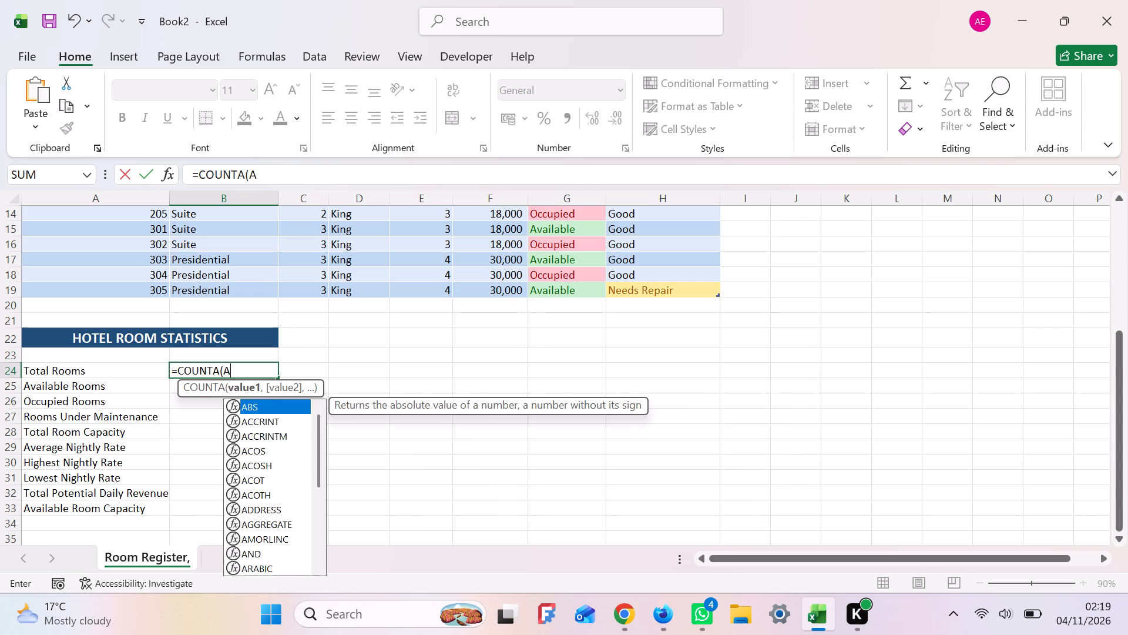
key(5)
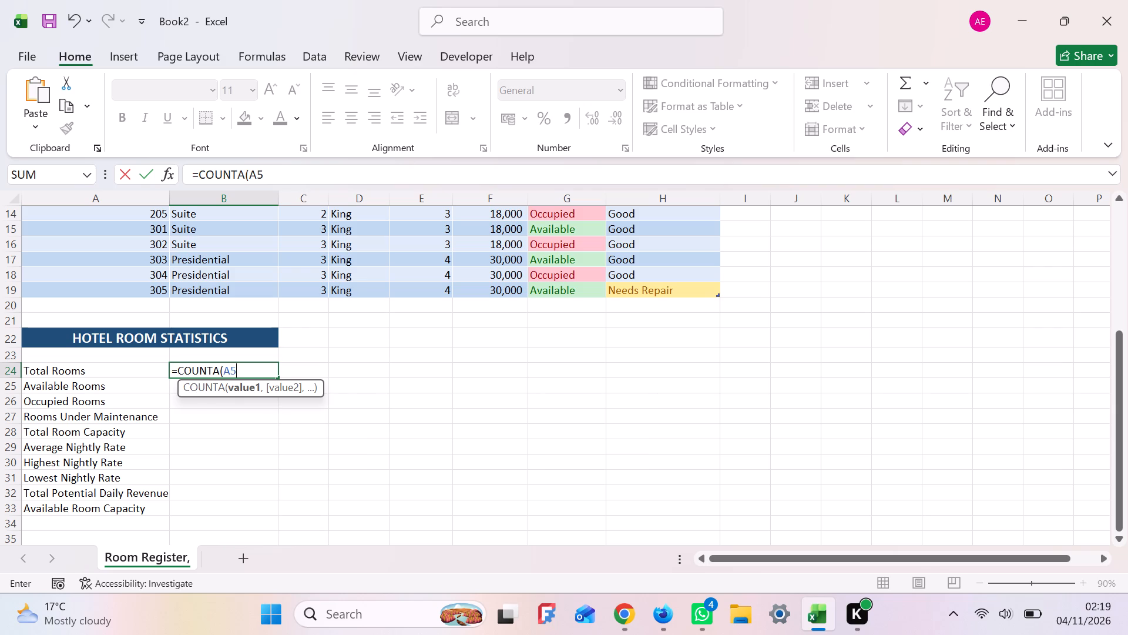
key(shift+colon)
key(a)
key(1)
key(9)
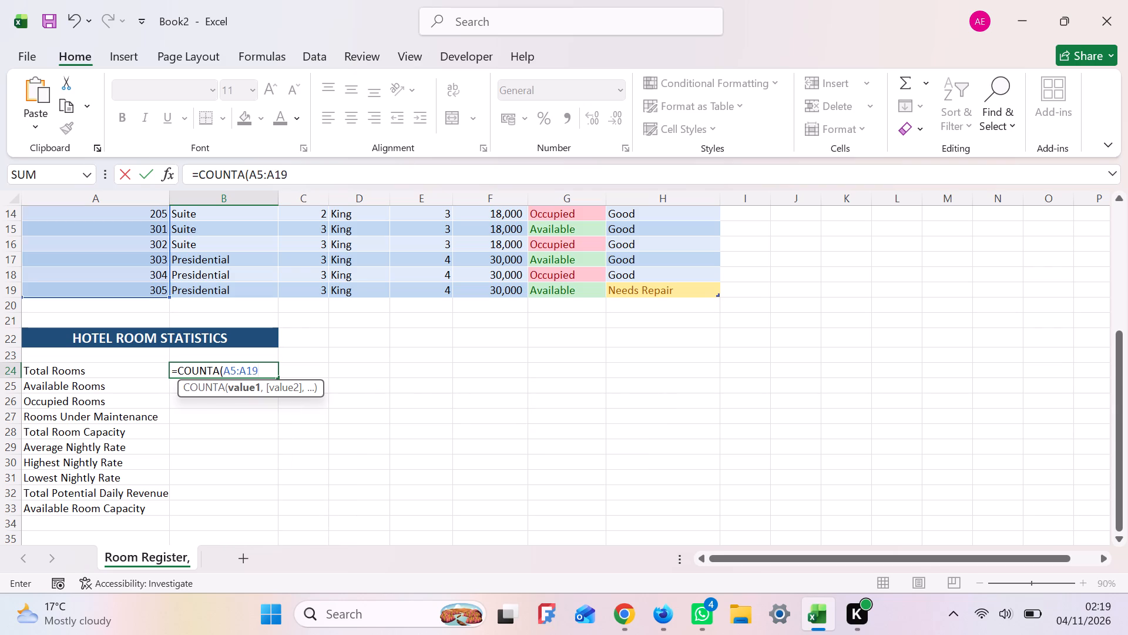
key(shift+parenright)
key(Return)
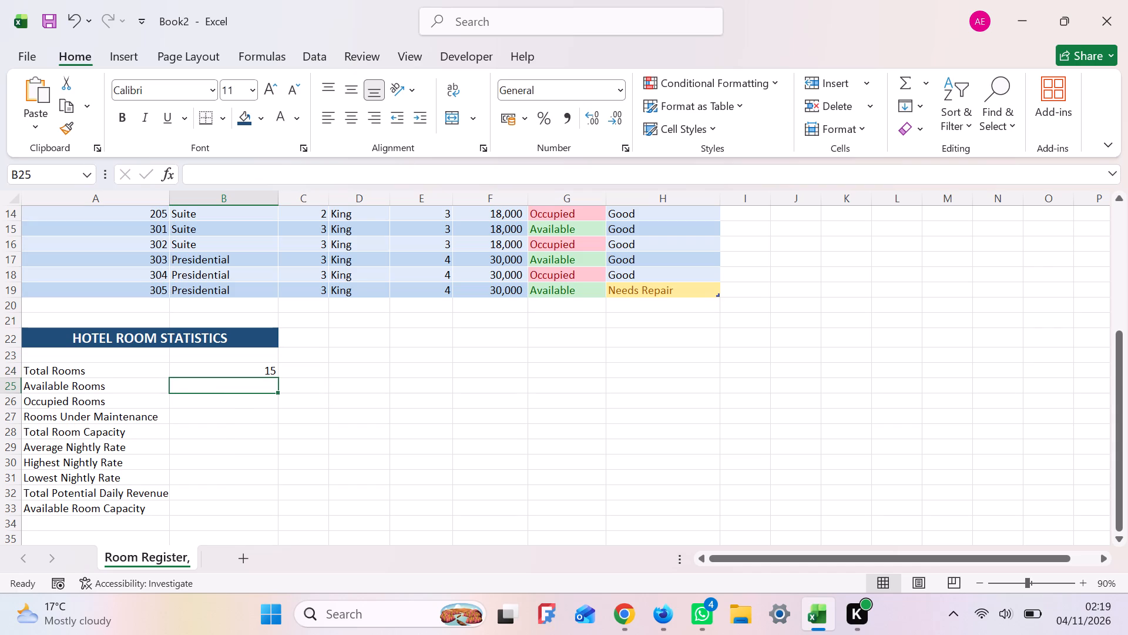
Enter the formula =COUNTIF(G5:G19,"Available") in cell B25 to calculate Available Rooms.
click(217, 383)
key(equal)
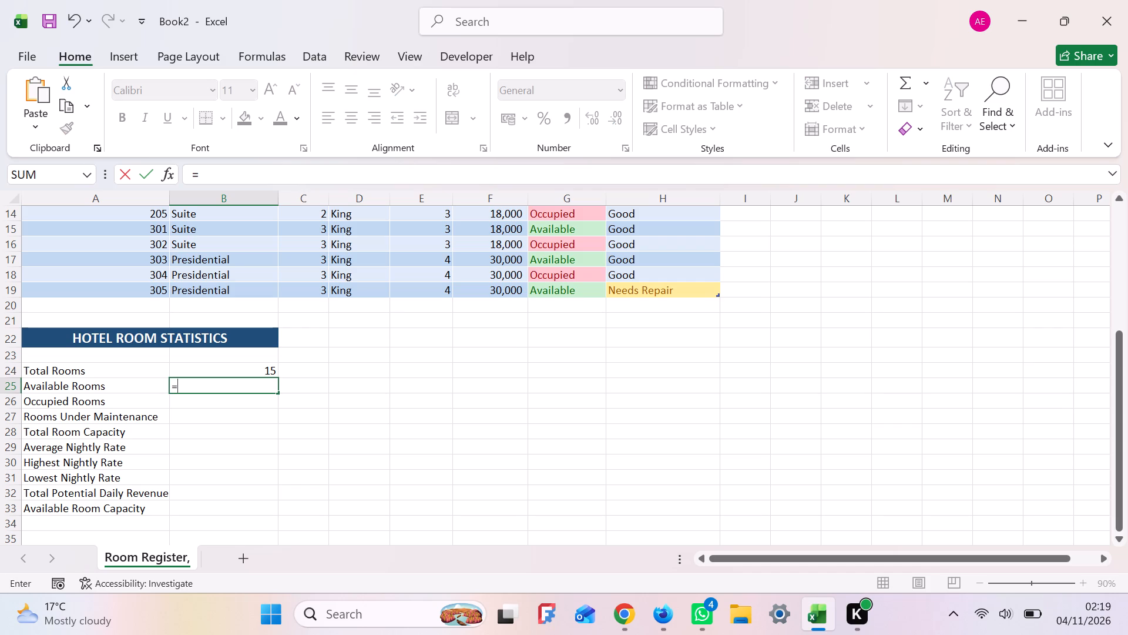
text(CO)
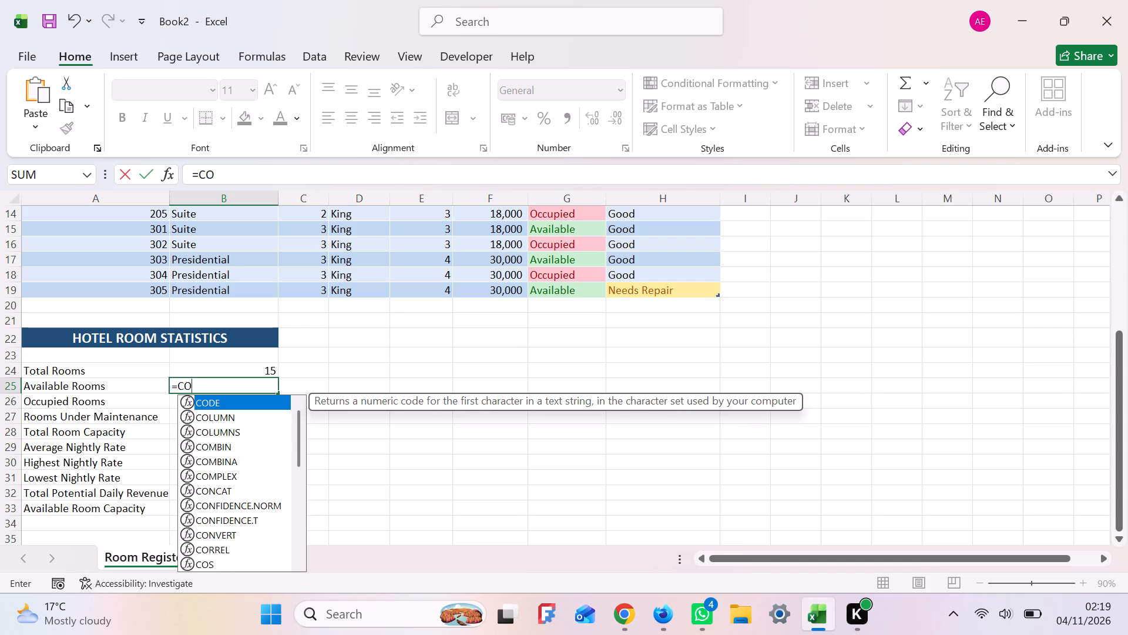
key(u)
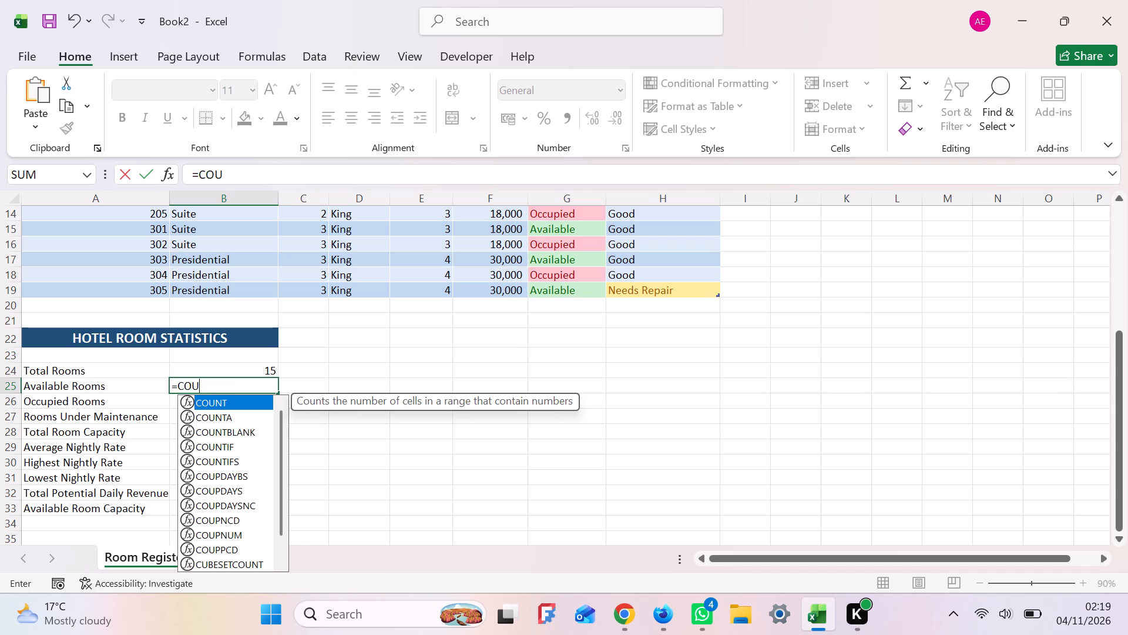
text(NT)
text(IF)
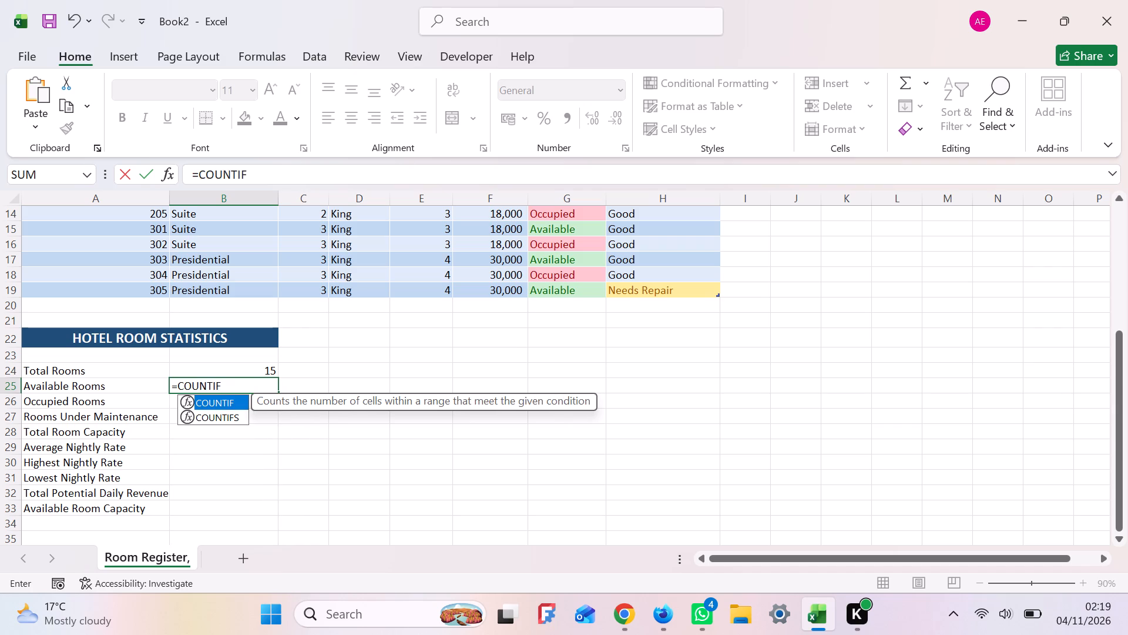
key(shift+parenleft)
text(G5)
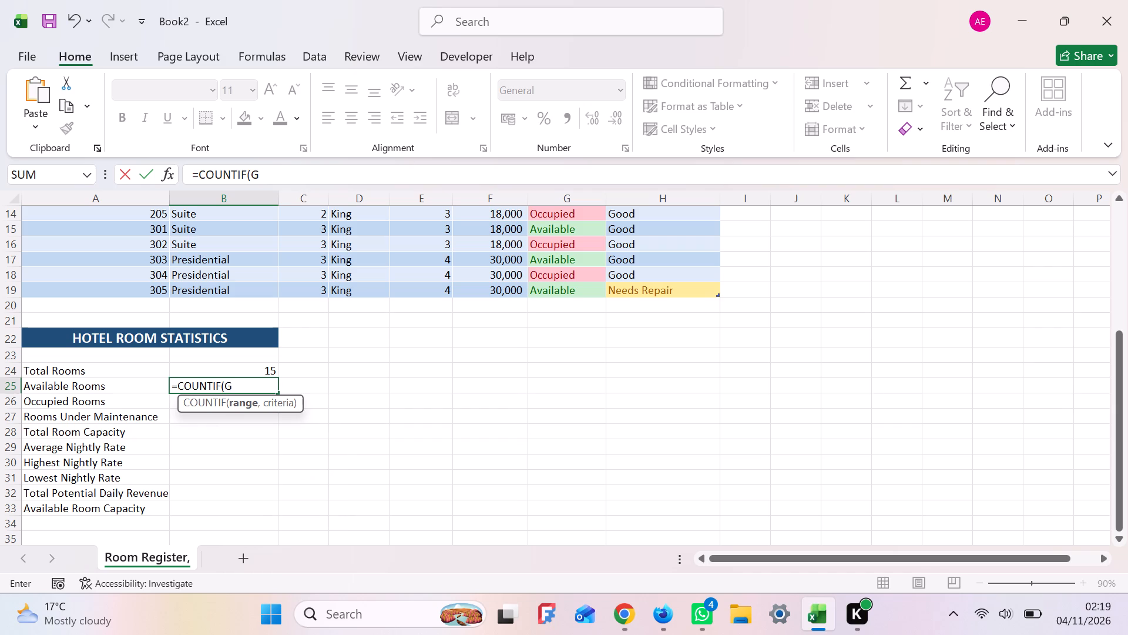
key(shift+colon)
key(g)
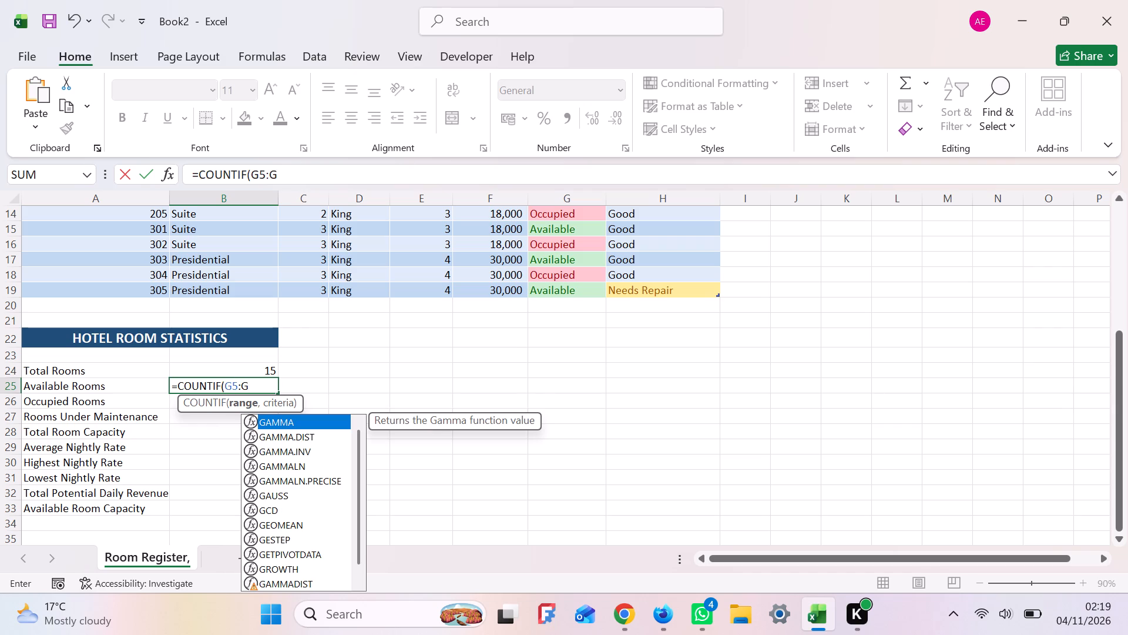
key(1)
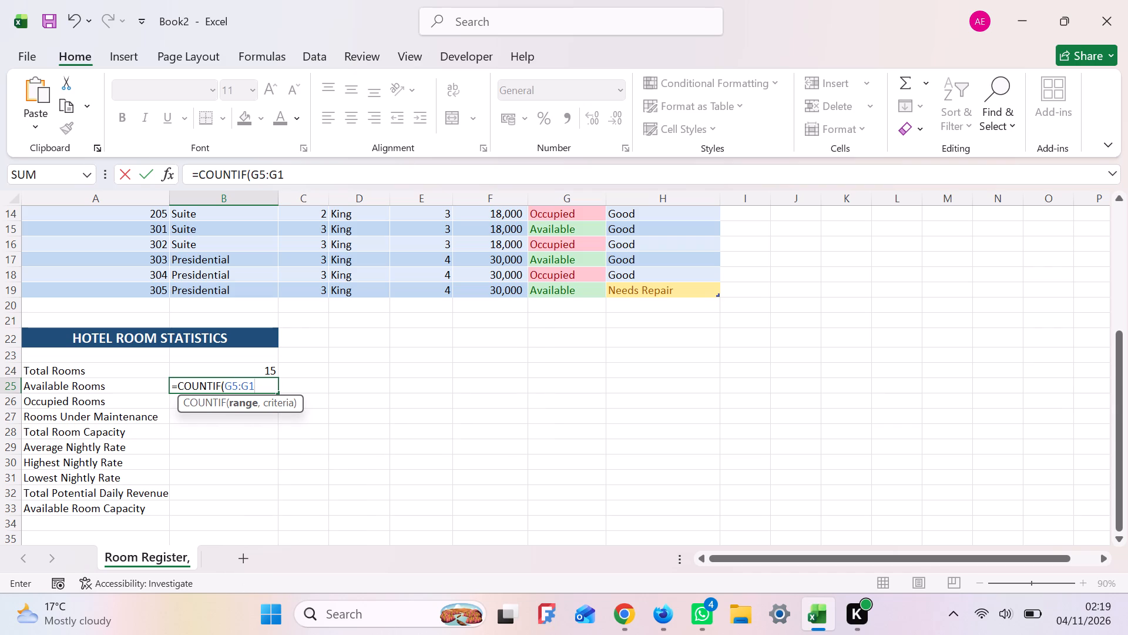
key(9)
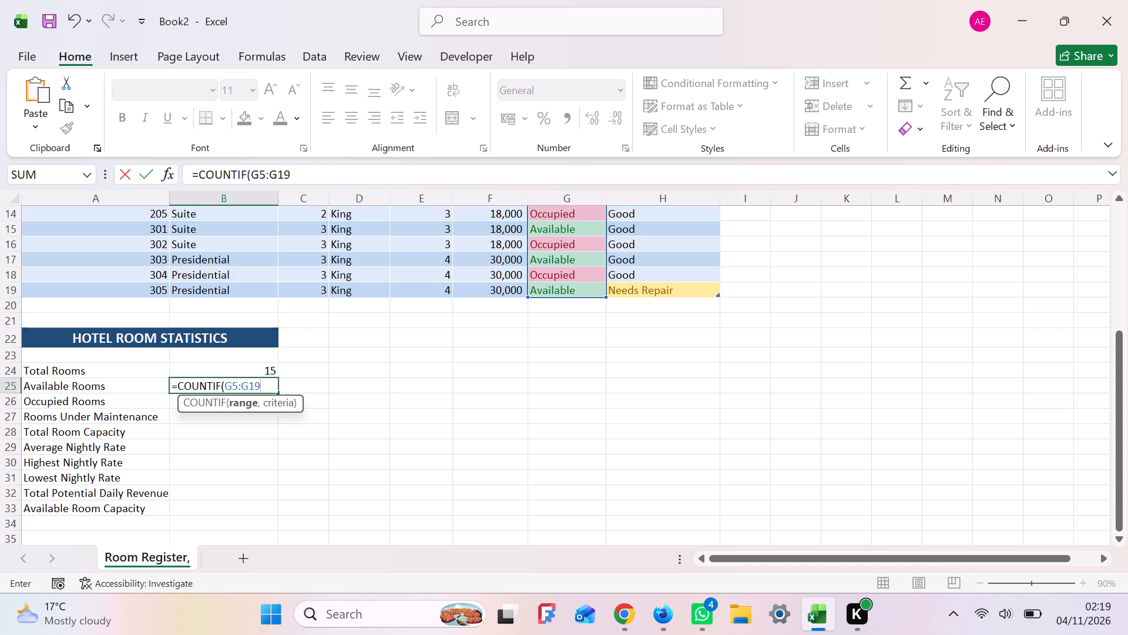
key(comma)
key(shift+quotedbl)
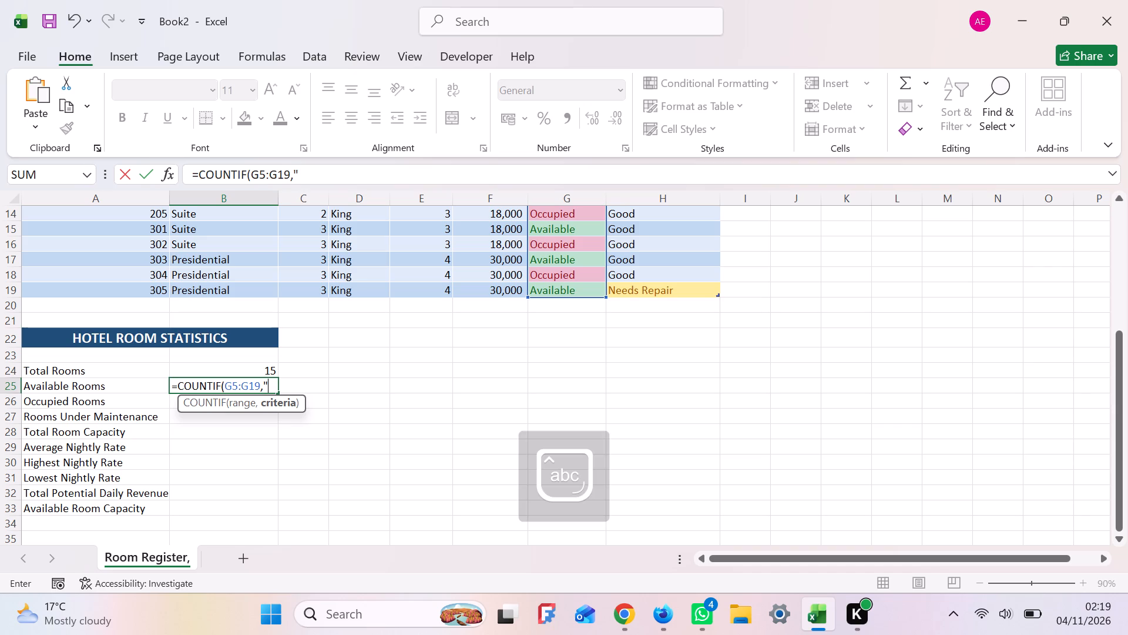
key(a)
key(v)
key(a)
key(i)
key(l)
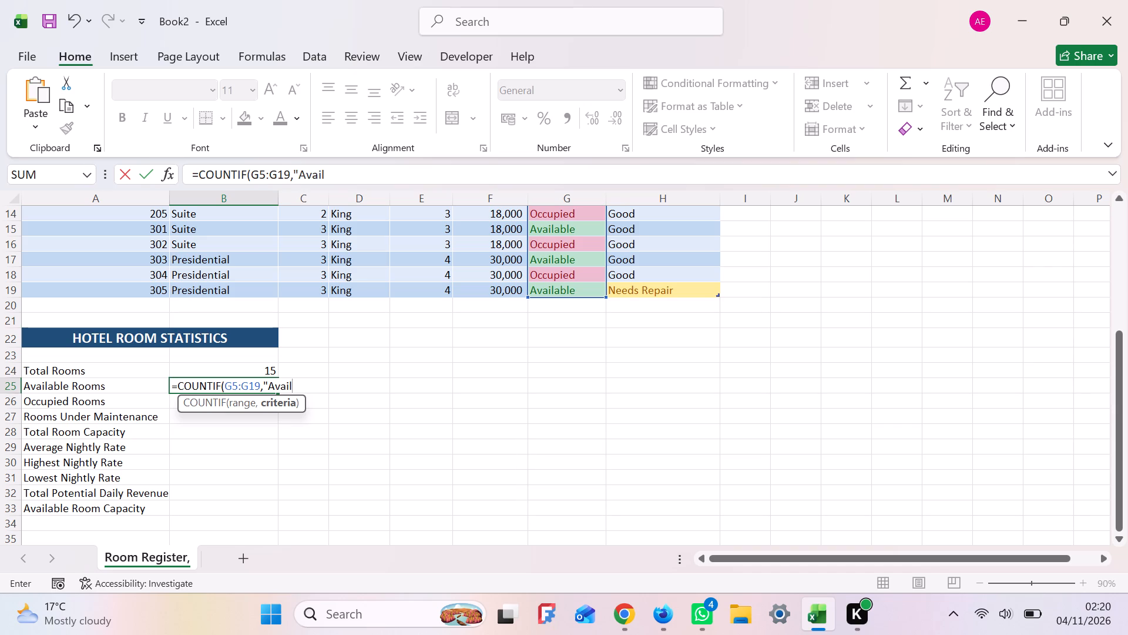
text(abl)
key(e)
key(shift+quotedbl)
key(comma)
key(shift+parenright)
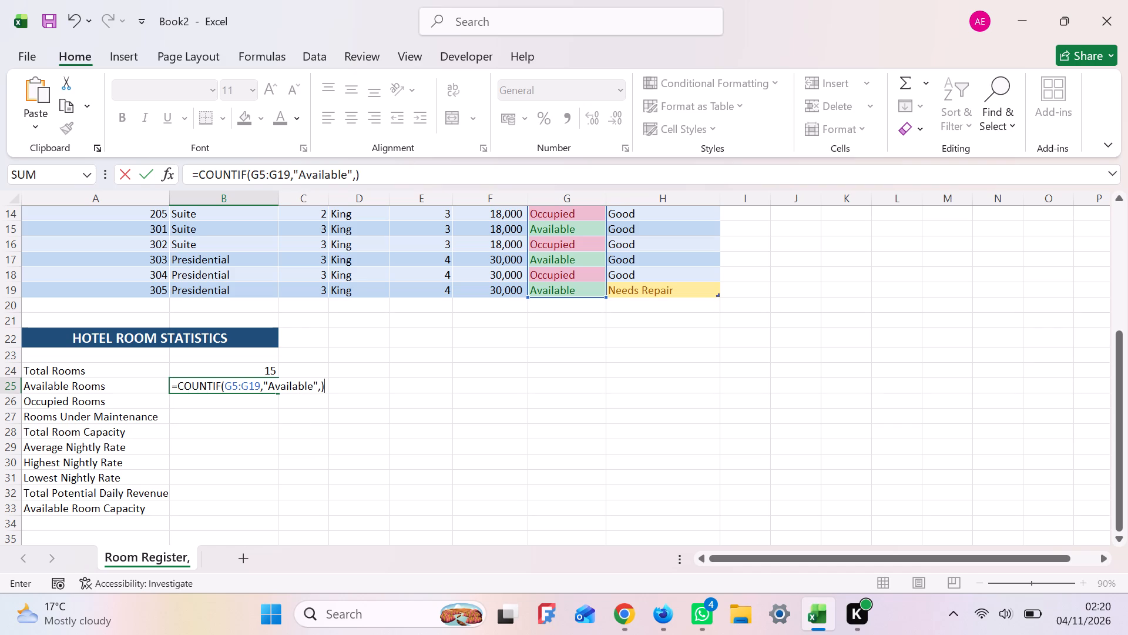
click(319, 383)
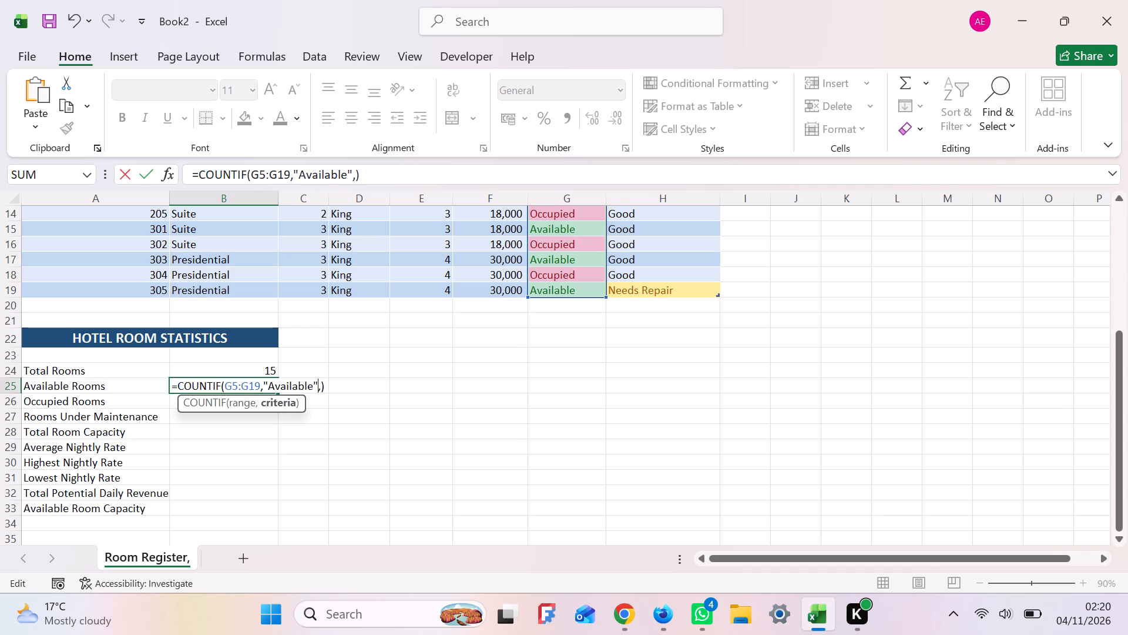
click(323, 390)
key(BackSpace)
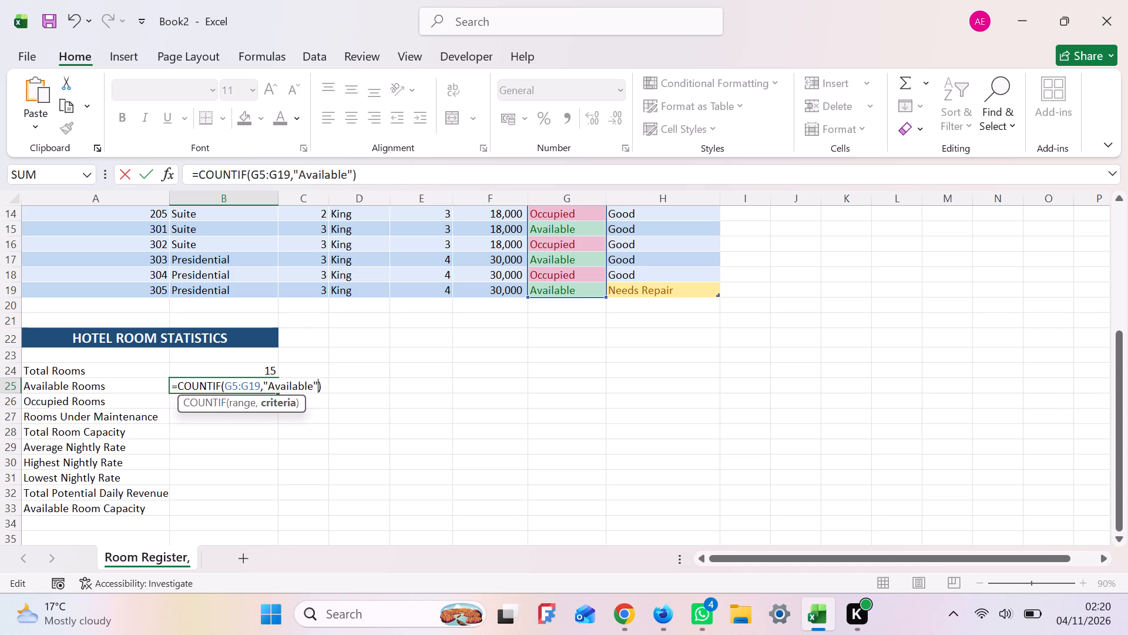
click(327, 385)
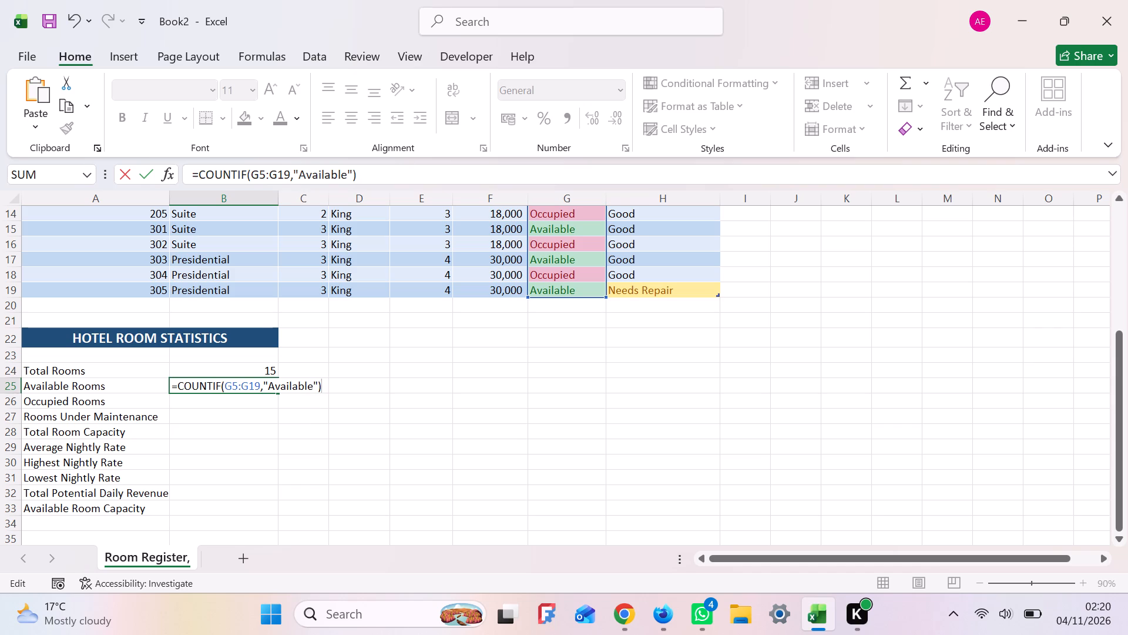
key(Return)
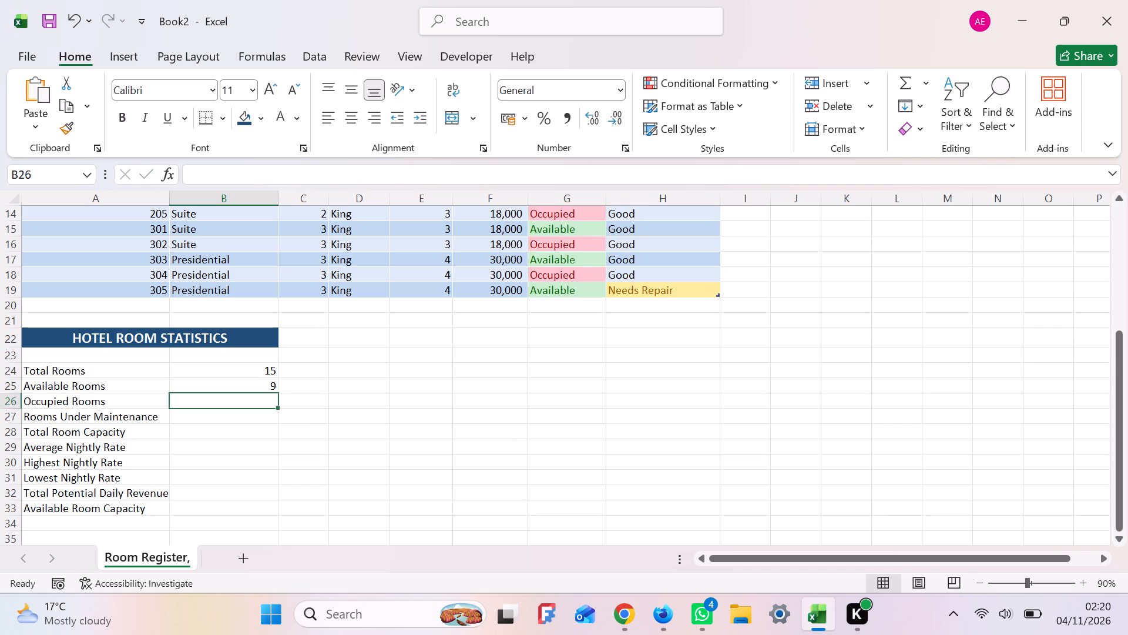
Enter the formula =COUNTIF(H5:H19,"Needs Repair") in cell B26, beside the Occupied Rooms label.
click(238, 401)
key(equal)
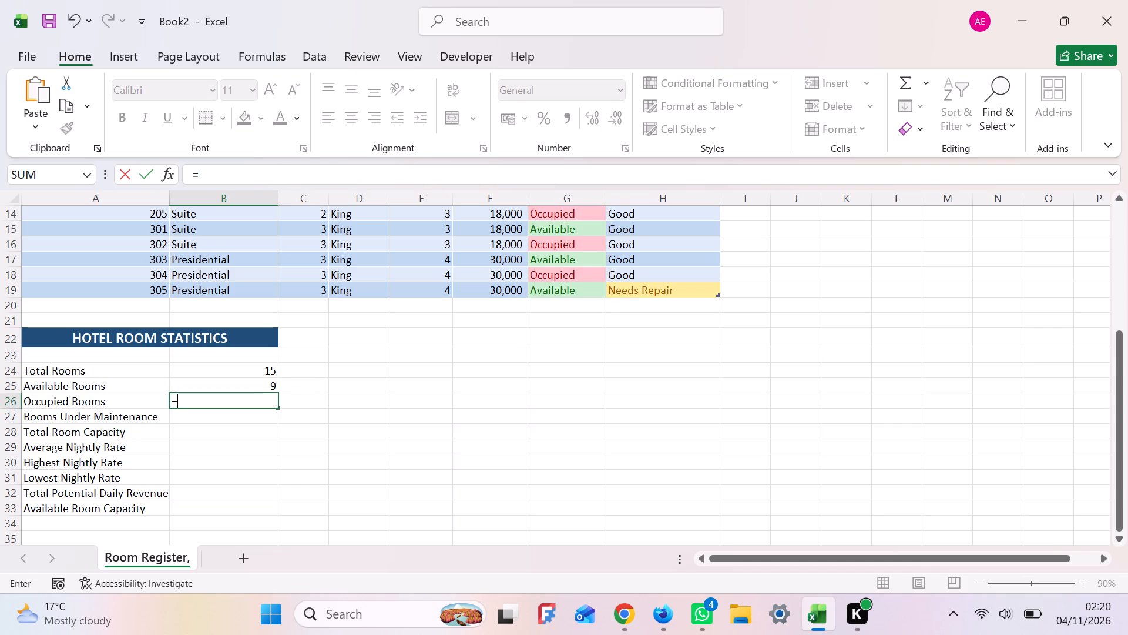
text(CO)
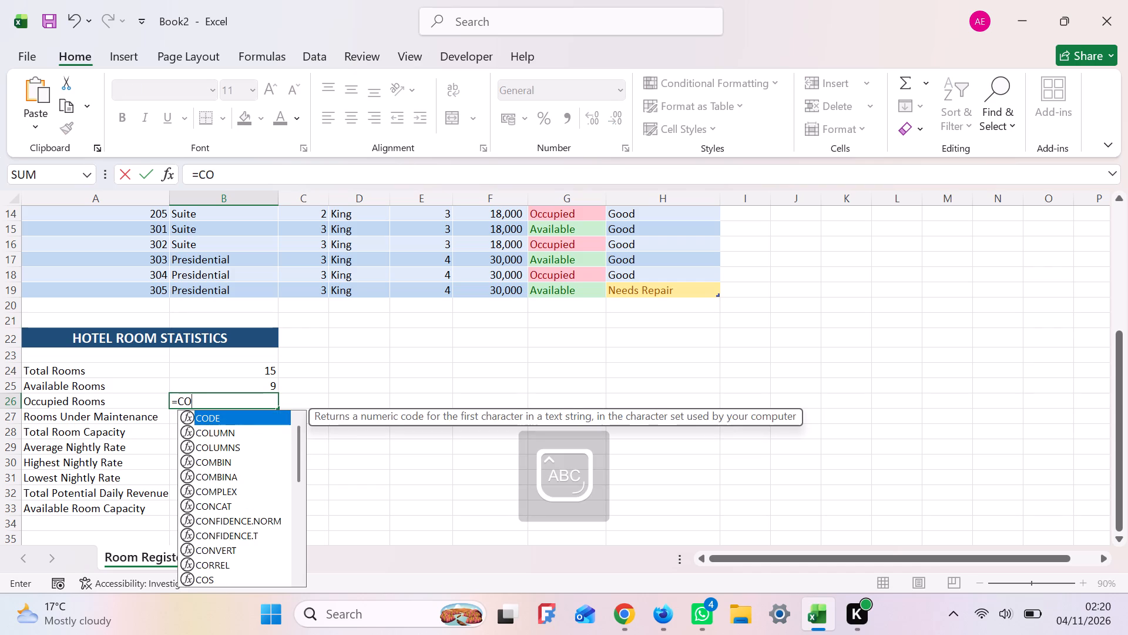
key(u)
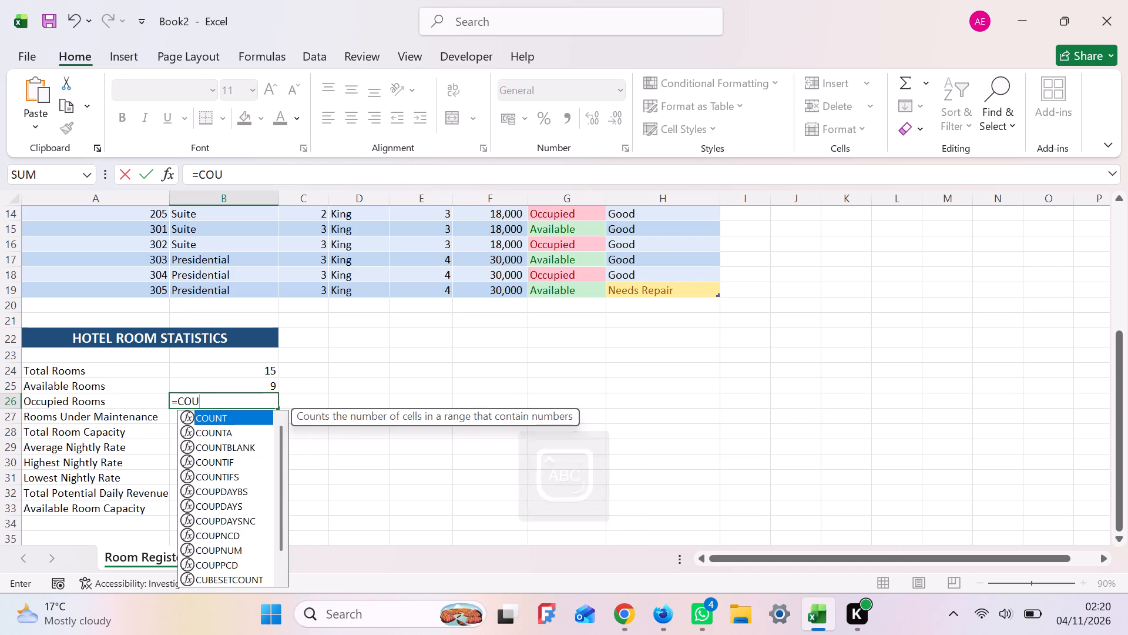
key(n)
key(t)
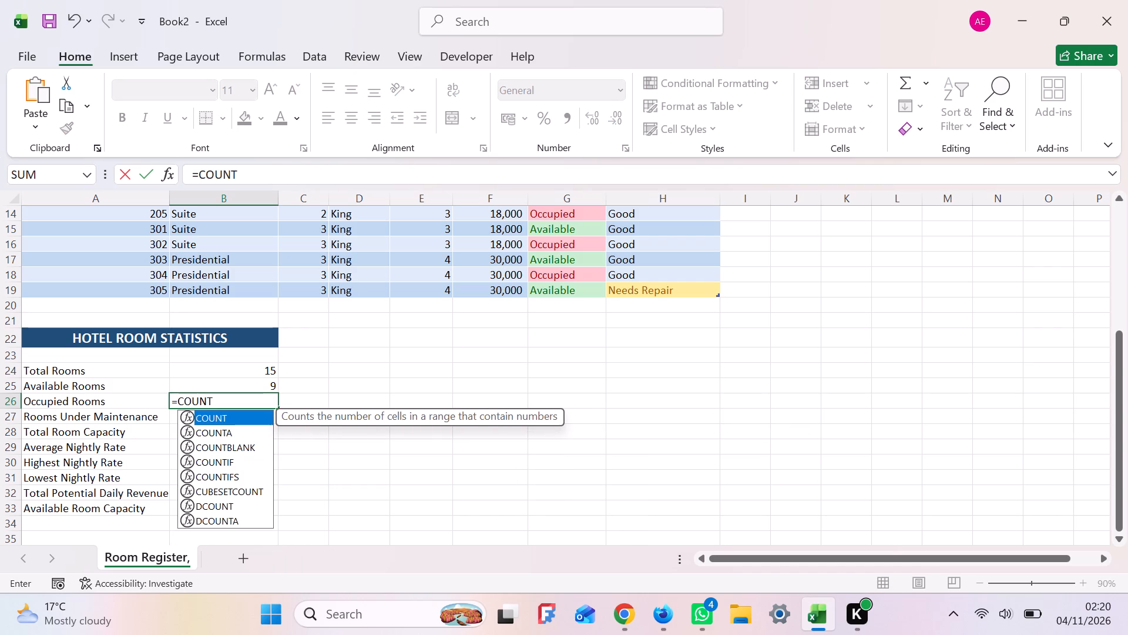
key(i)
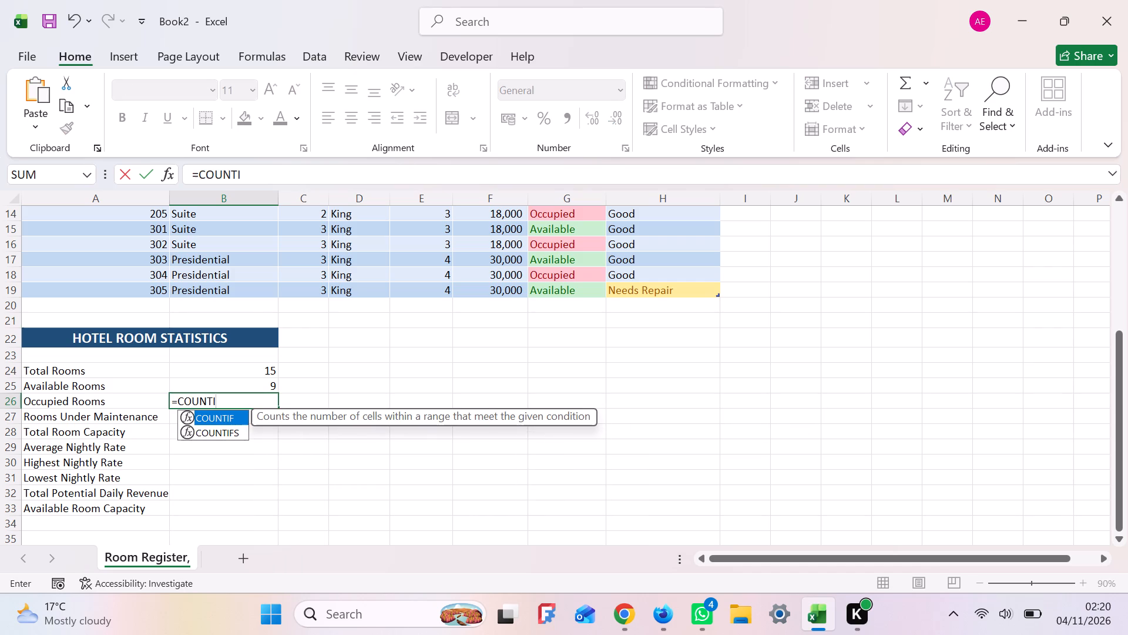
key(f)
key(shift+parenleft)
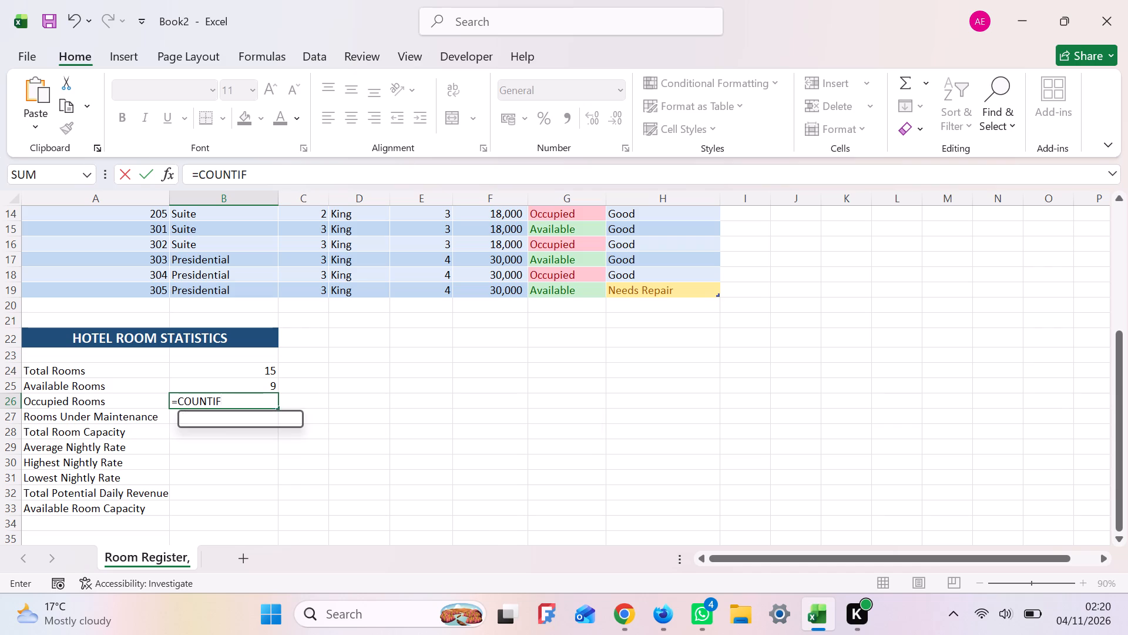
key(h)
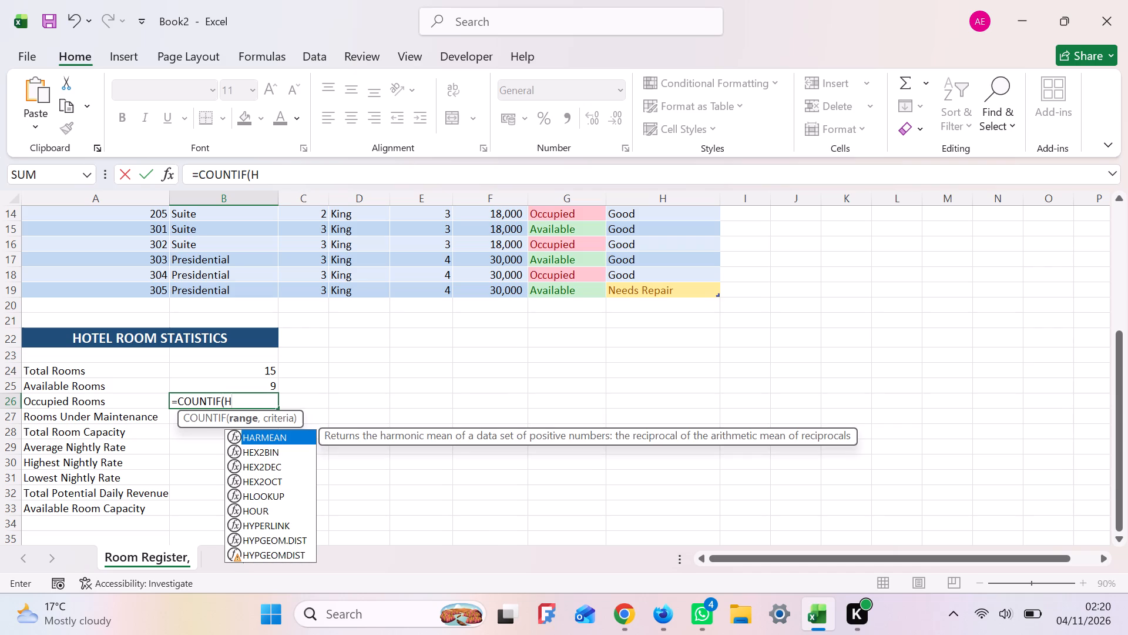
key(5)
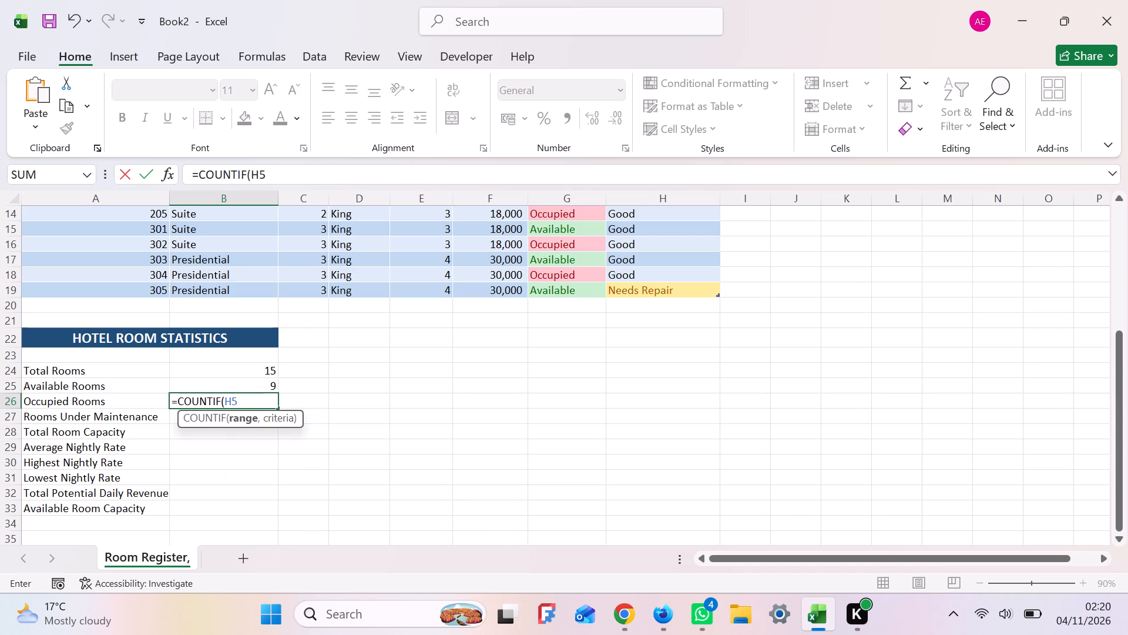
key(shift+colon)
key(h)
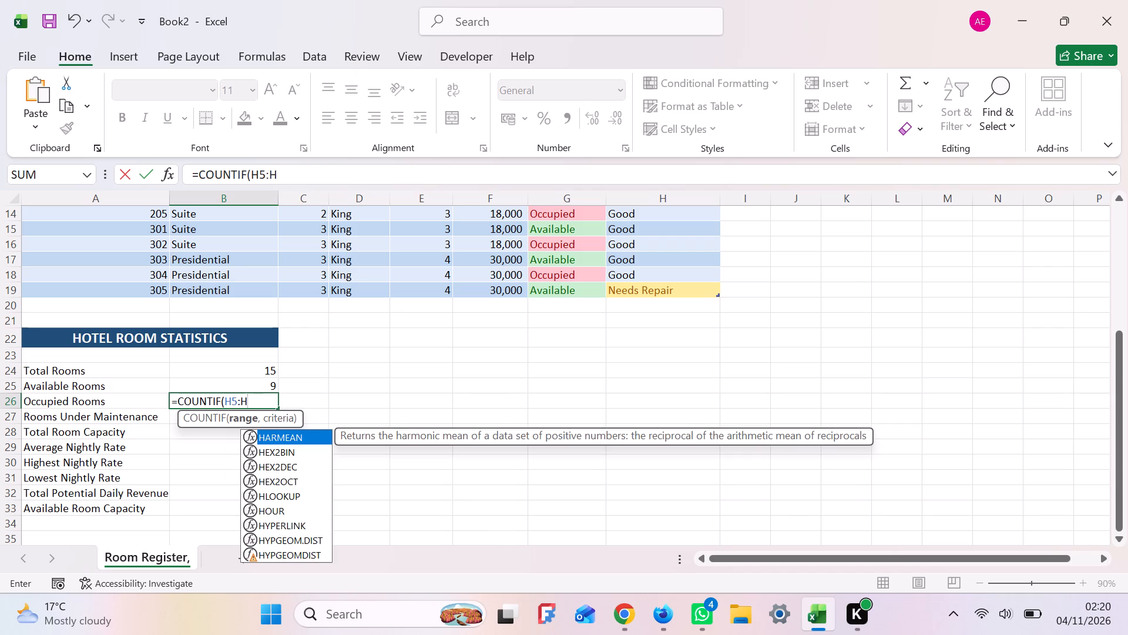
key(1)
key(9)
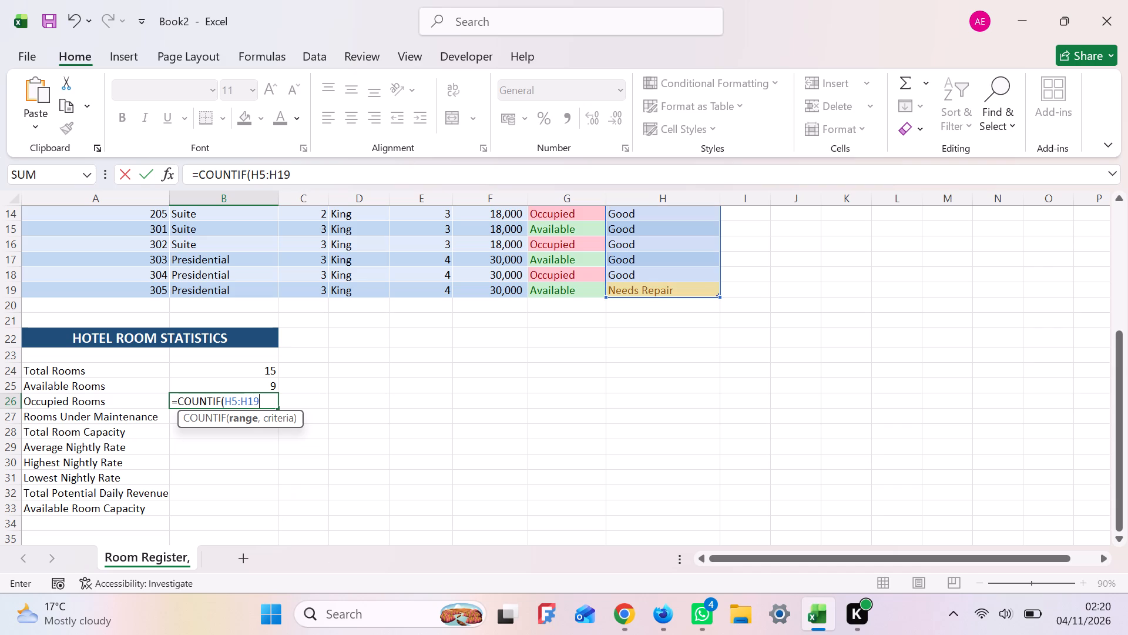
key(comma)
key(shift+quotedbl)
key(n)
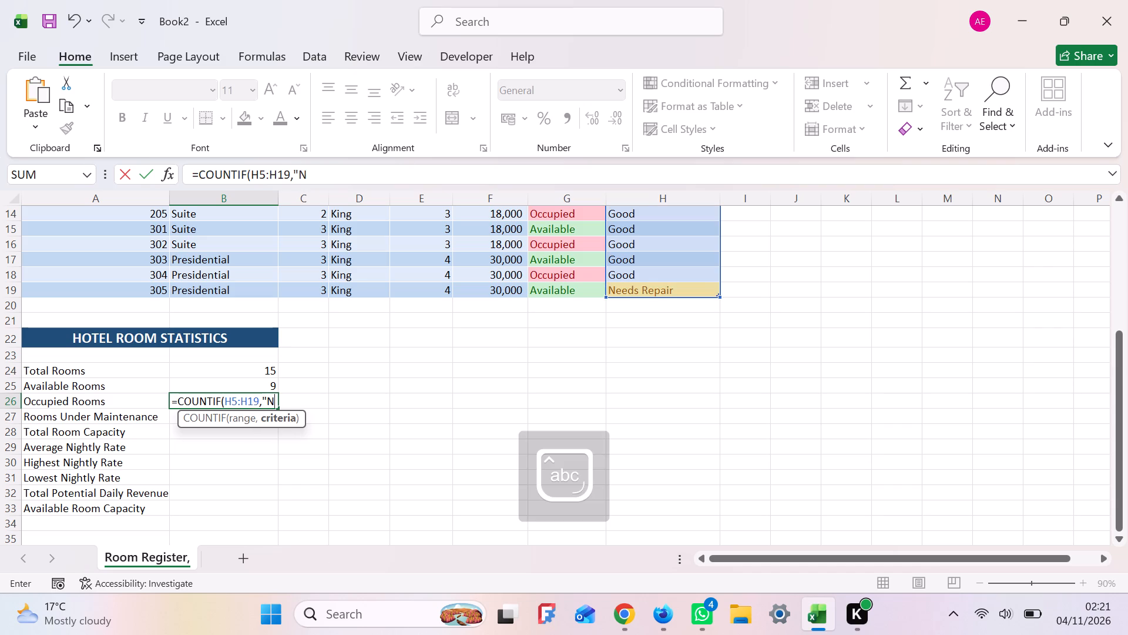
text(eeds)
key(space)
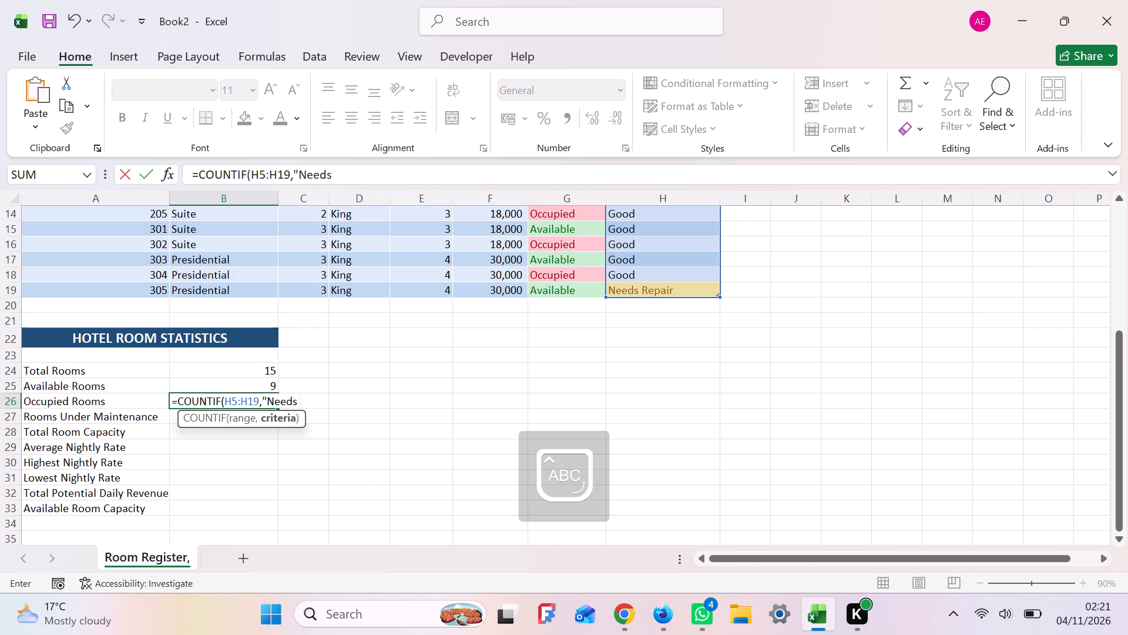
key(r)
text(ep)
text(ai)
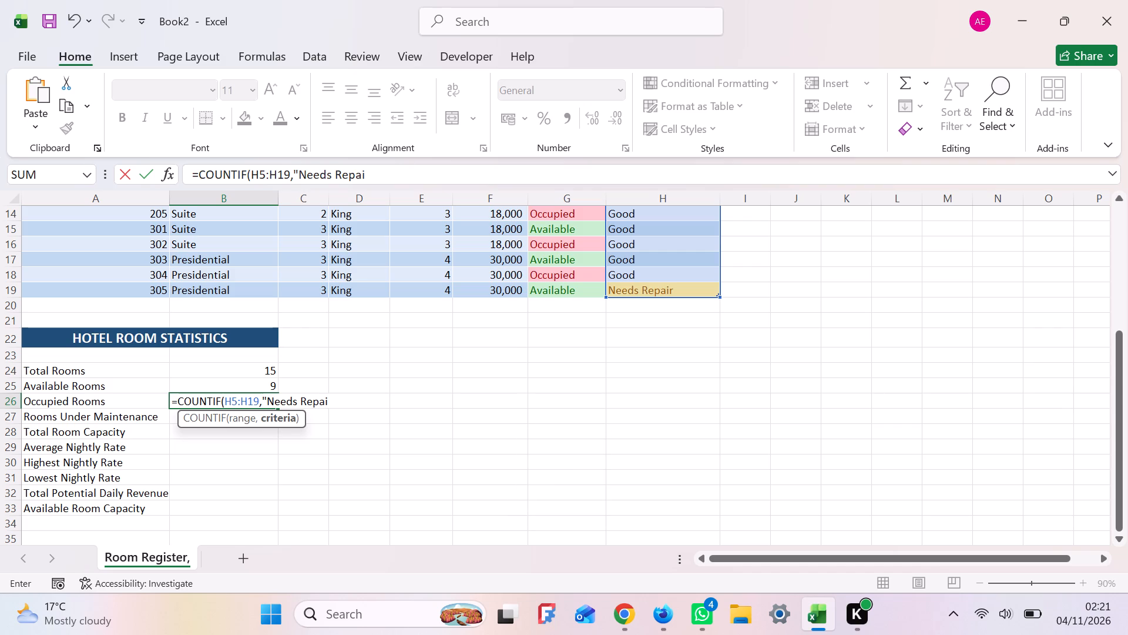
key(r)
key(shift+quotedbl)
key(shift+parenright)
key(Return)
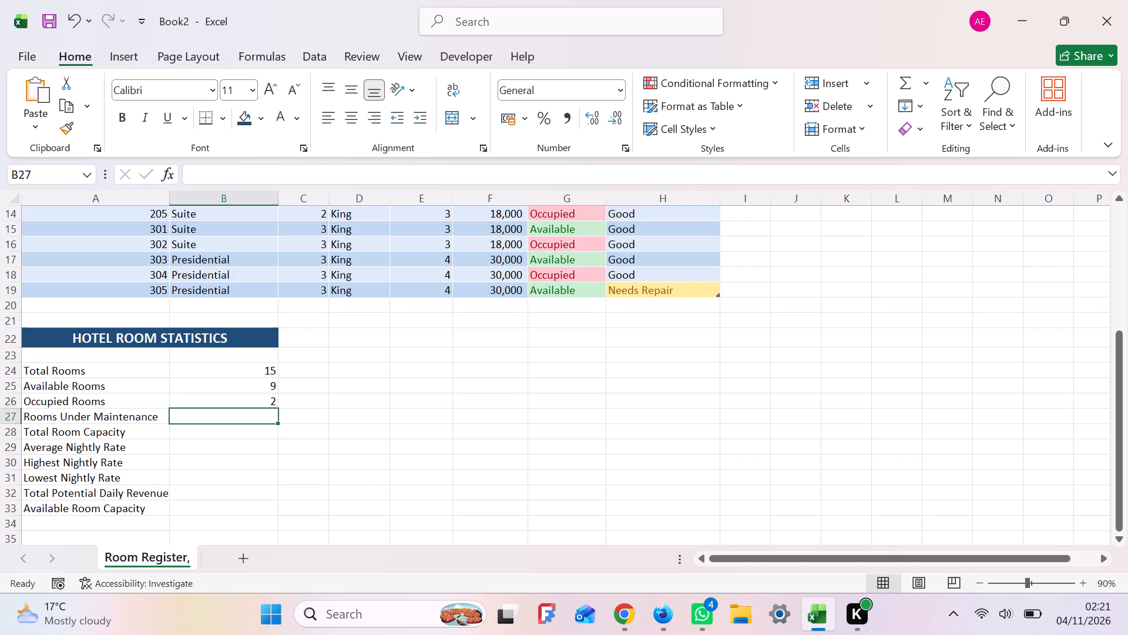
Enter the formula =COUNTIF(H5:H19,"Needs Repair") in cell B27 to calculate Rooms Under Maintenance.
click(243, 419)
key(equal)
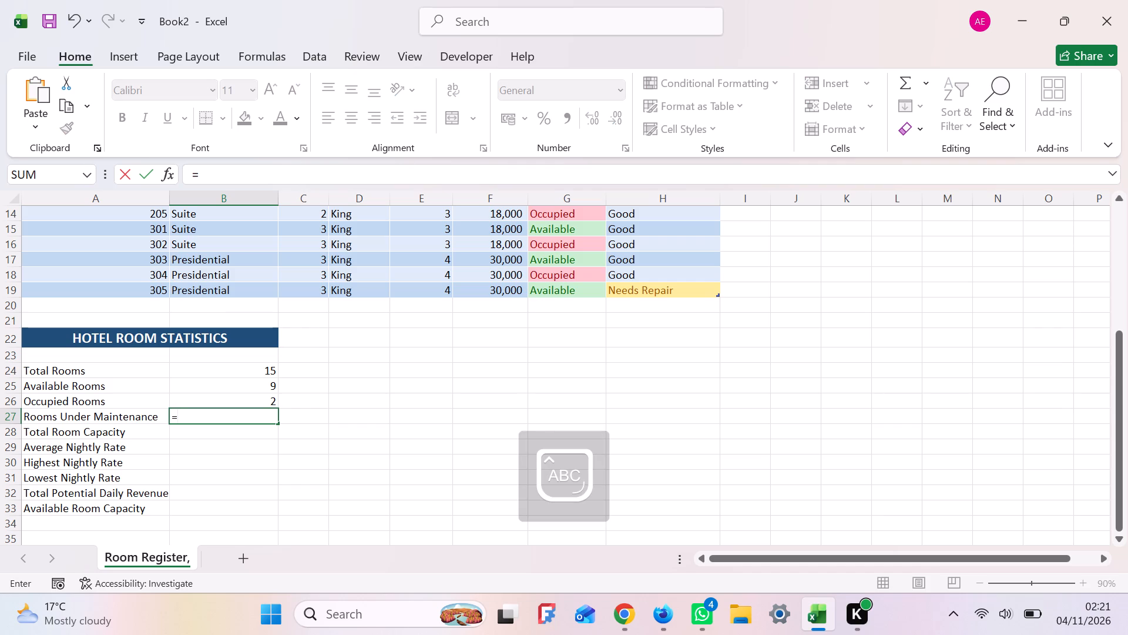
text(COUNTIF)
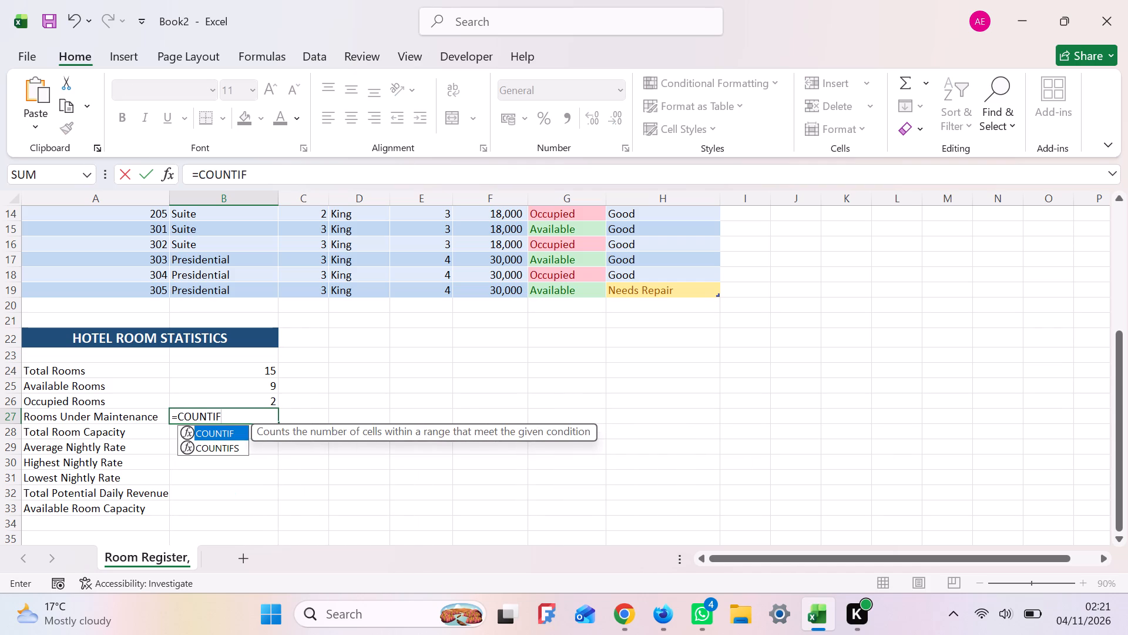
key(shift+parenleft)
key(g)
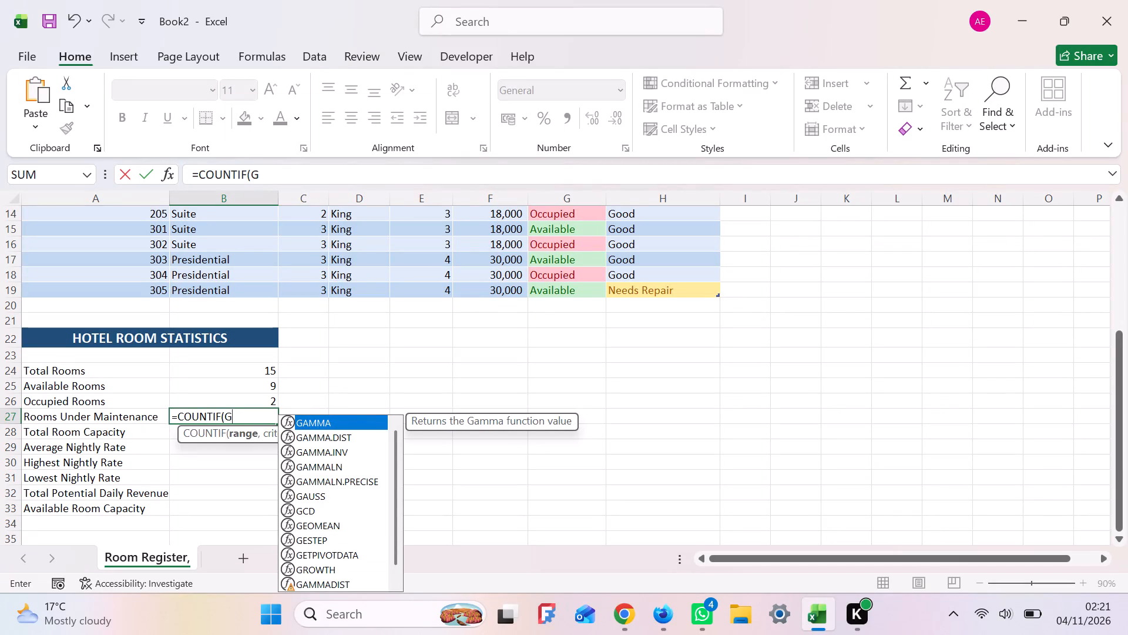
key(BackSpace)
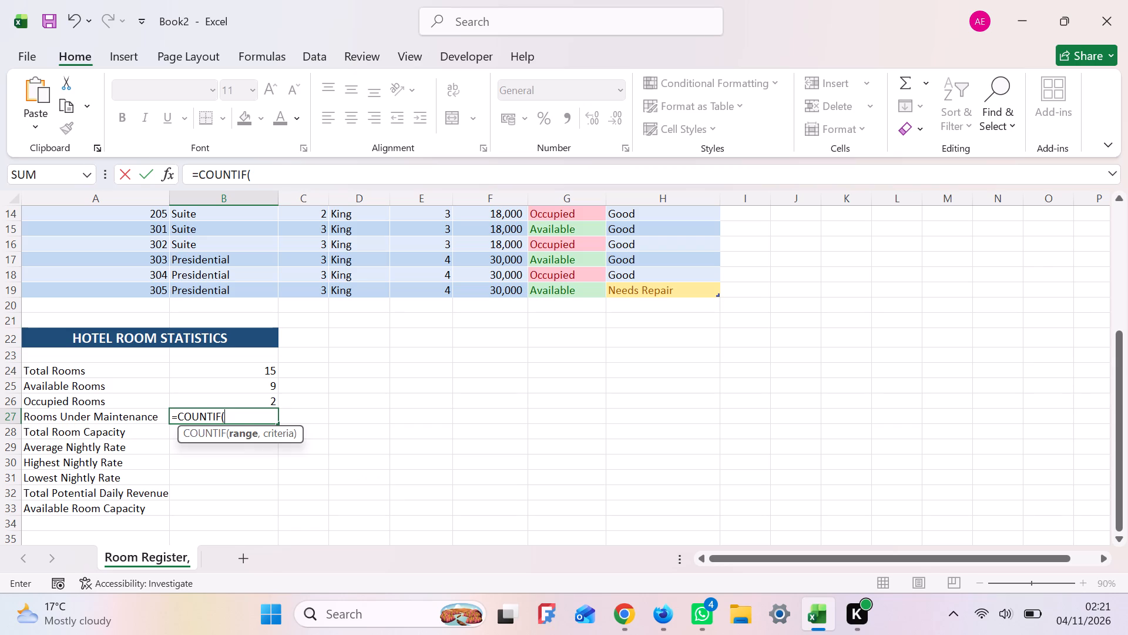
key(h)
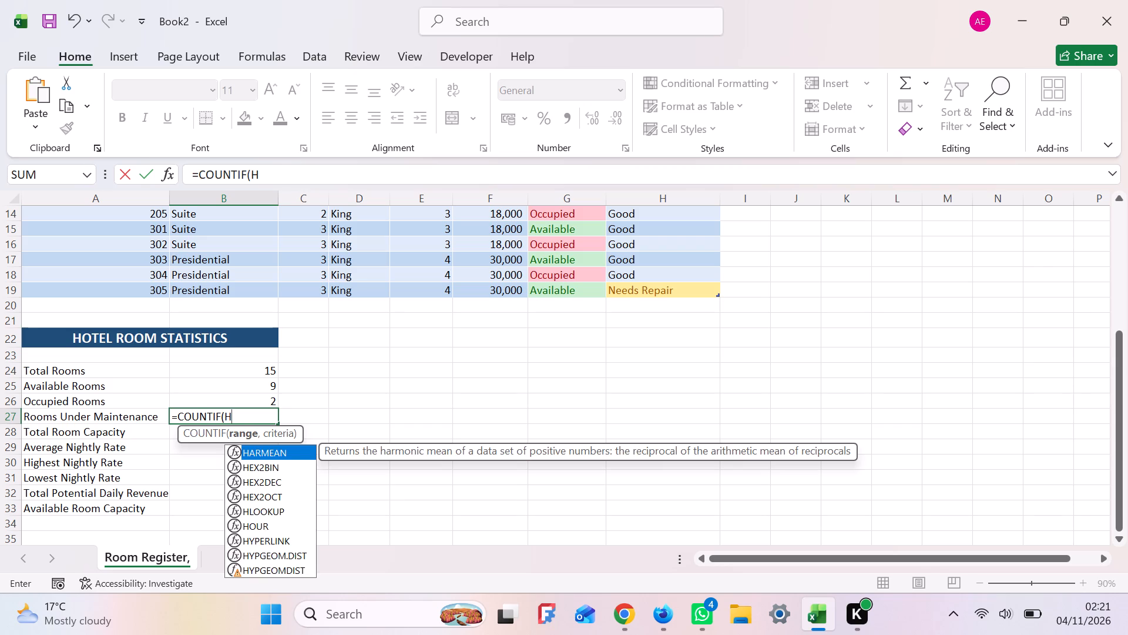
key(5)
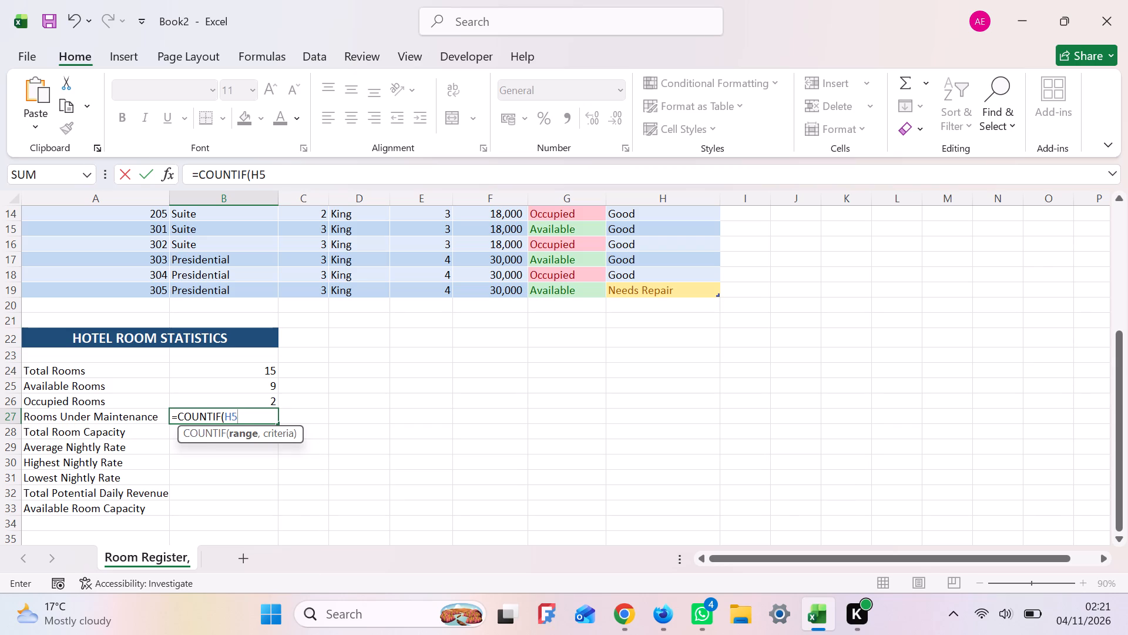
key(shift+colon)
key(h)
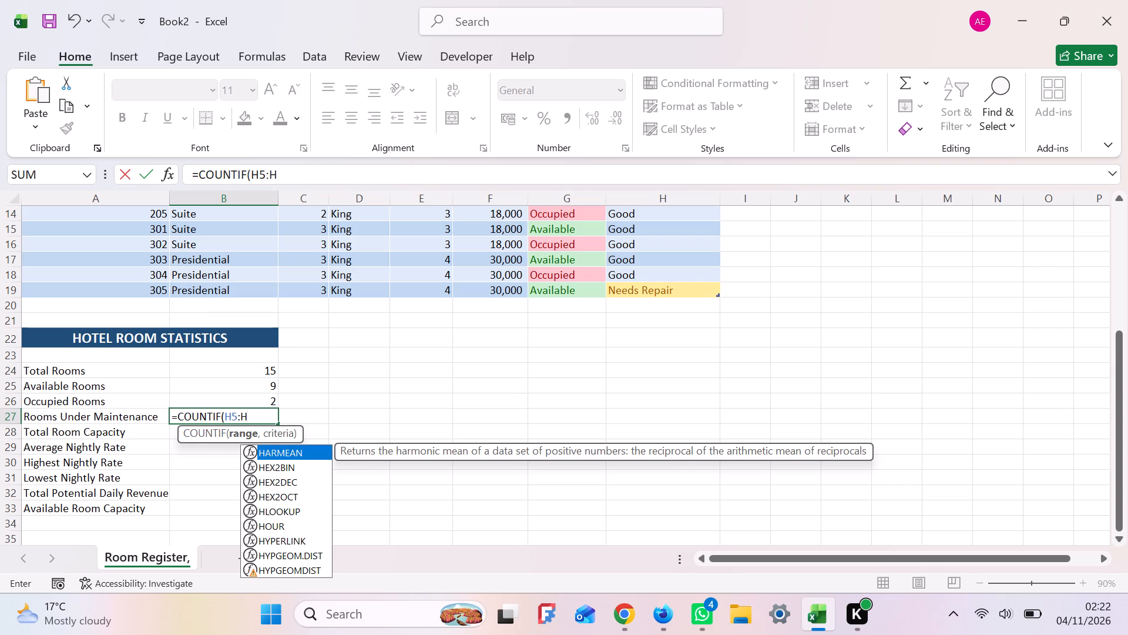
key(1)
key(9)
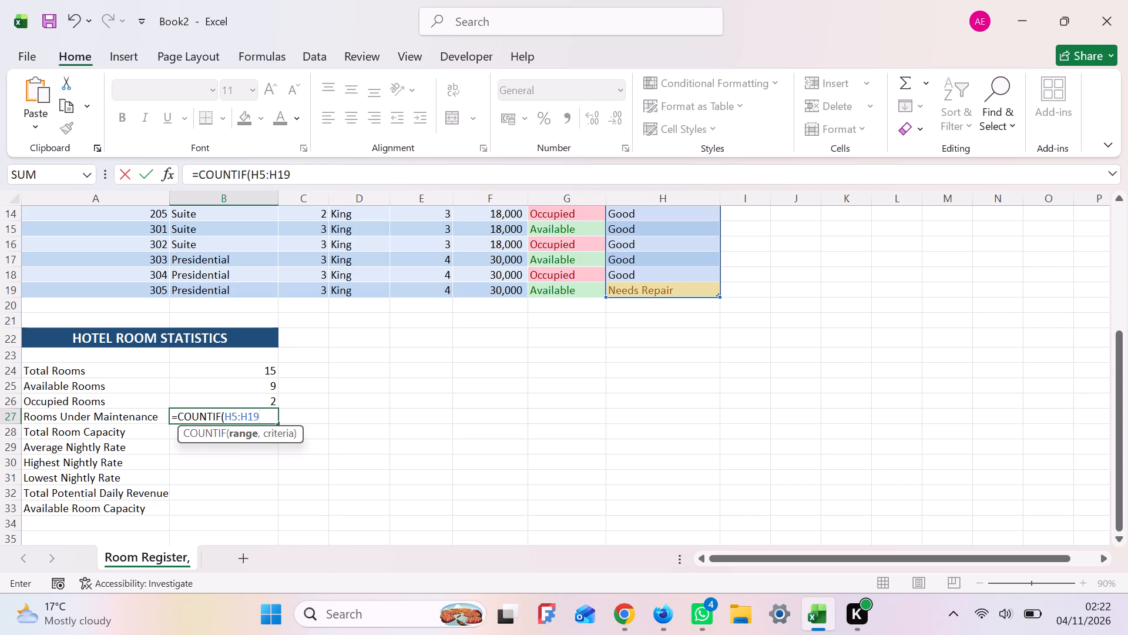
key(shift+greater)
key(shift+BackSpace)
key(comma)
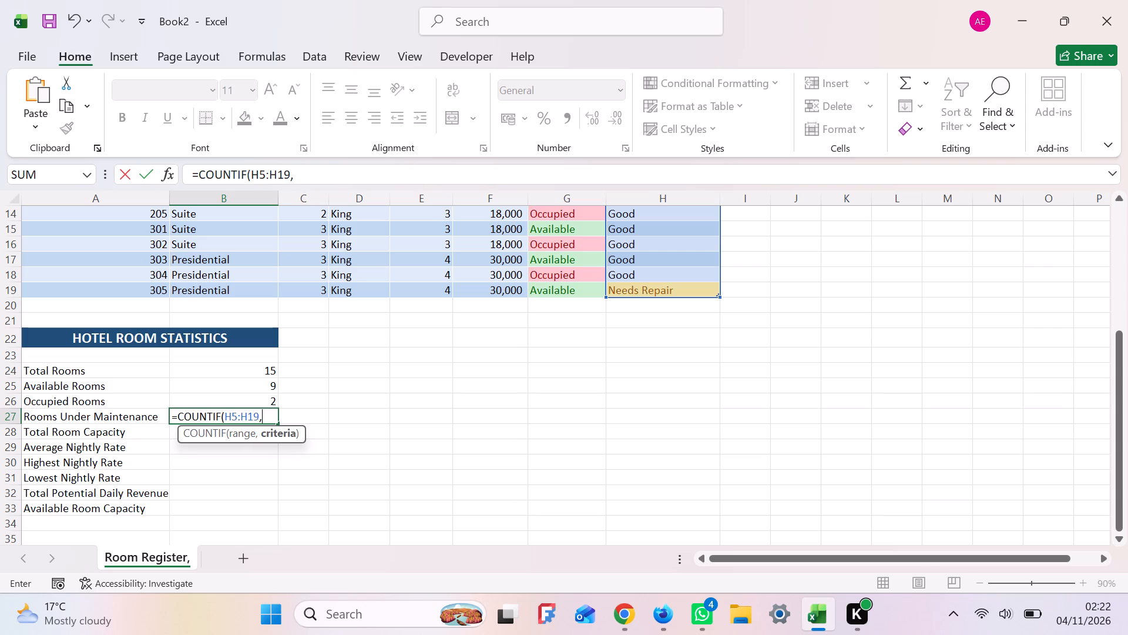
key(shift+quotedbl)
key(n)
text(ee)
text(ds)
key(space)
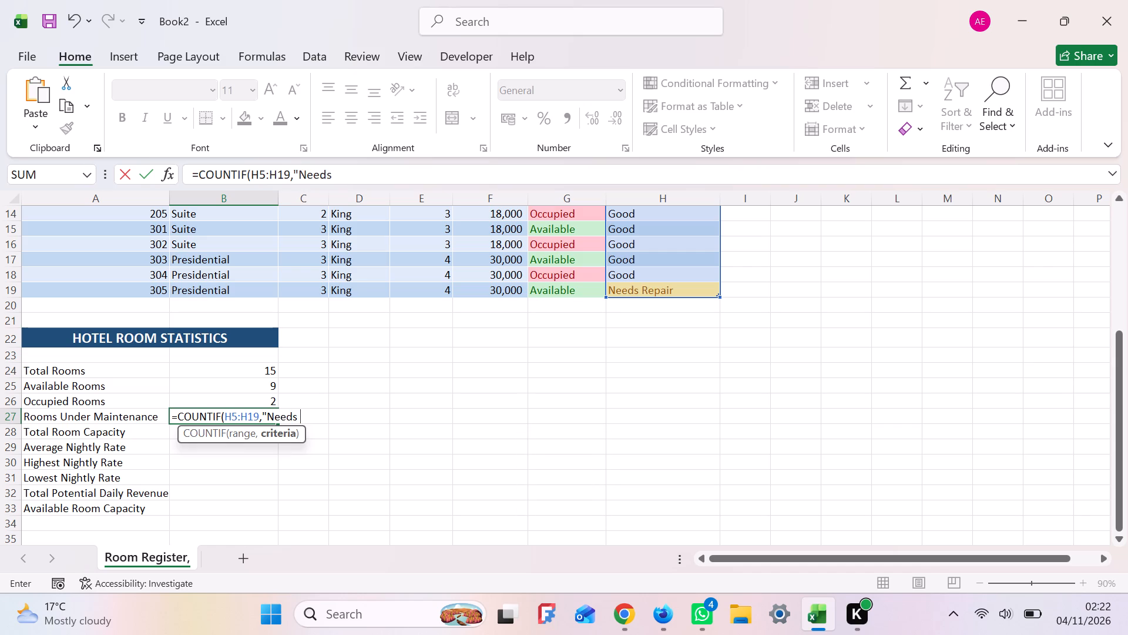
key(r)
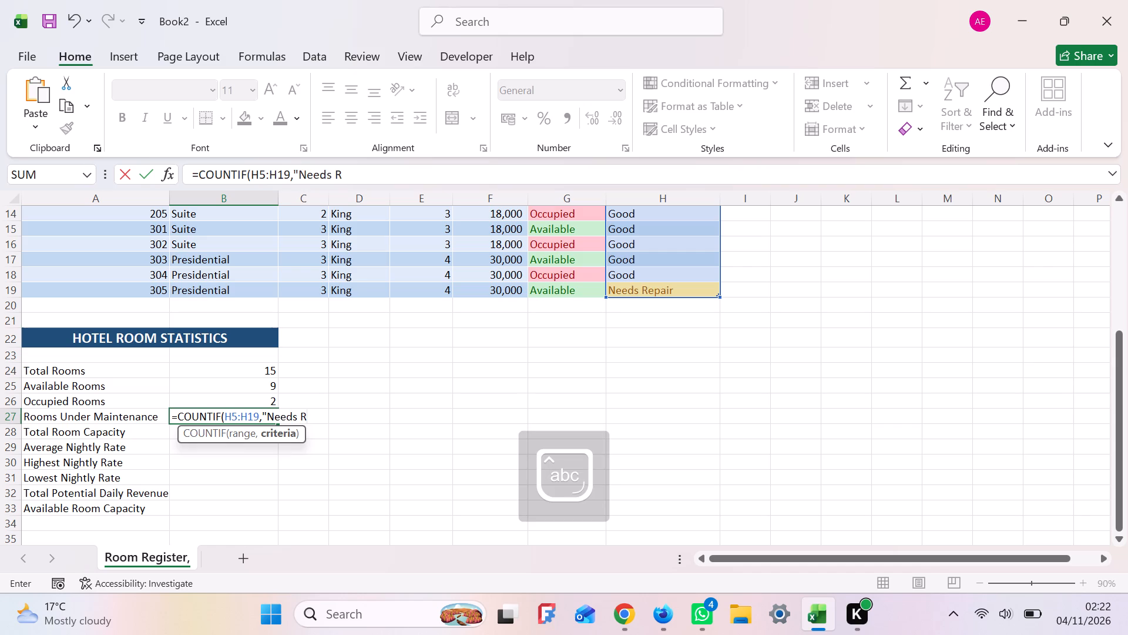
key(e)
key(p)
key(a)
text(ir)
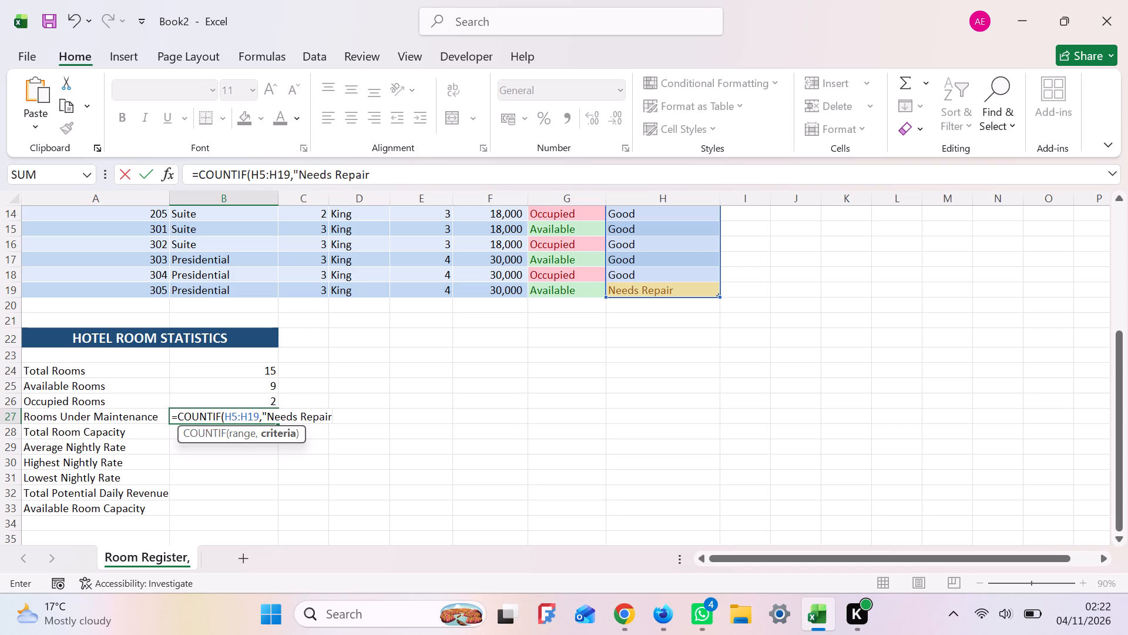
key(shift+quotedbl)
key(shift+parenright)
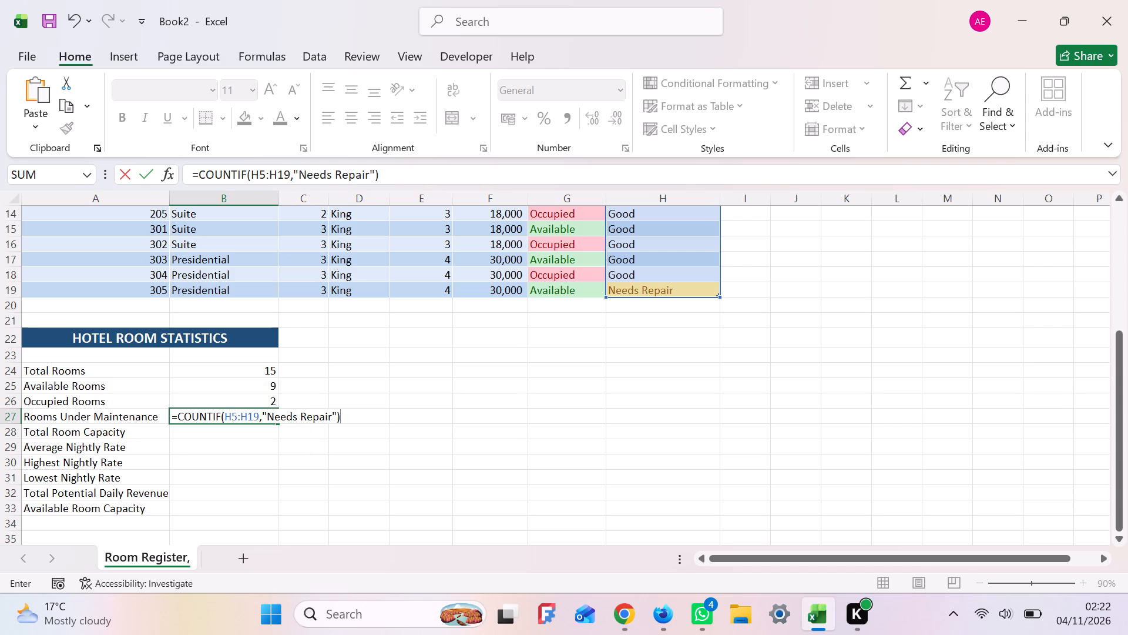
key(Return)
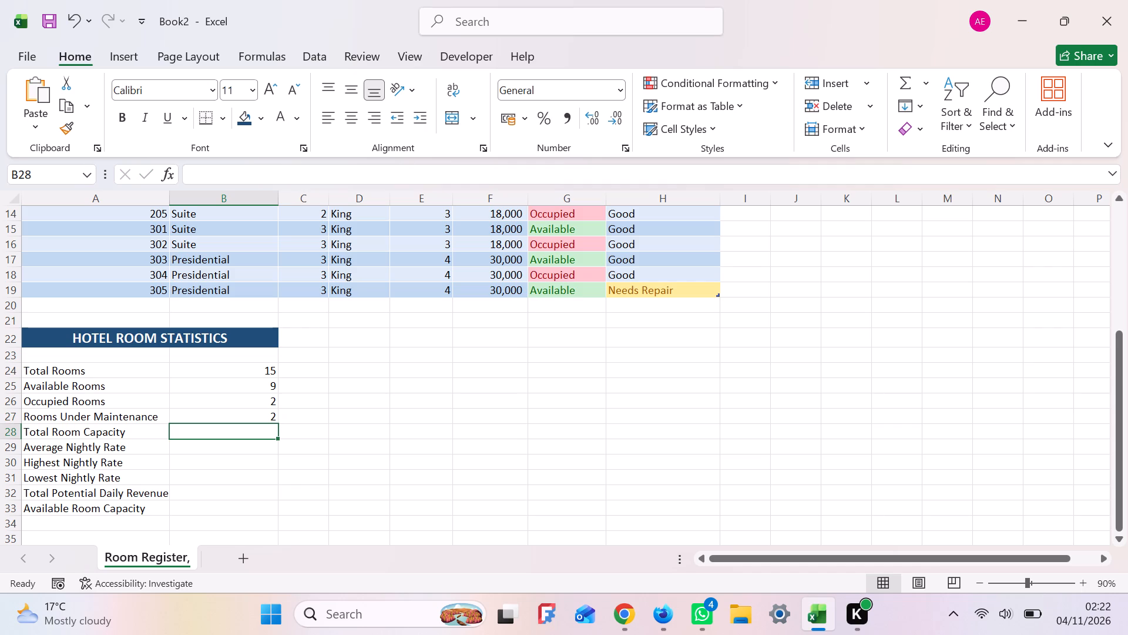
Replace the formula in cell B26 with =COUNTIF(G5:G19,"Occupied") to calculate Occupied Rooms.
click(250, 402)
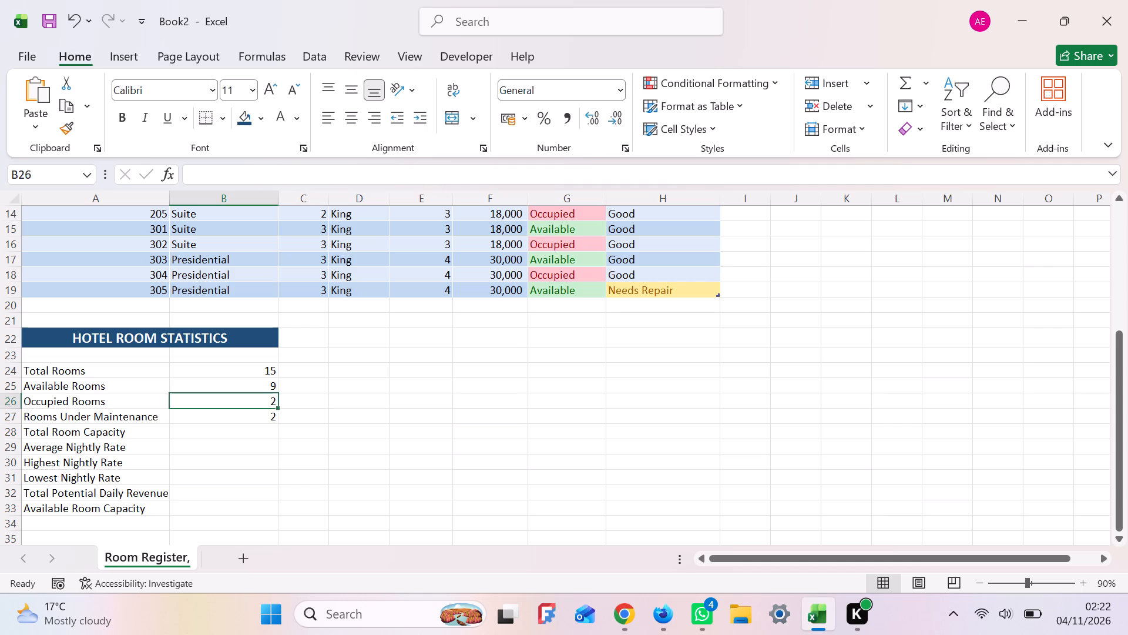
key(BackSpace)
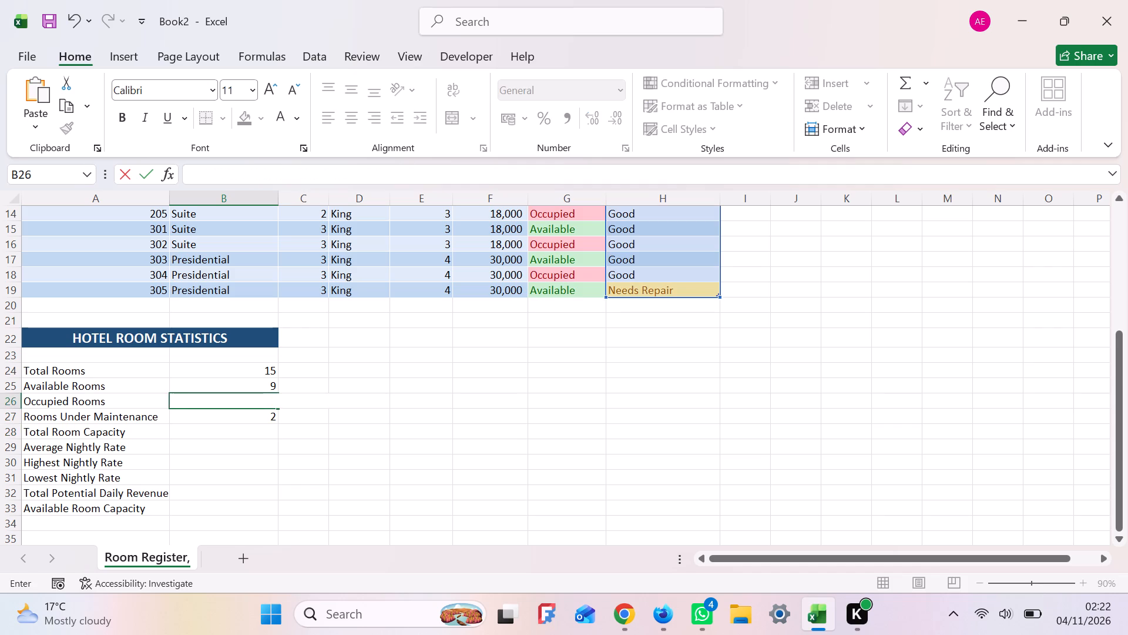
key(equal)
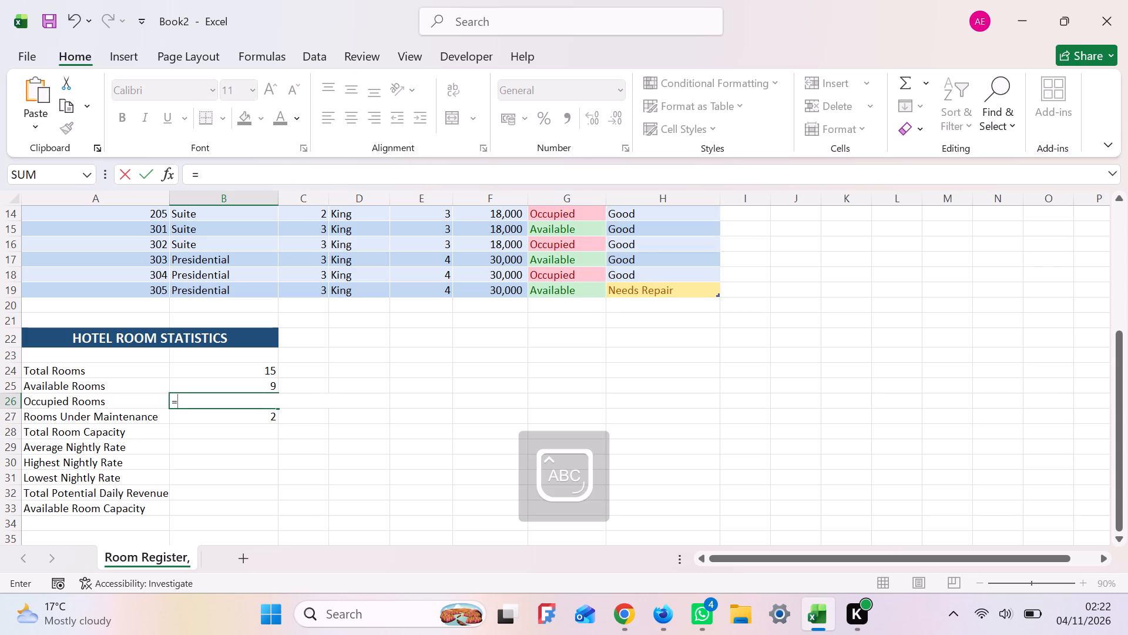
text(CO)
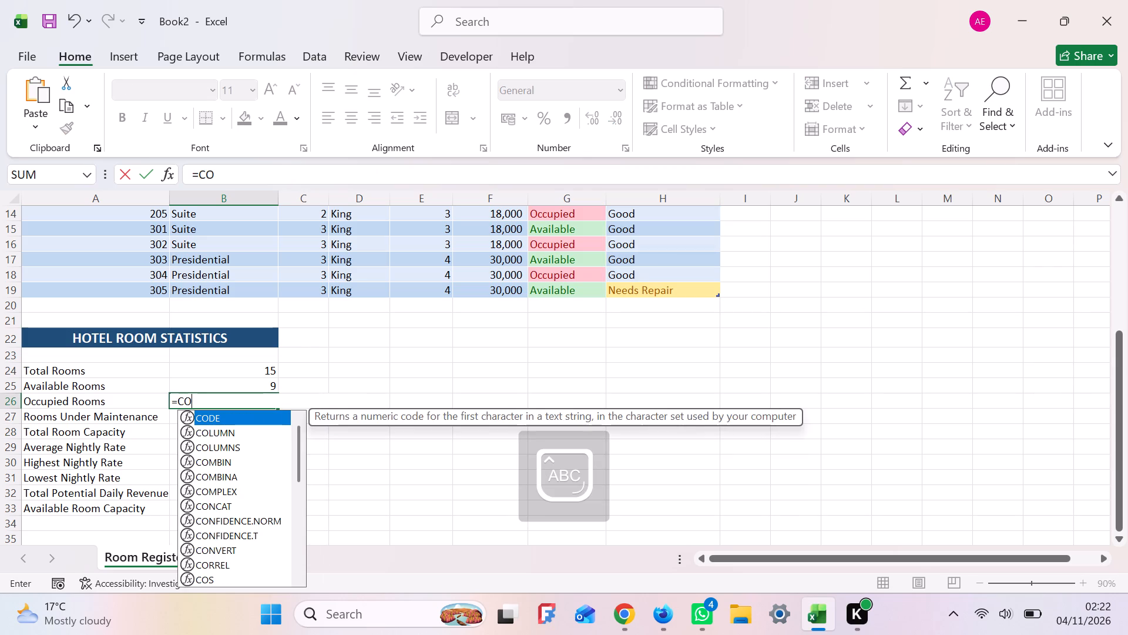
key(u)
key(n)
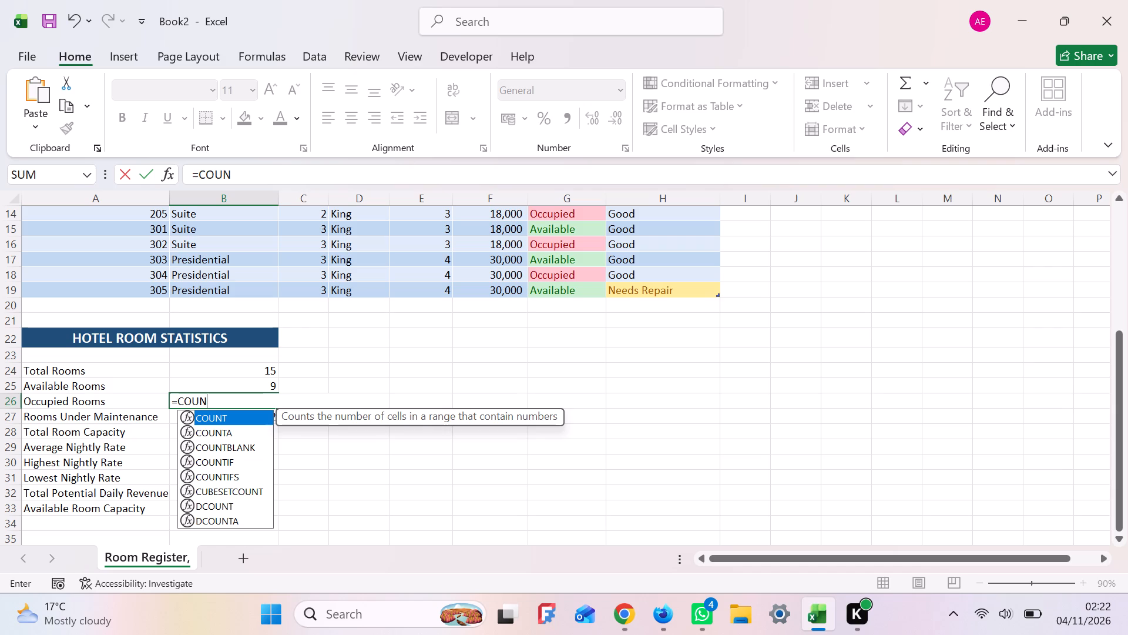
key(t)
text(IF)
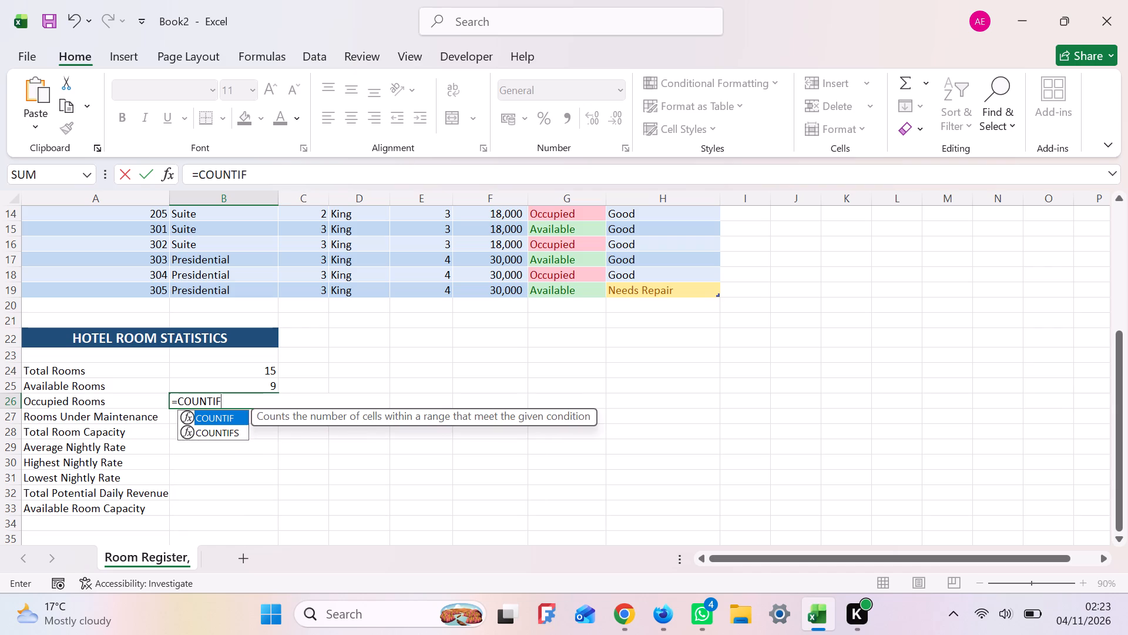
text((G)
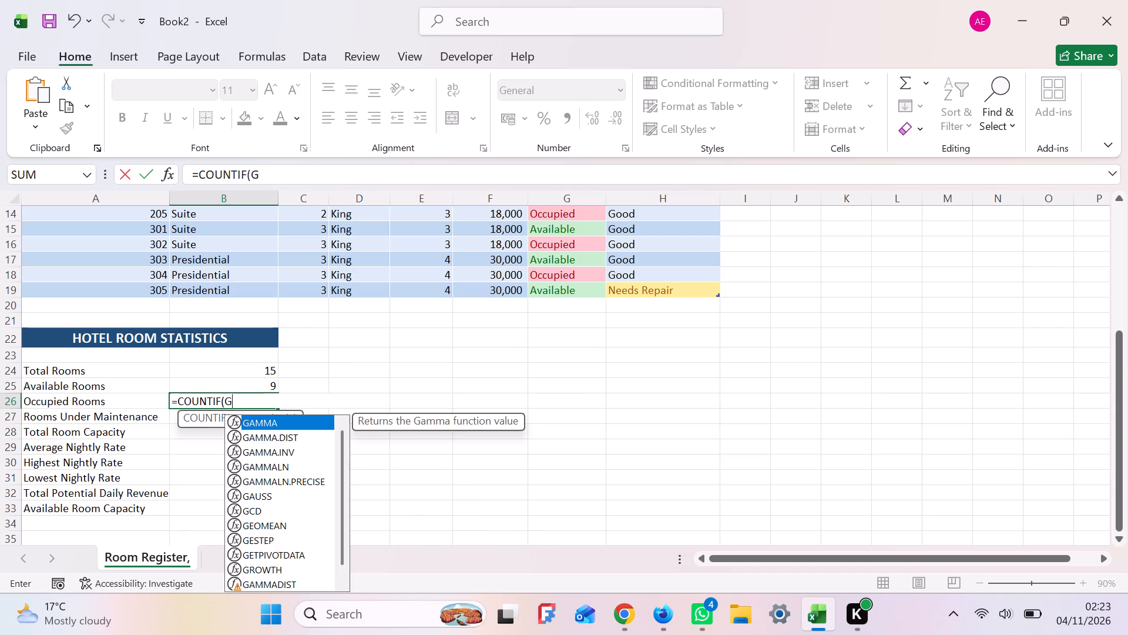
key(5)
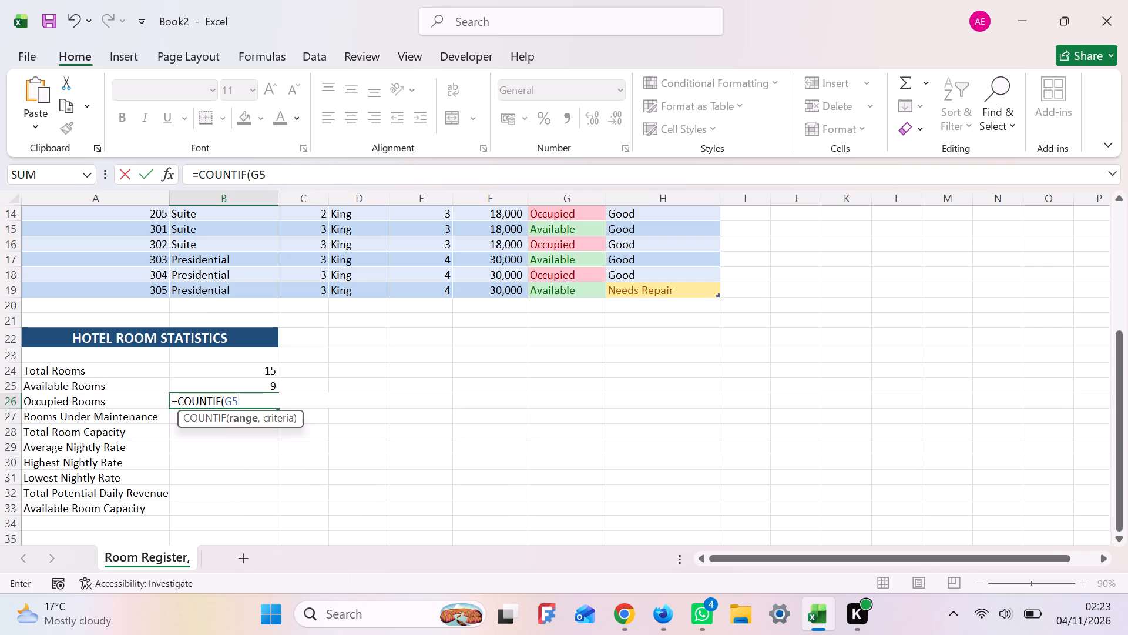
key(shift+colon)
key(g)
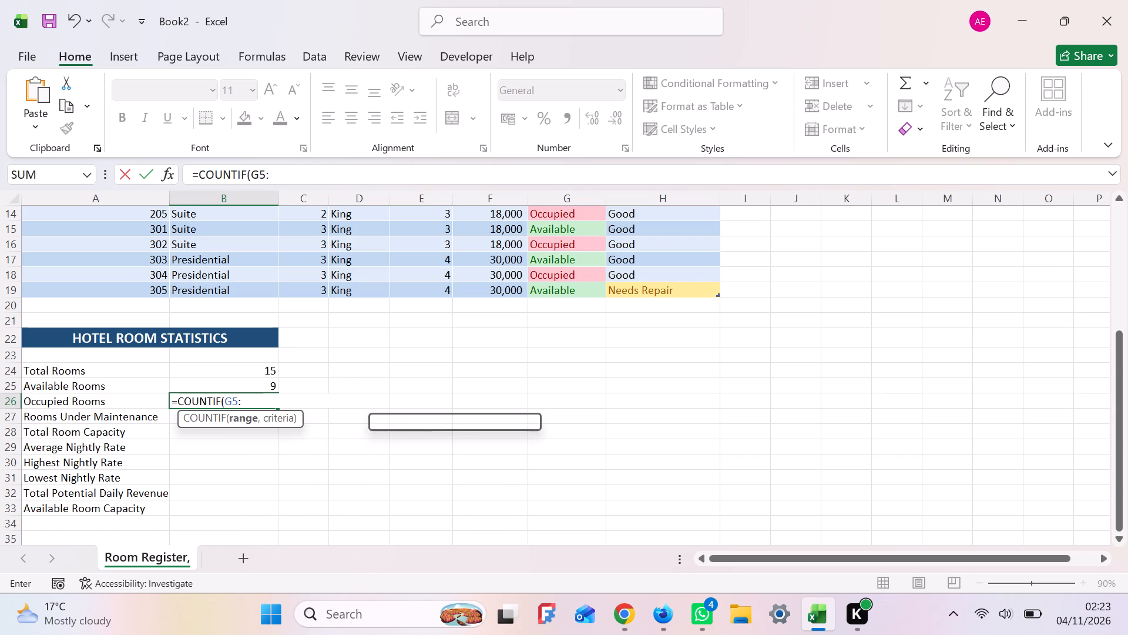
text(19)
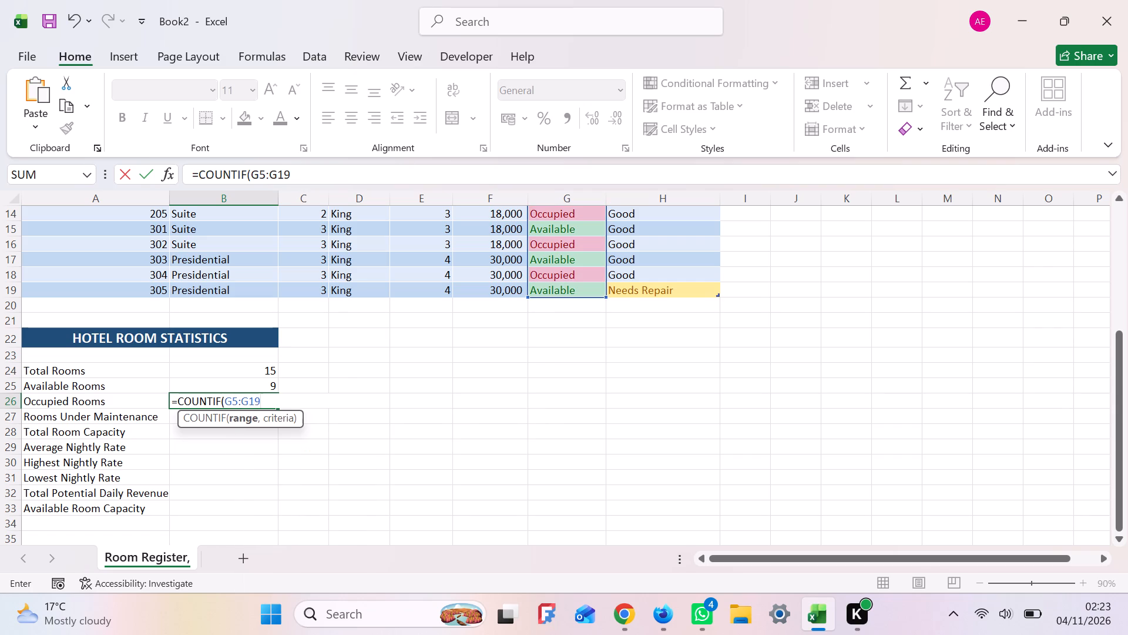
key(comma)
key(shift+quotedbl)
key(o)
text(CC)
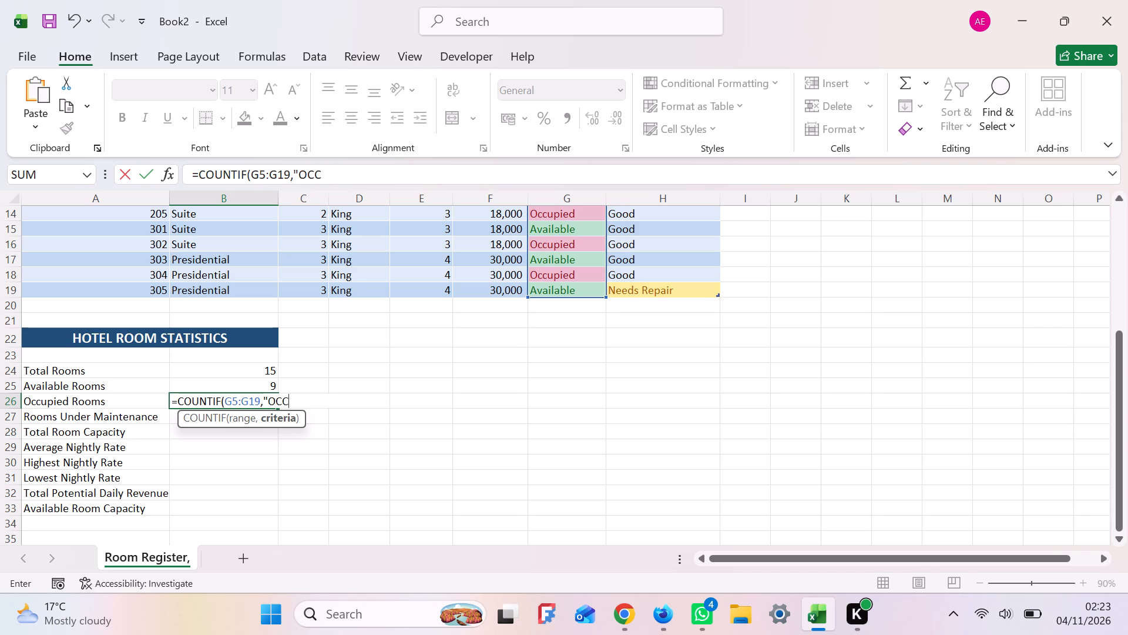
key(BackSpace)
key(BackSpace)
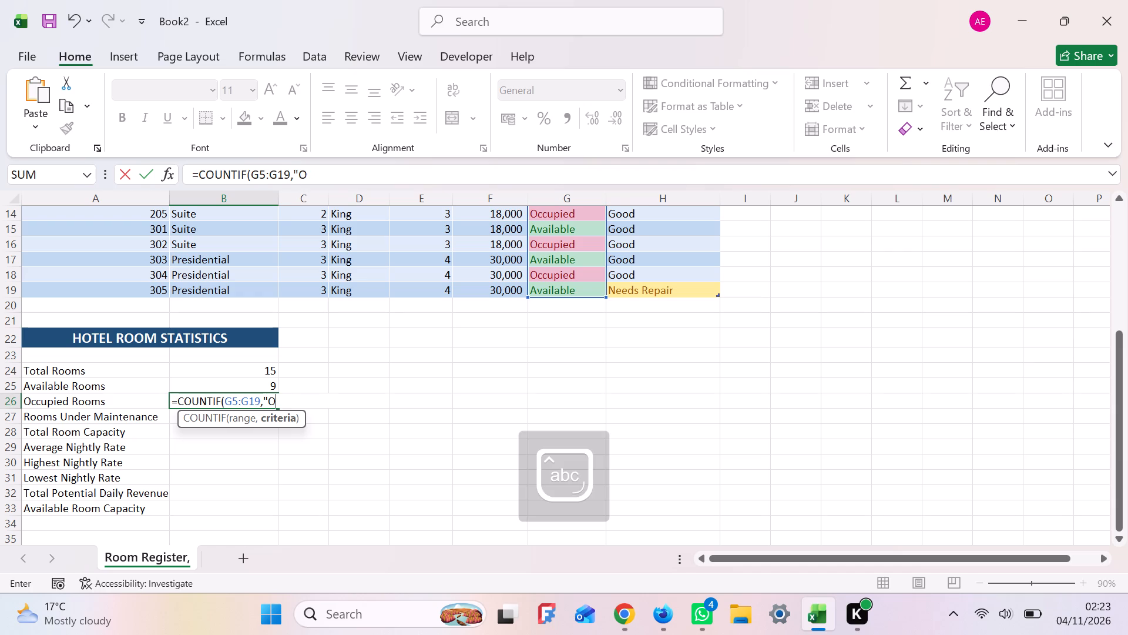
text(cc)
text(up)
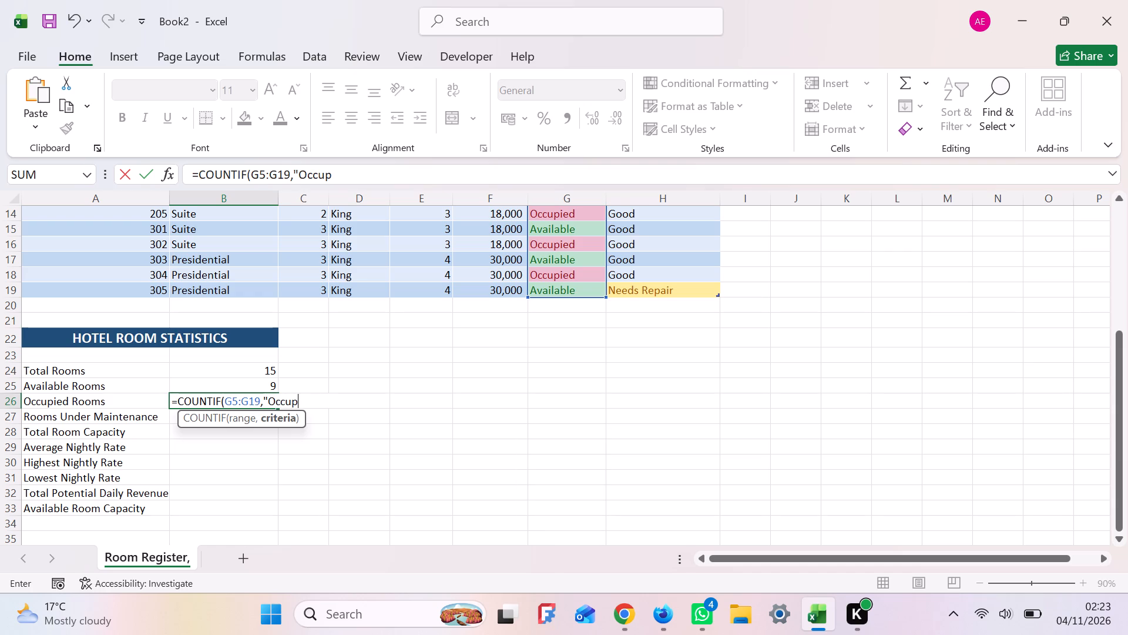
text(ied)
key(shift+quotedbl)
key(shift+parenright)
key(Return)
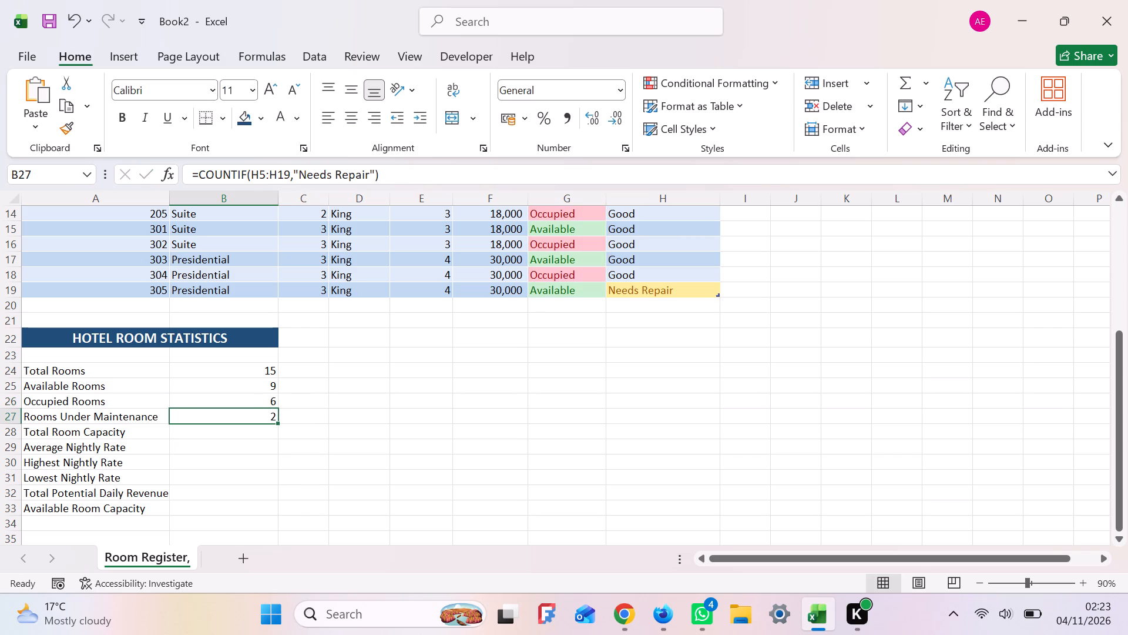
Enter the formula =SUM(E5:E19) in cell B28 to calculate Total Room Capacity.
click(253, 435)
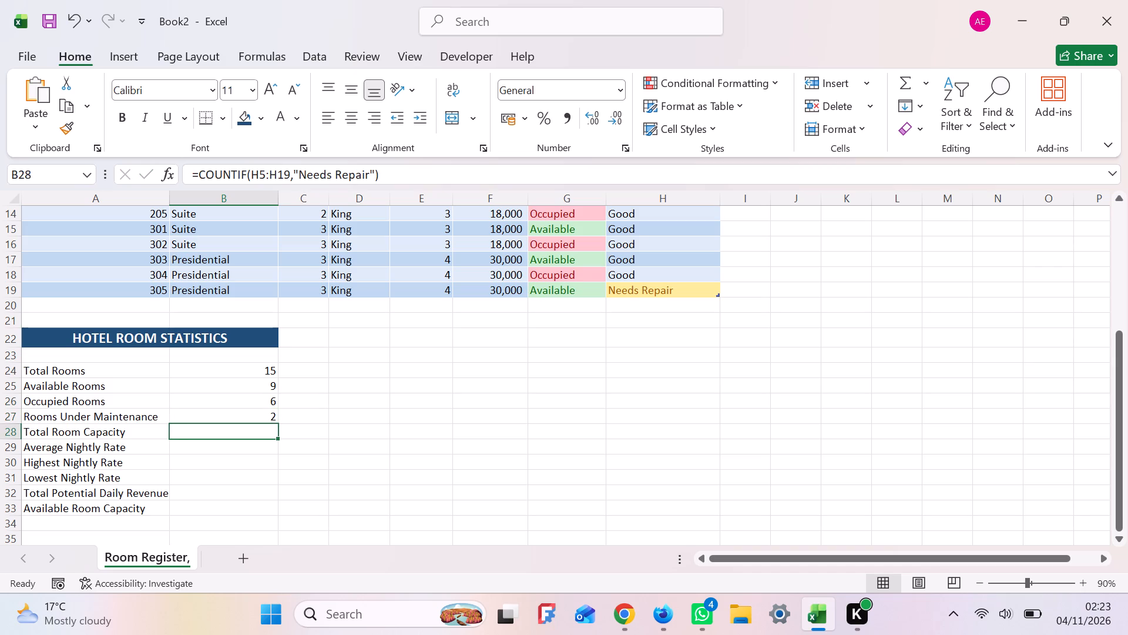
key(equal)
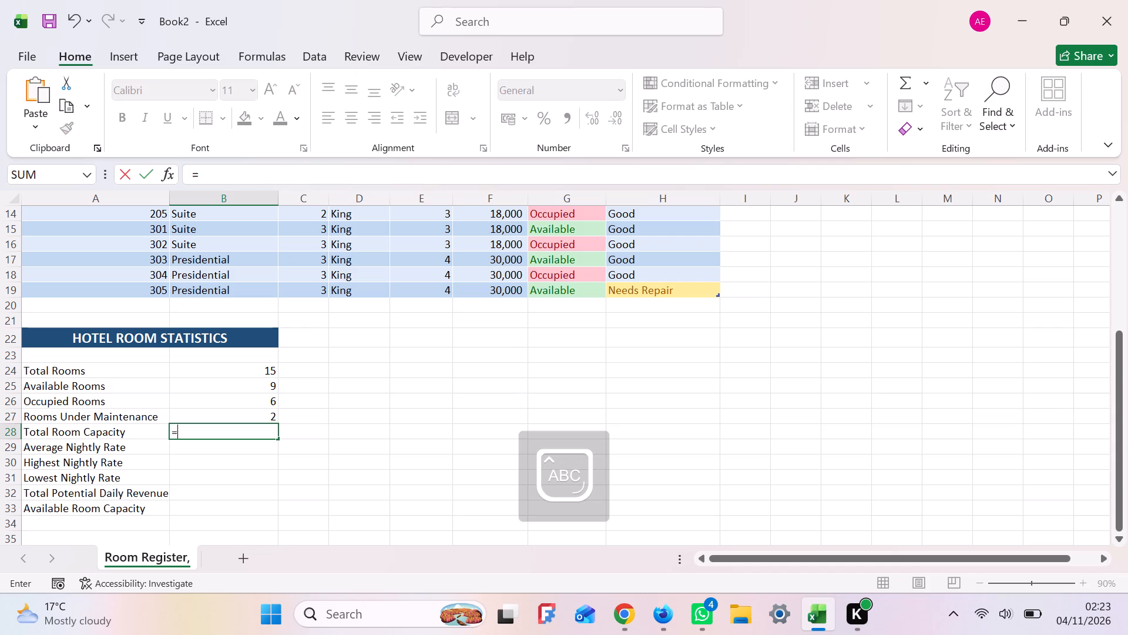
text(SU)
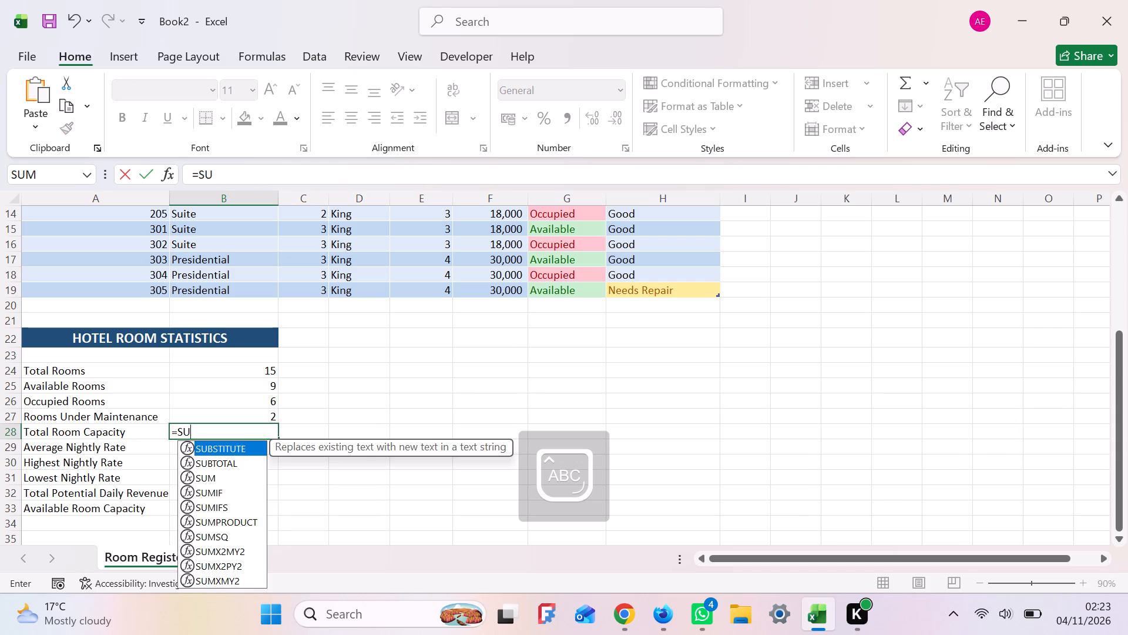
key(m)
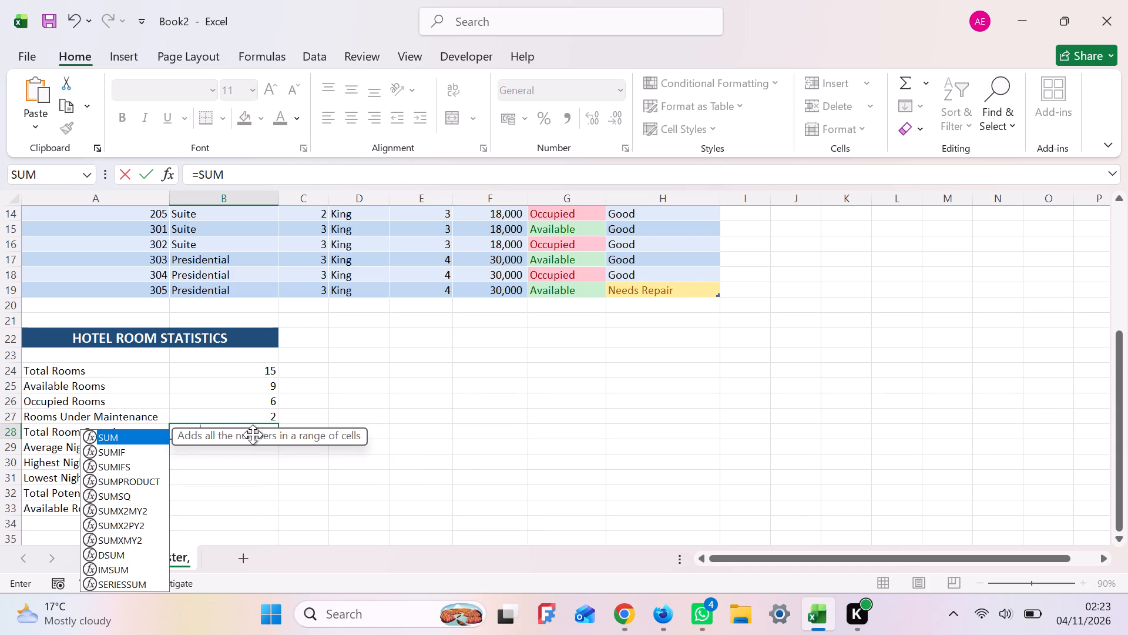
key(shift+parenleft)
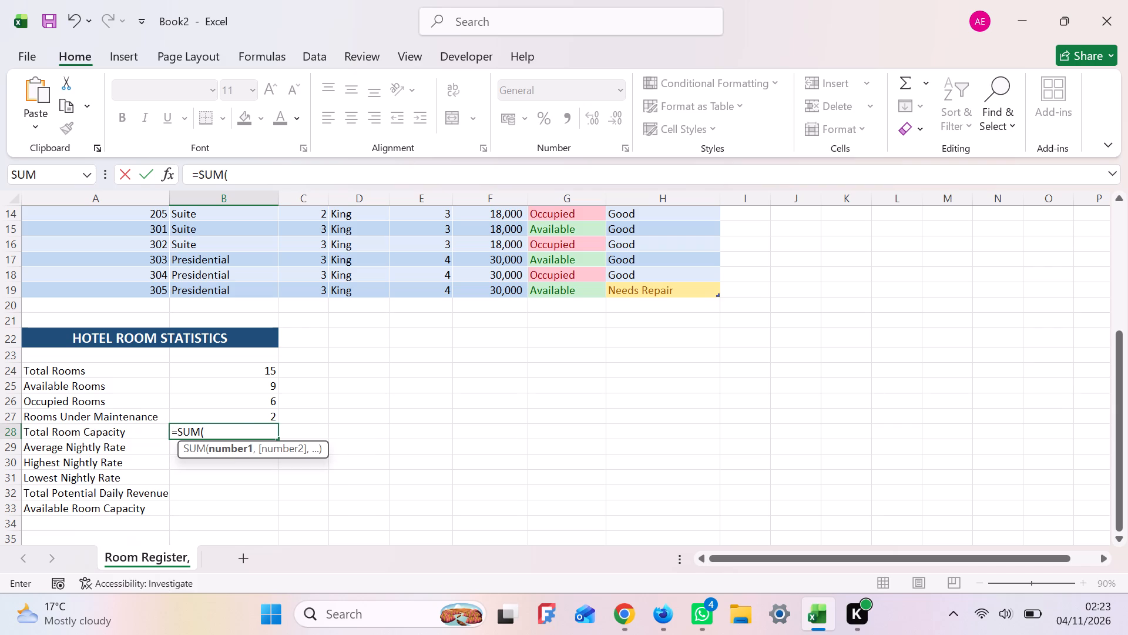
key(e)
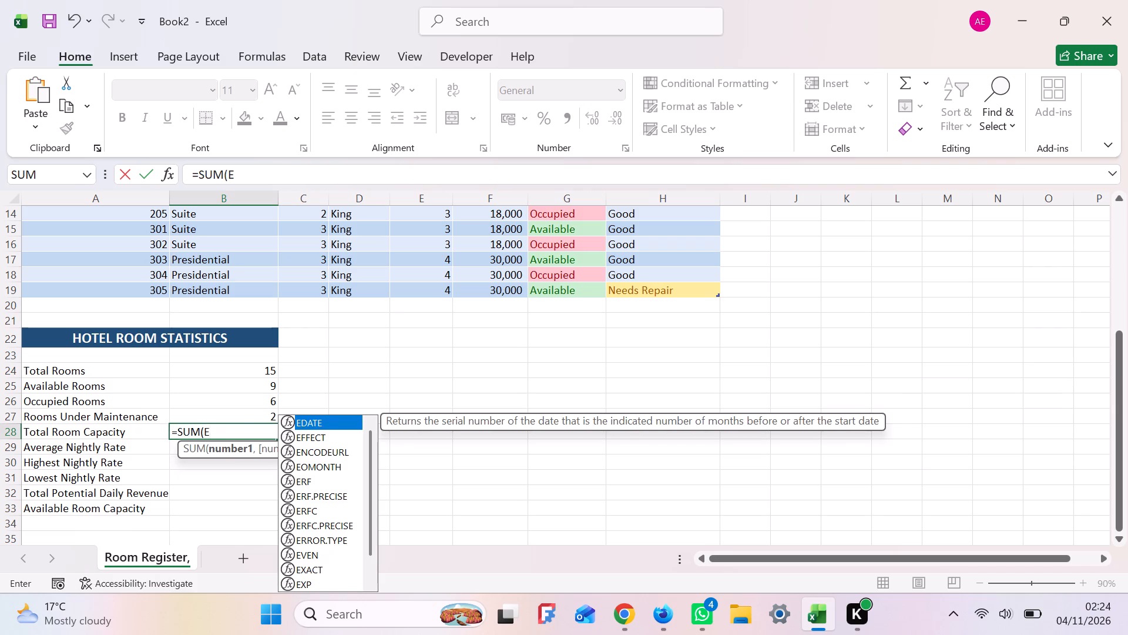
key(5)
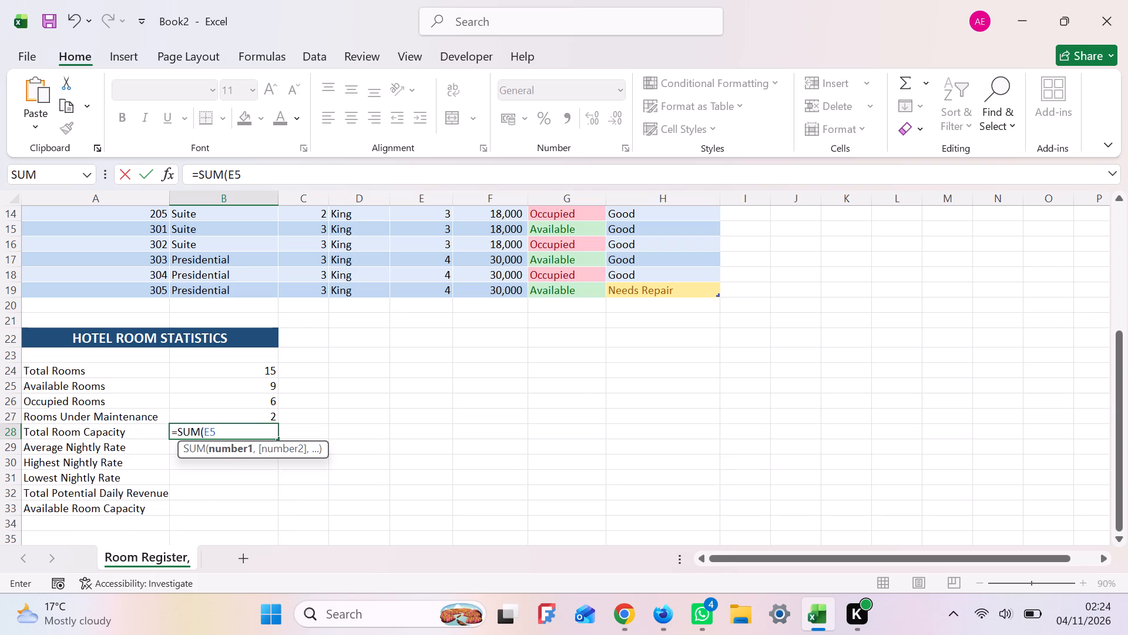
key(shift+colon)
key(e)
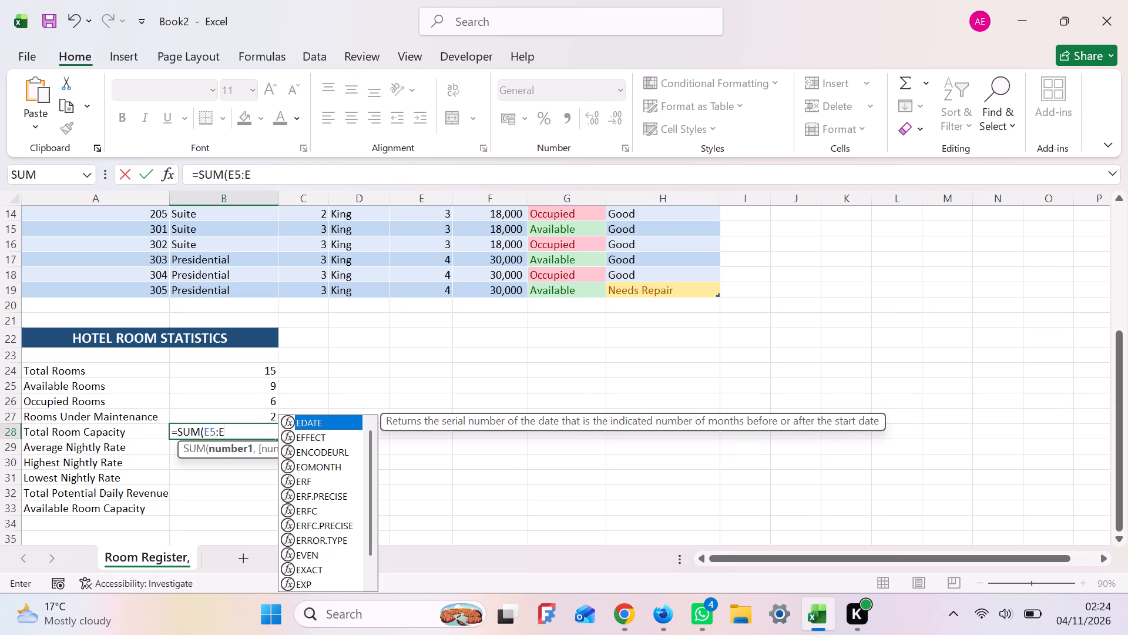
key(1)
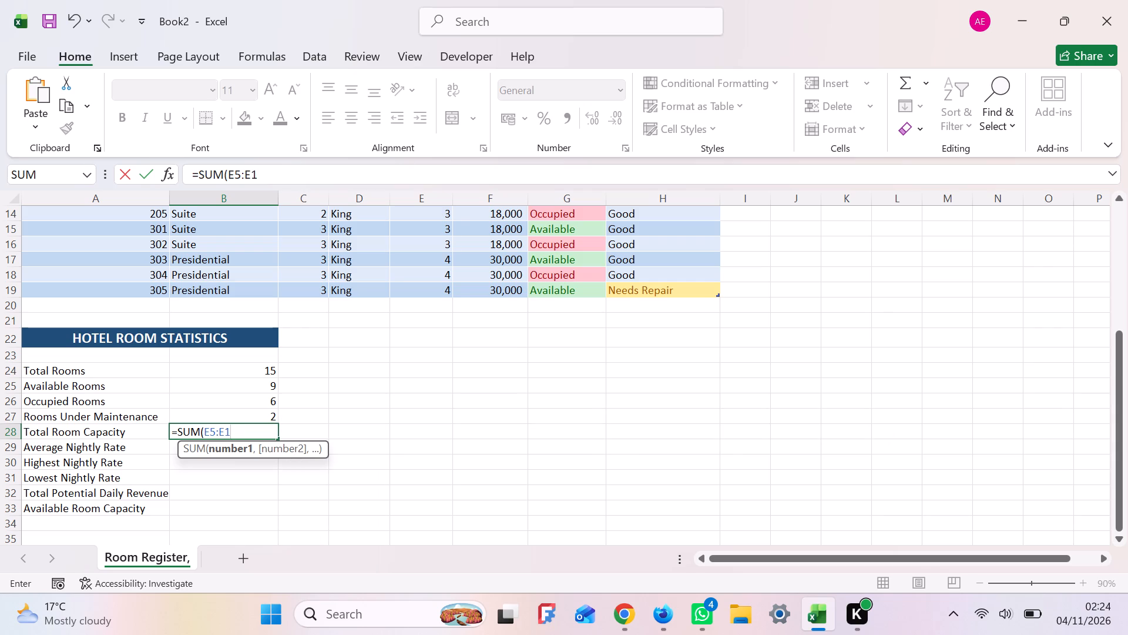
key(9)
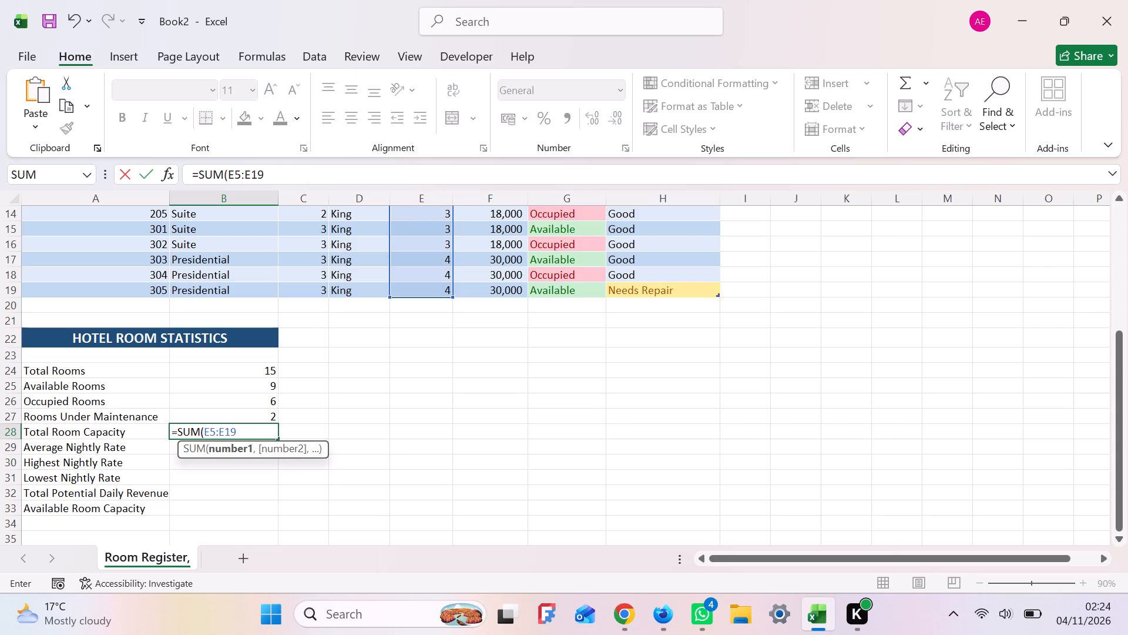
key(shift+parenright)
key(Return)
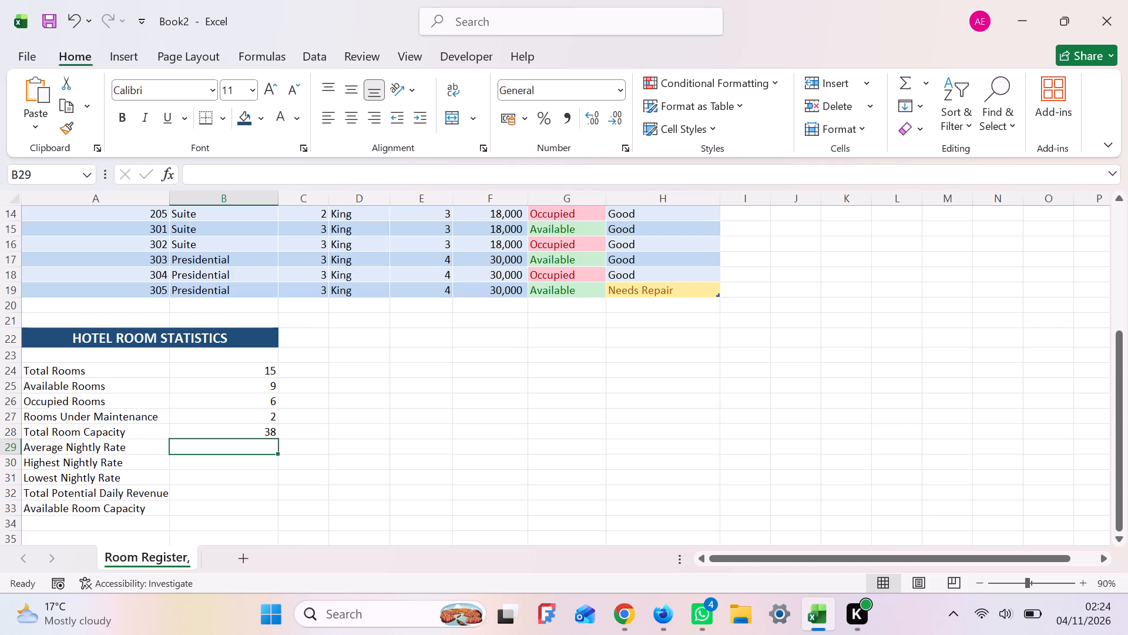
Enter the formula =AVERAGE(F5:F19) in cell B29 to calculate Average Nightly Rate.
click(221, 445)
key(equal)
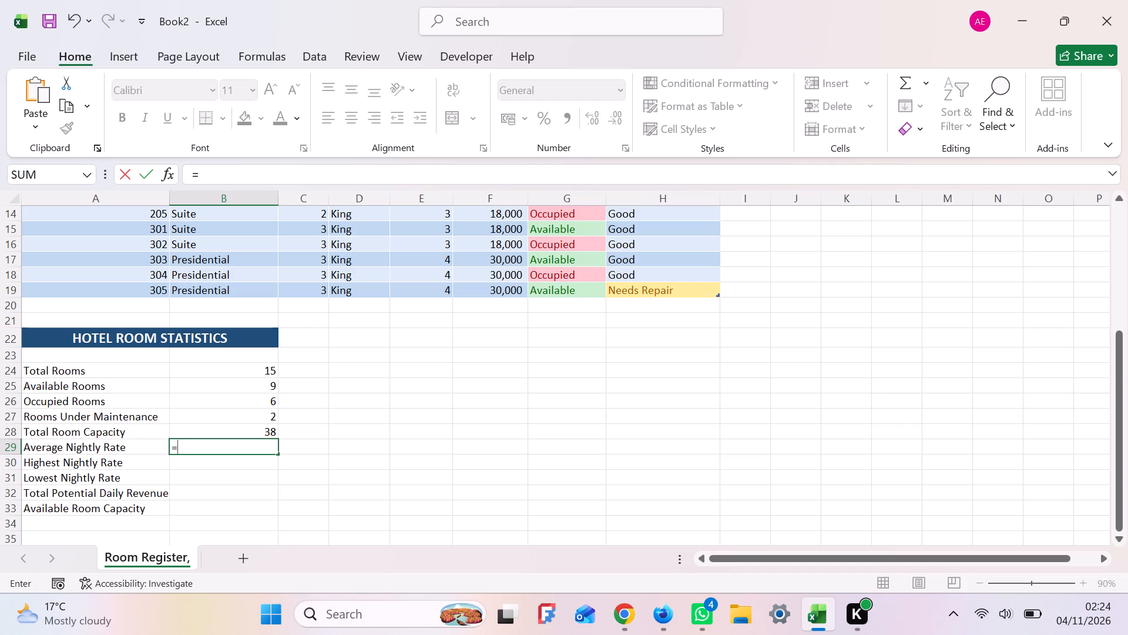
text(AVERAGE)
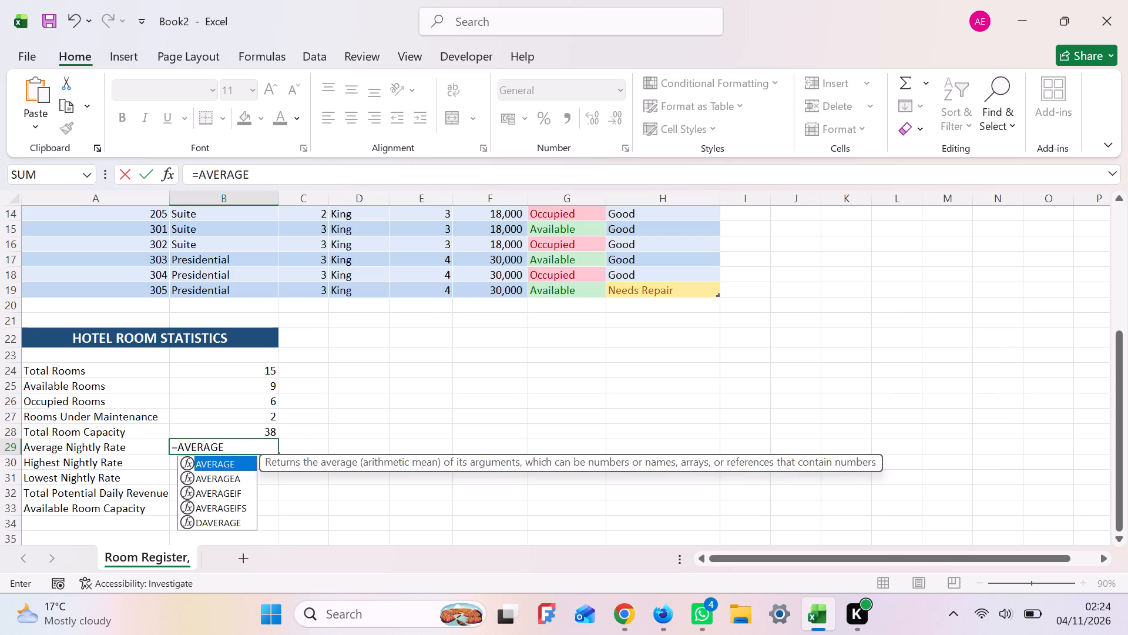
text((F)
key(5)
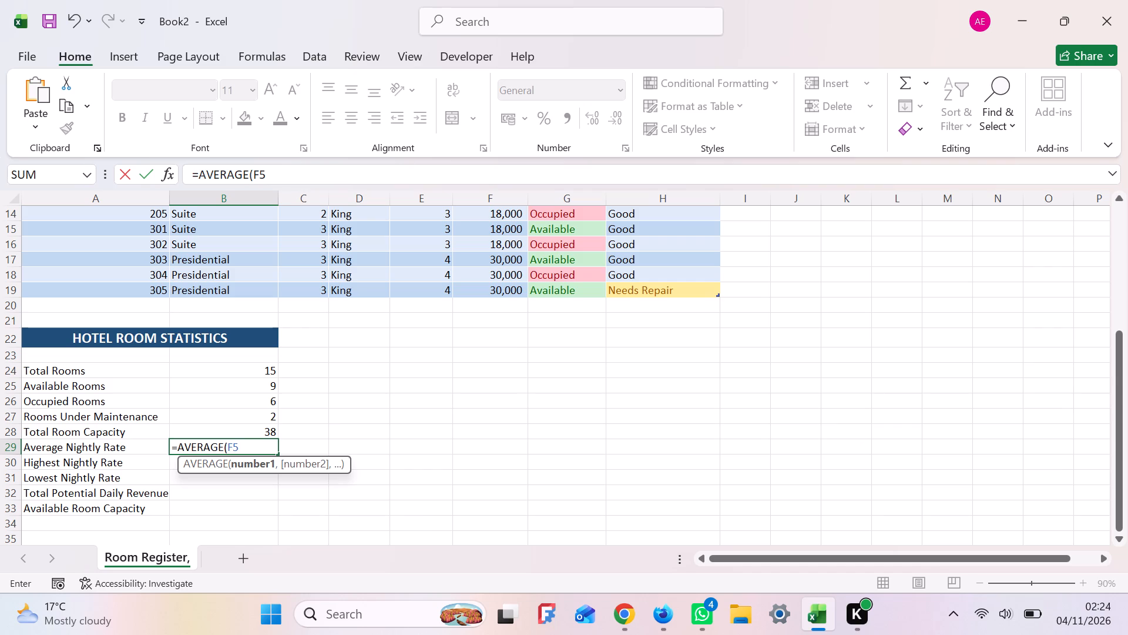
key(shift+colon)
key(f)
key(1)
key(9)
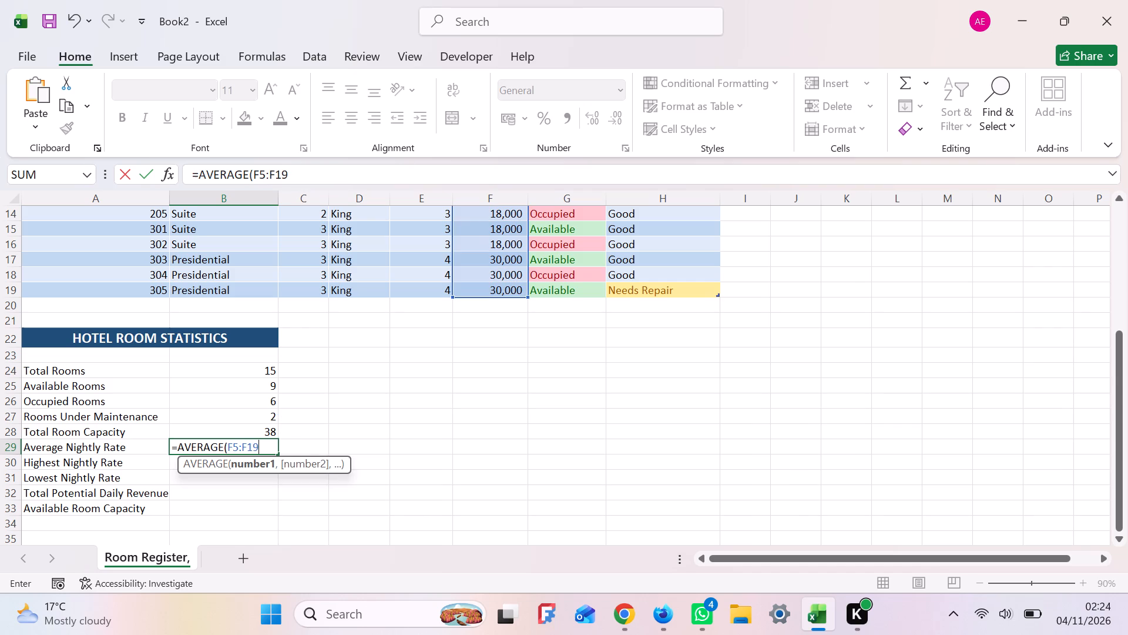
key(shift+parenright)
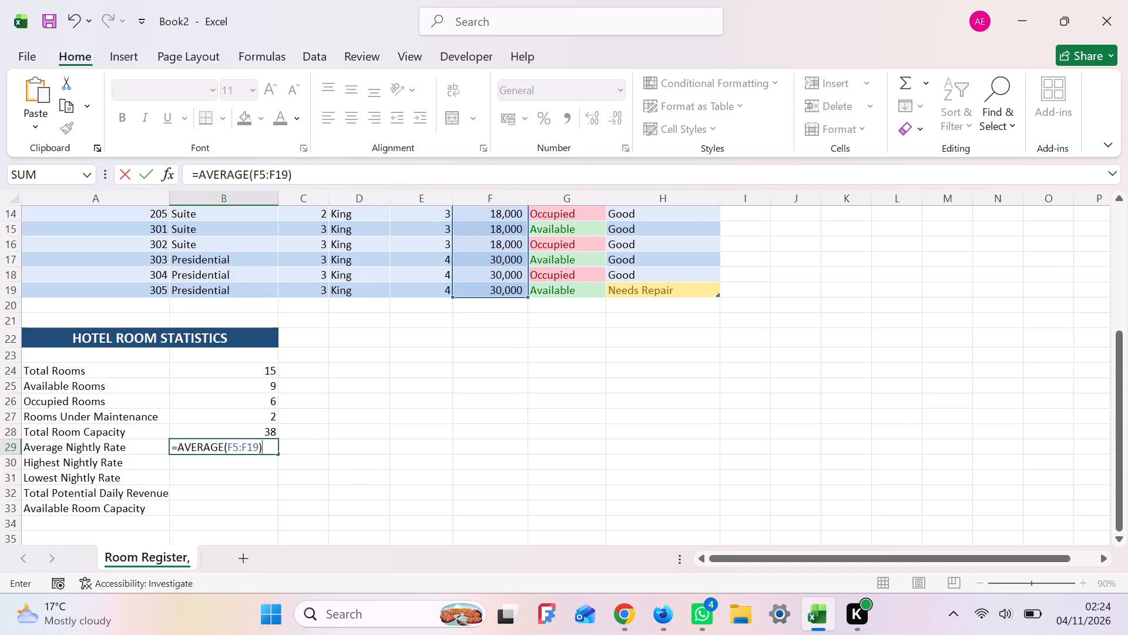
key(Return)
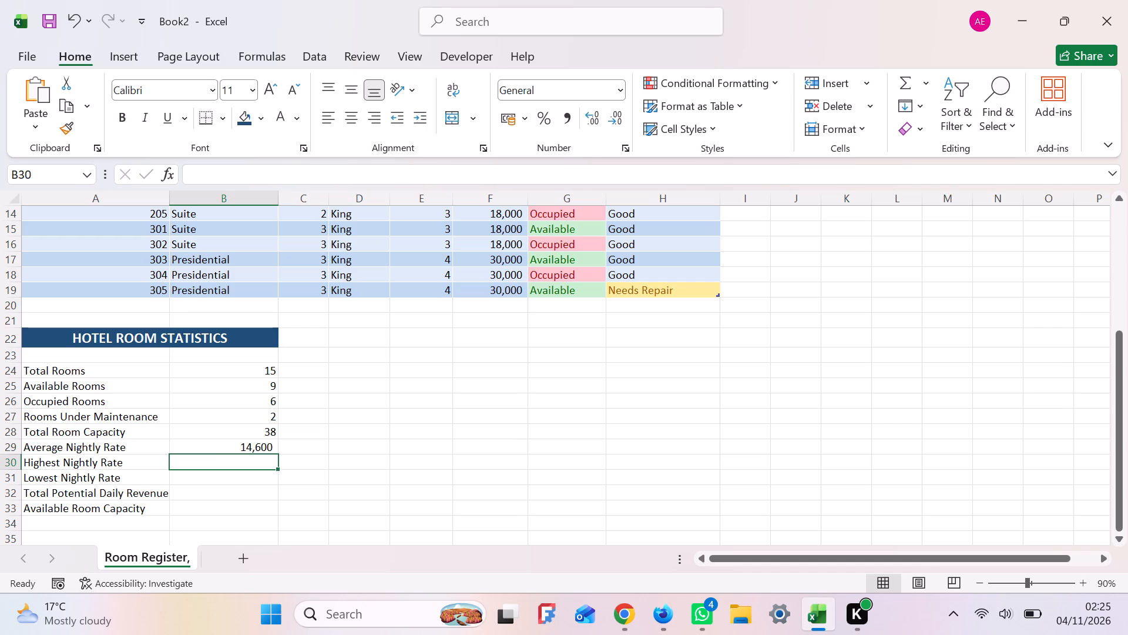
Enter the formula =MAX(F5:F19) in cell B30 to calculate Highest Nightly Rate.
key(equal)
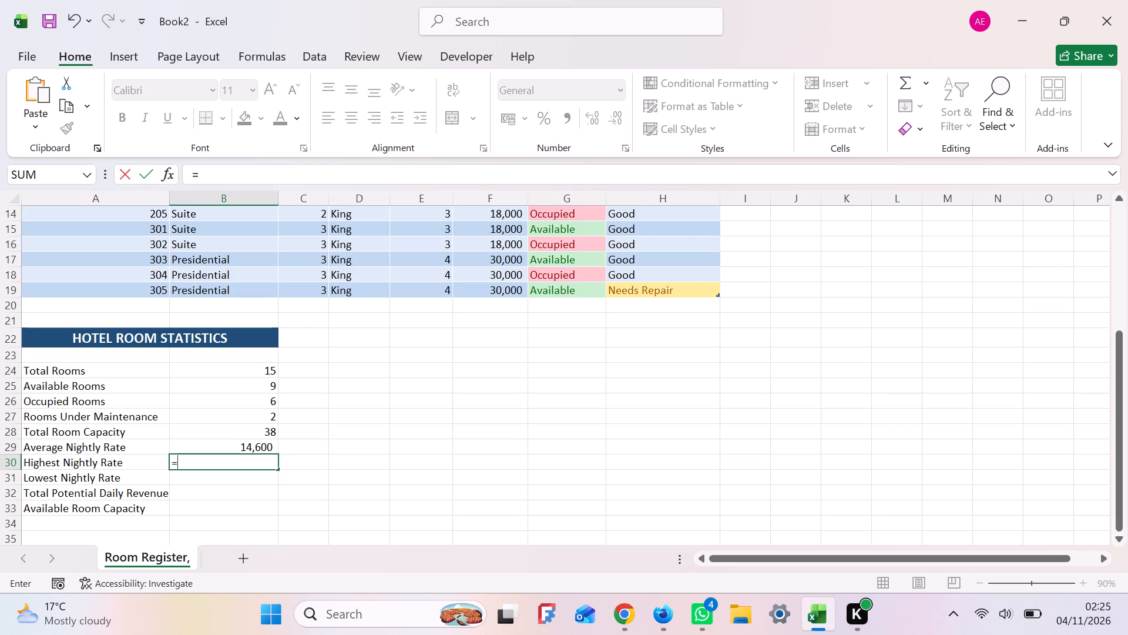
text(MA)
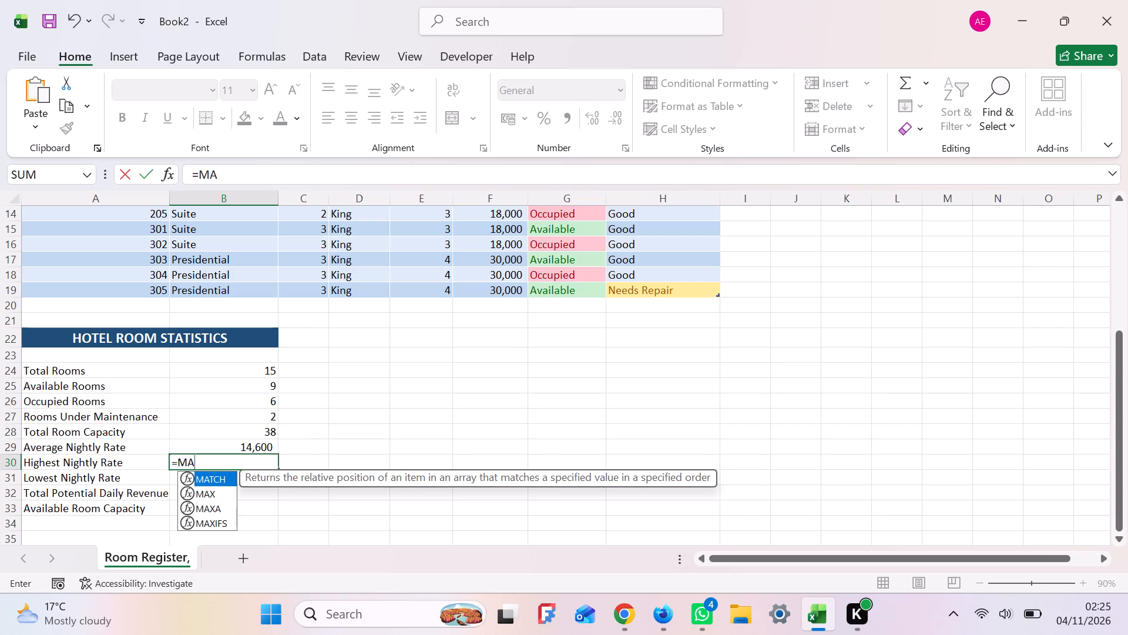
key(x)
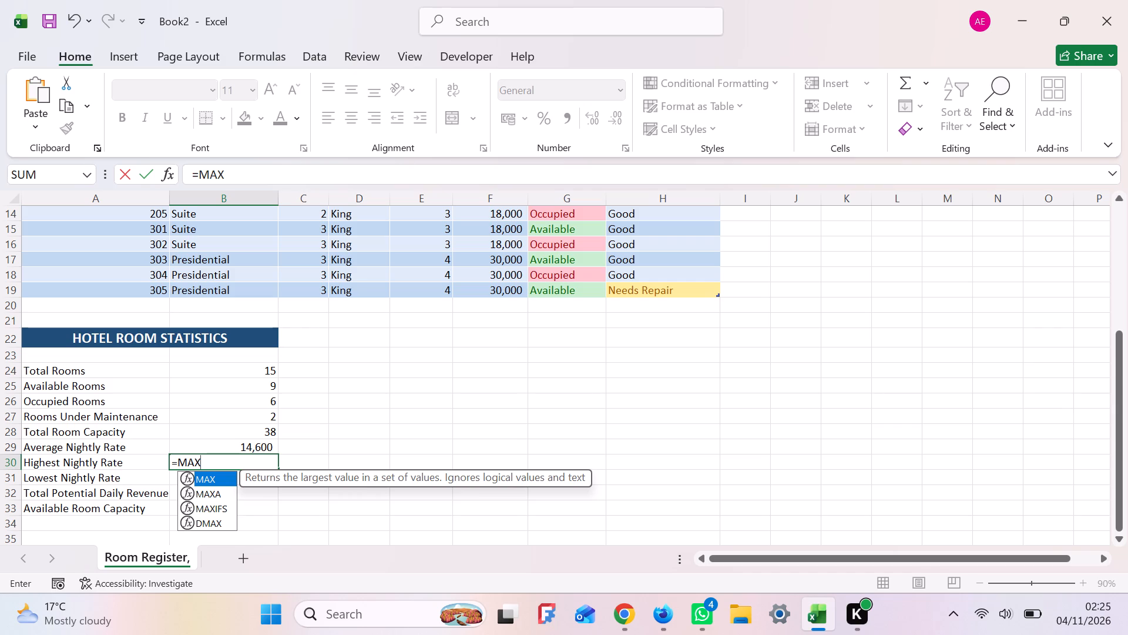
key(shift+parenleft)
key(f)
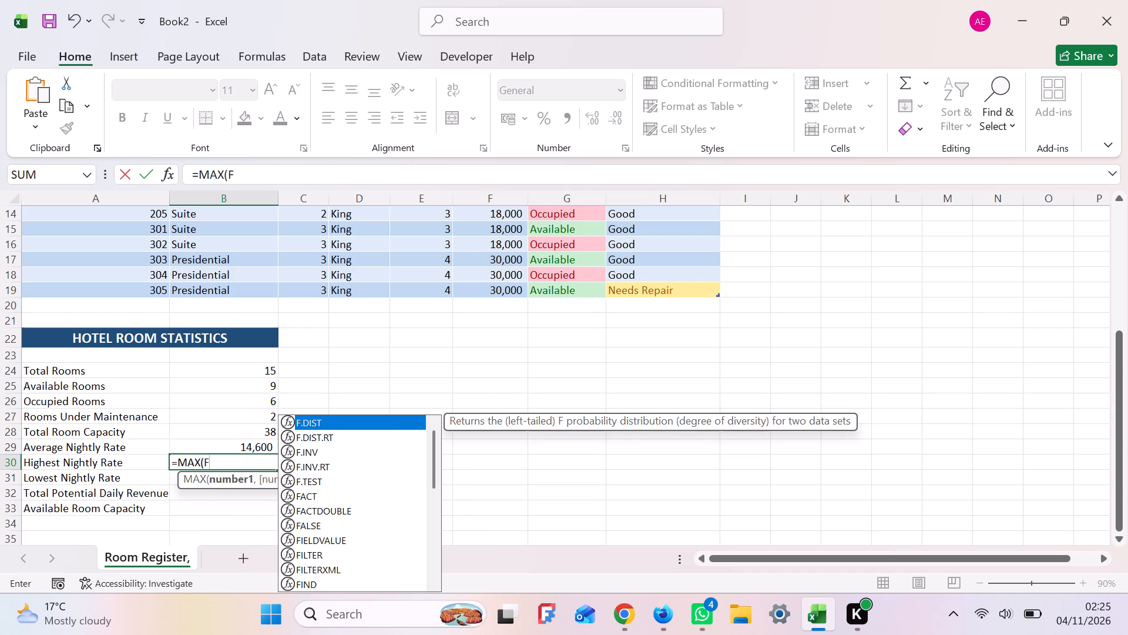
key(5)
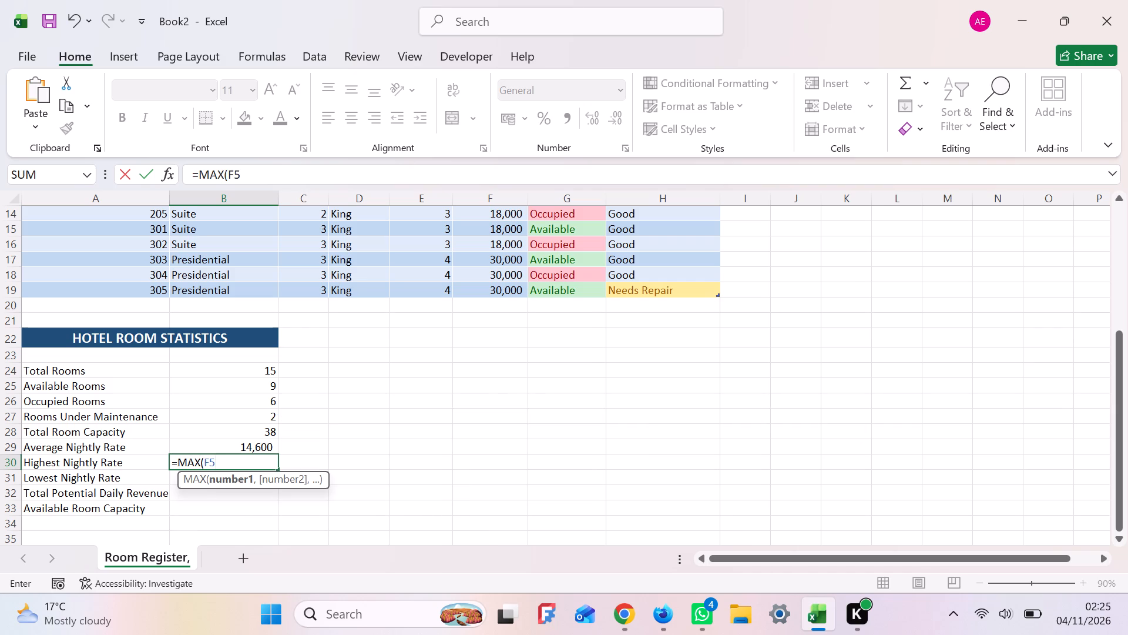
key(shift+colon)
key(f)
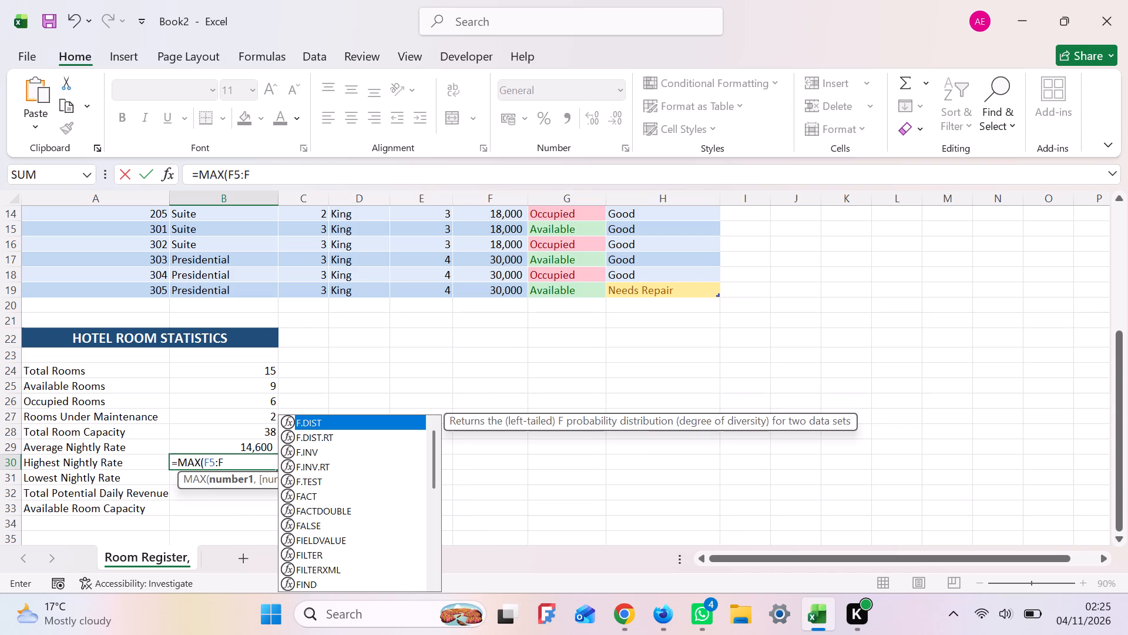
key(1)
key(9)
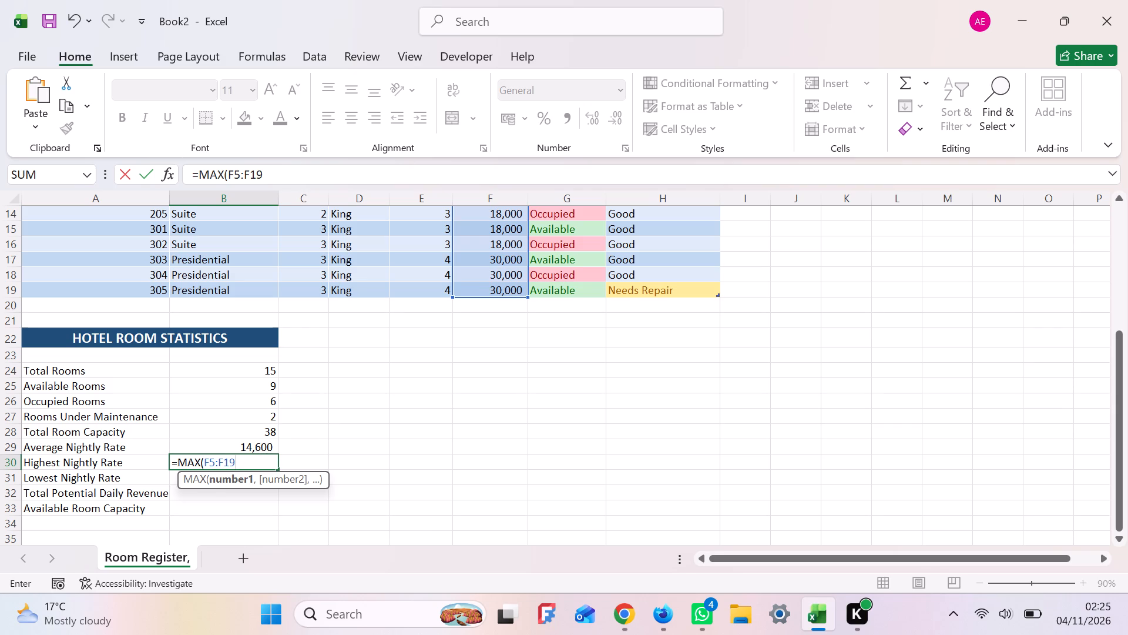
key(shift+parenright)
key(Return)
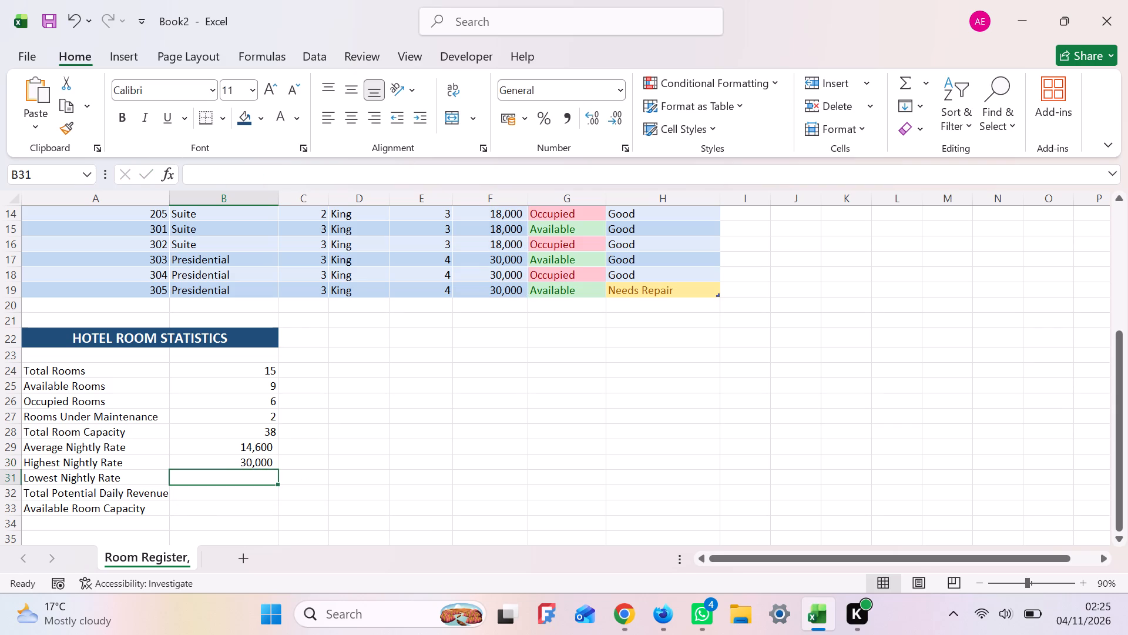
Enter the formula =MIN(F5:F19) in cell B31 to calculate Lowest Nightly Rate.
click(253, 481)
key(equal)
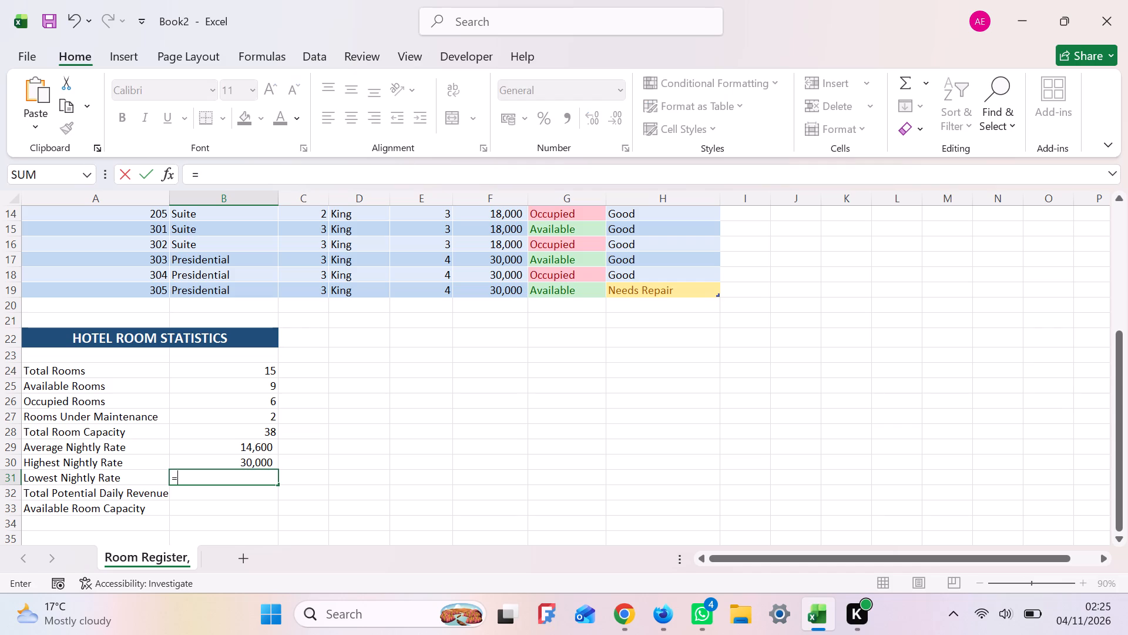
text(MIN)
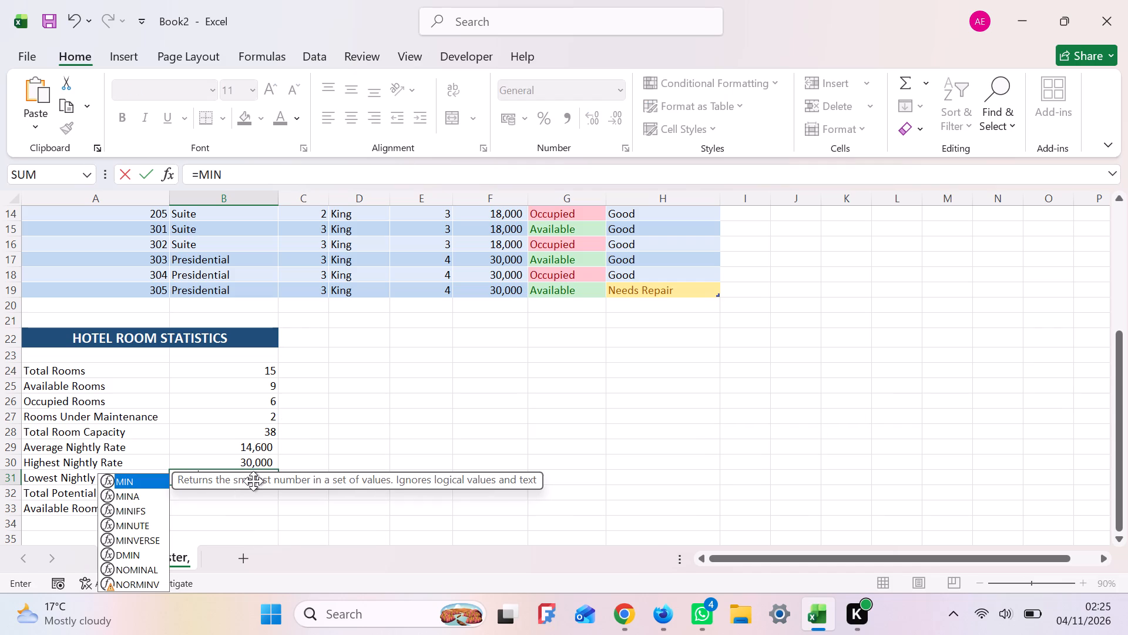
key(shift+parenleft)
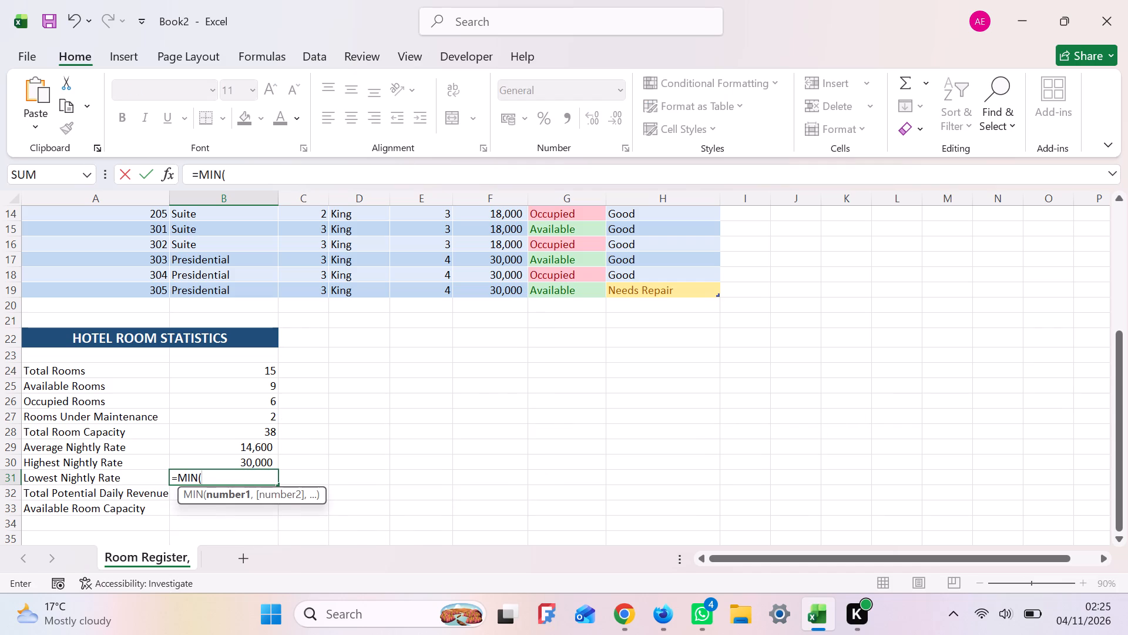
text(F5)
key(shift+colon)
key(f)
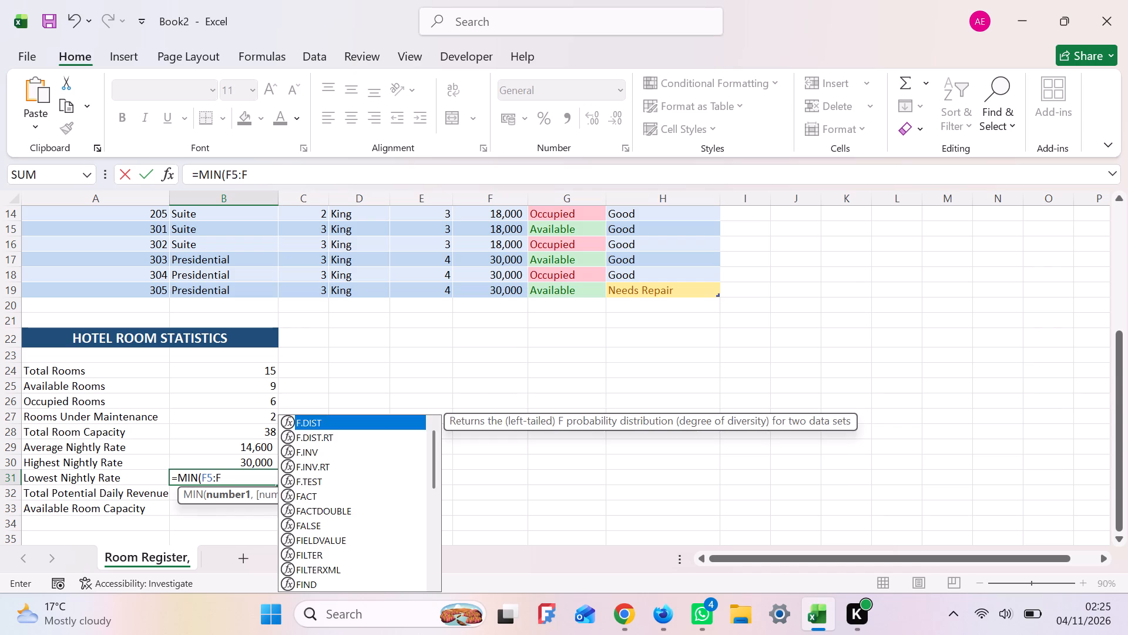
key(1)
key(9)
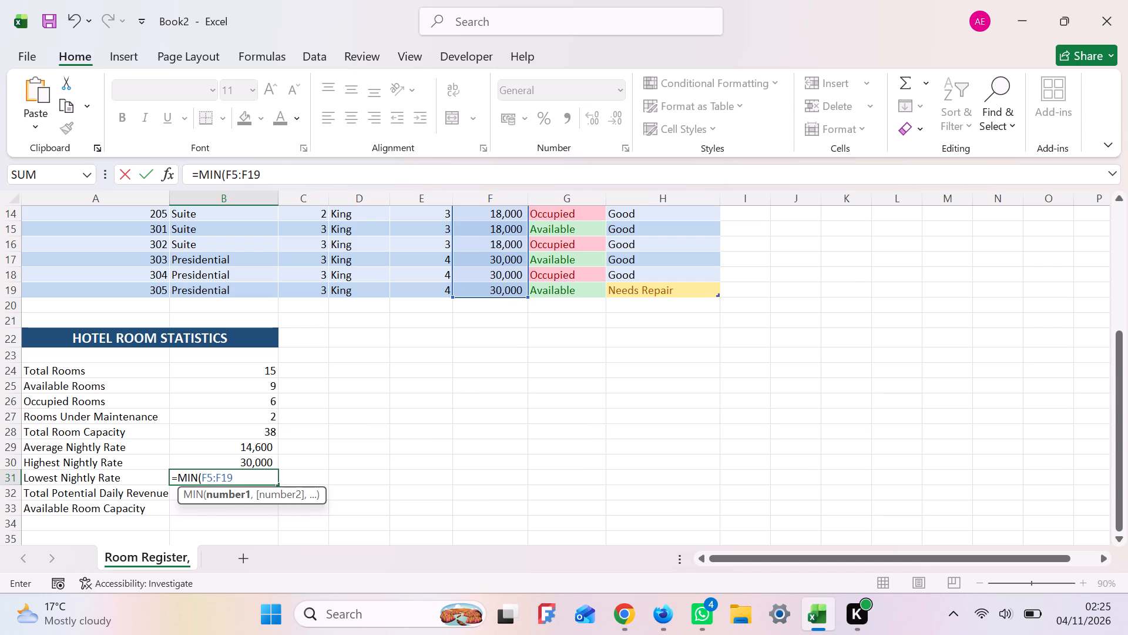
key(shift+parenright)
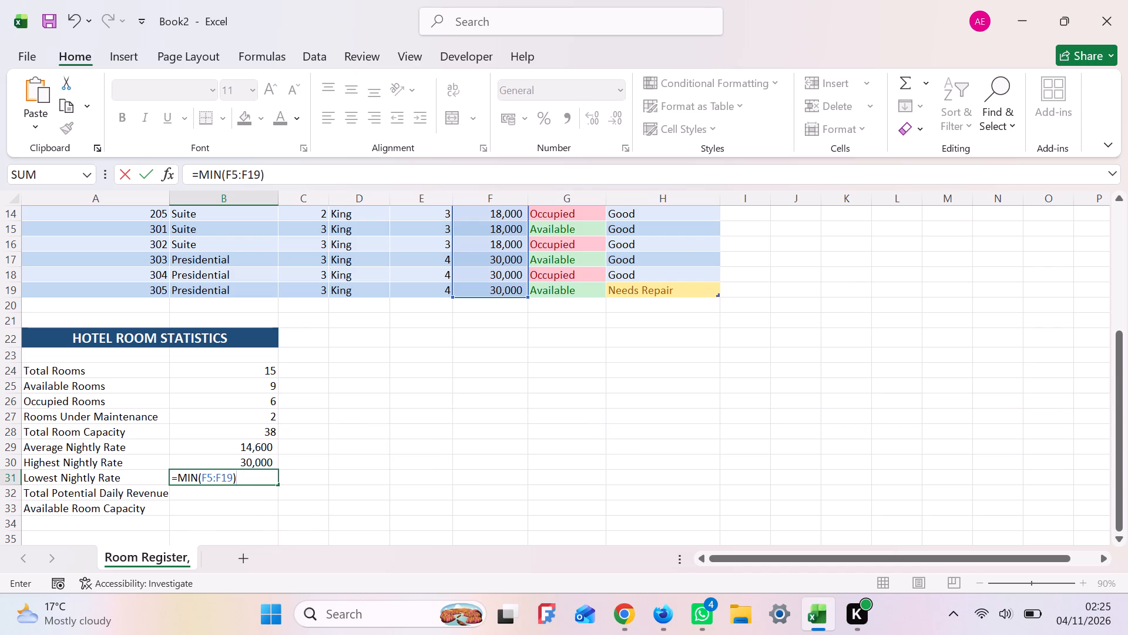
key(Return)
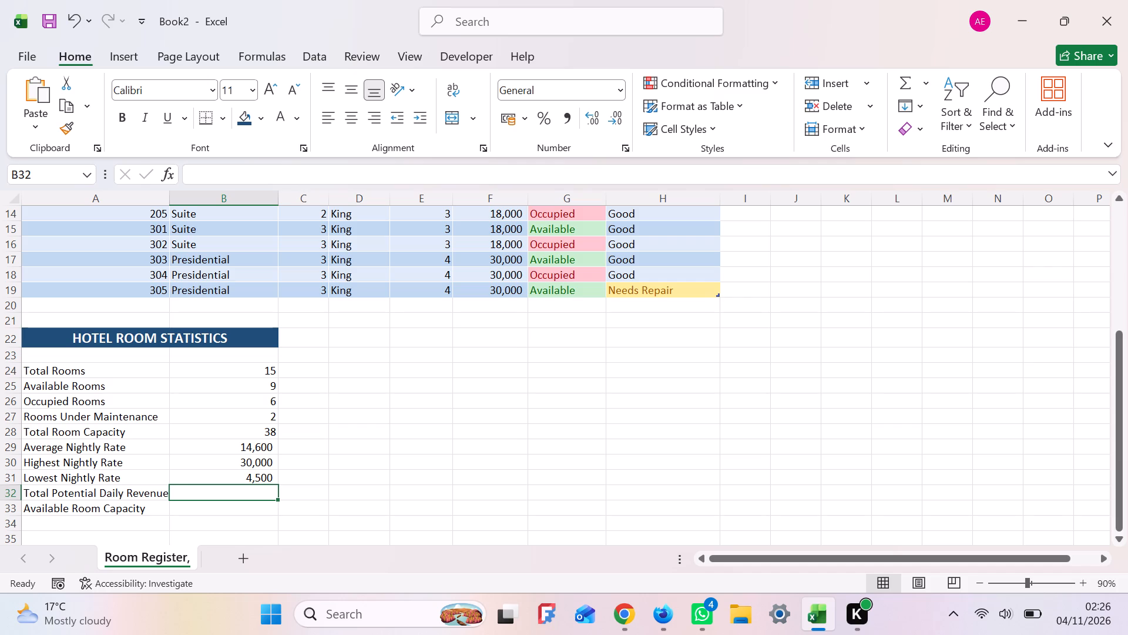
Enter the formula =SUM(F5:F19) in cell B32 to calculate Total Potential Daily Revenue.
key(equal)
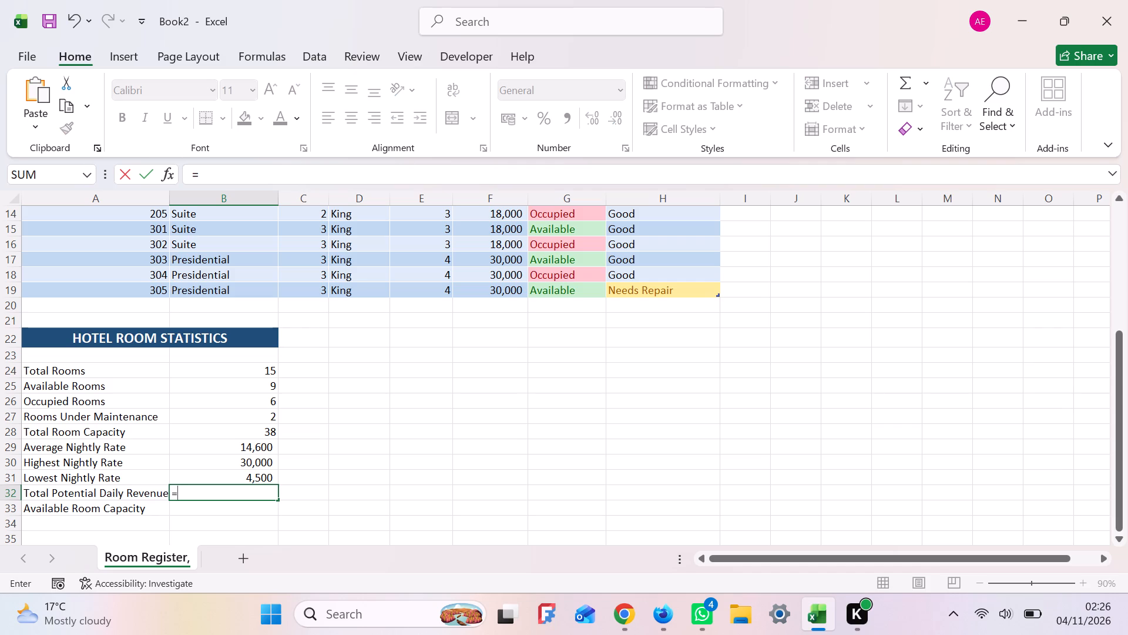
key(s)
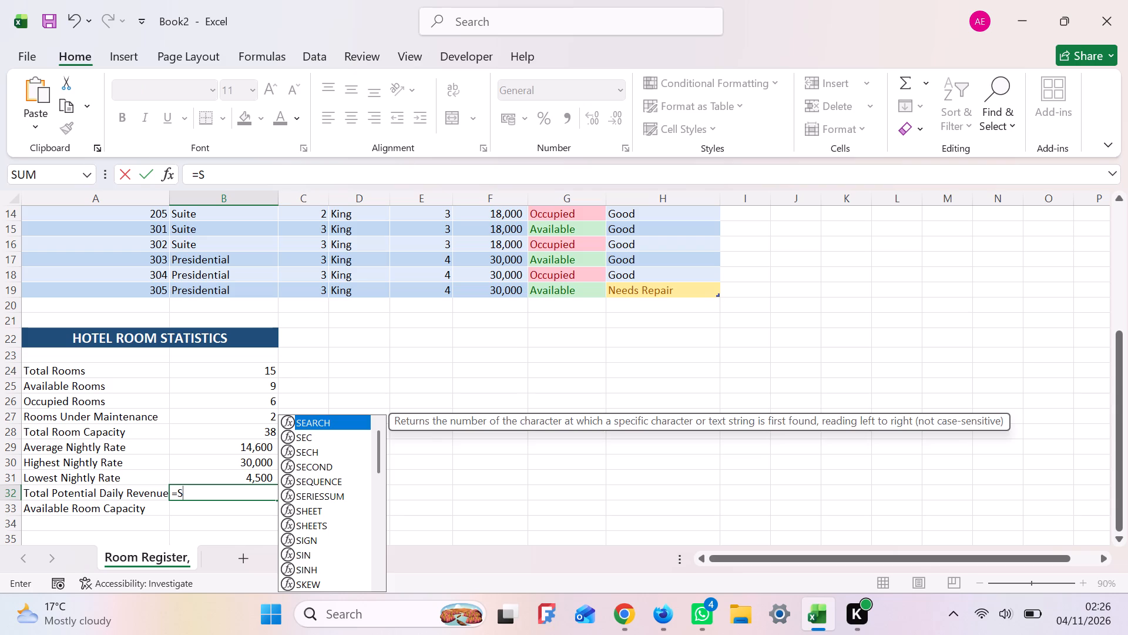
key(u)
key(m)
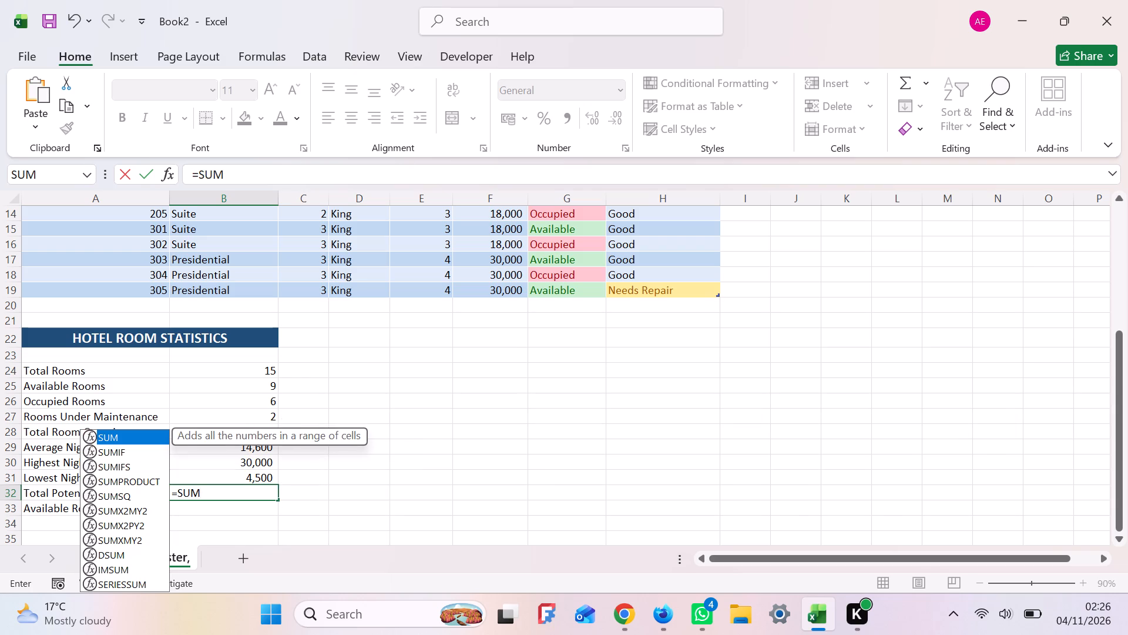
text((F5)
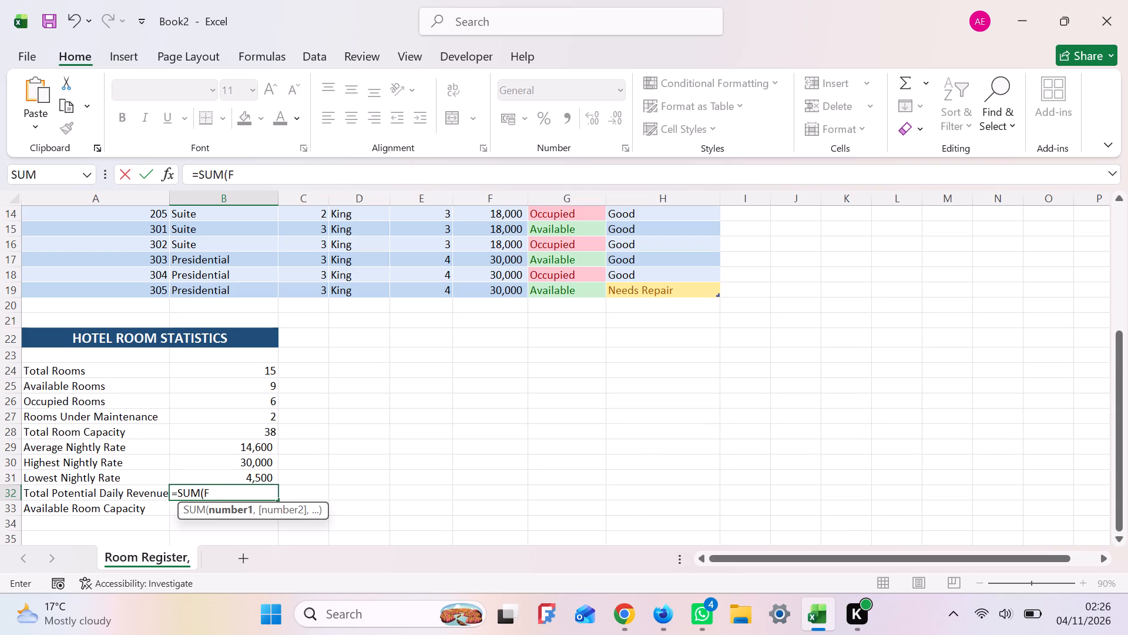
key(shift+colon)
text(F1)
key(9)
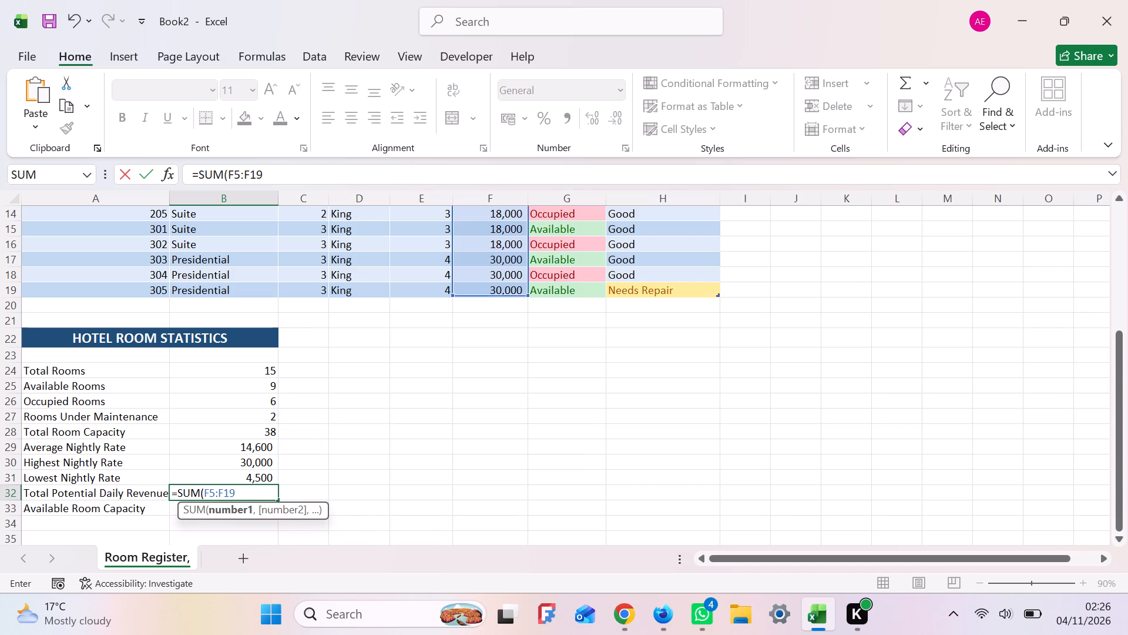
key(shift+parenright)
key(Return)
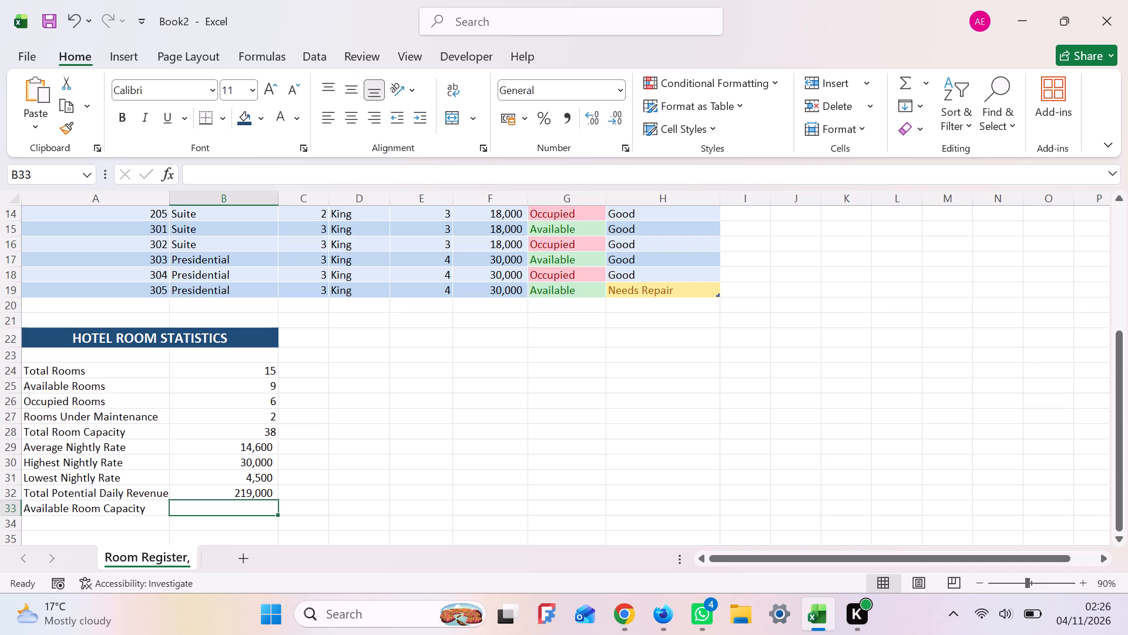
Enter the formula =SUMIF(G5:G19,"Available",E5:E190) in cell B33 to calculate Available Room Capacity.
key(equal)
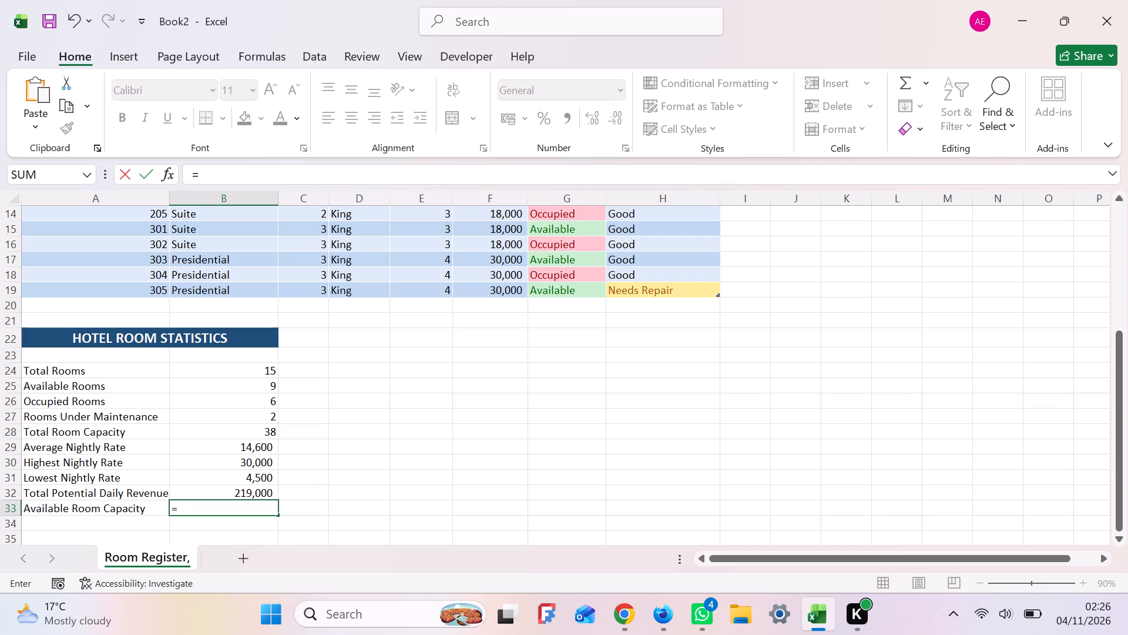
key(s)
key(u)
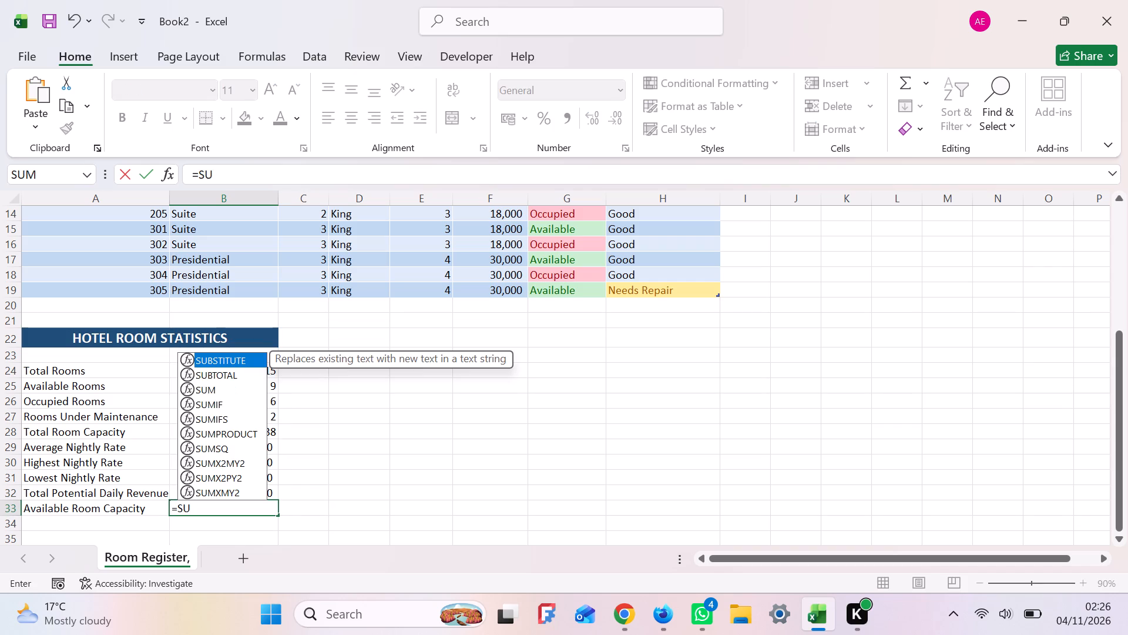
text(MI)
key(f)
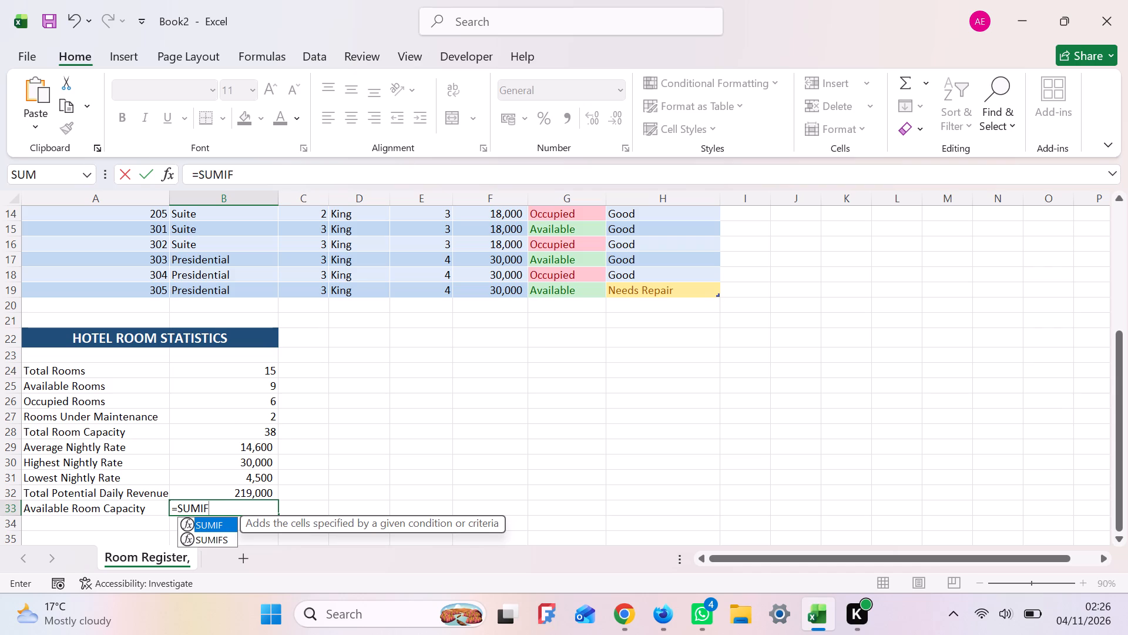
key(shift+parenleft)
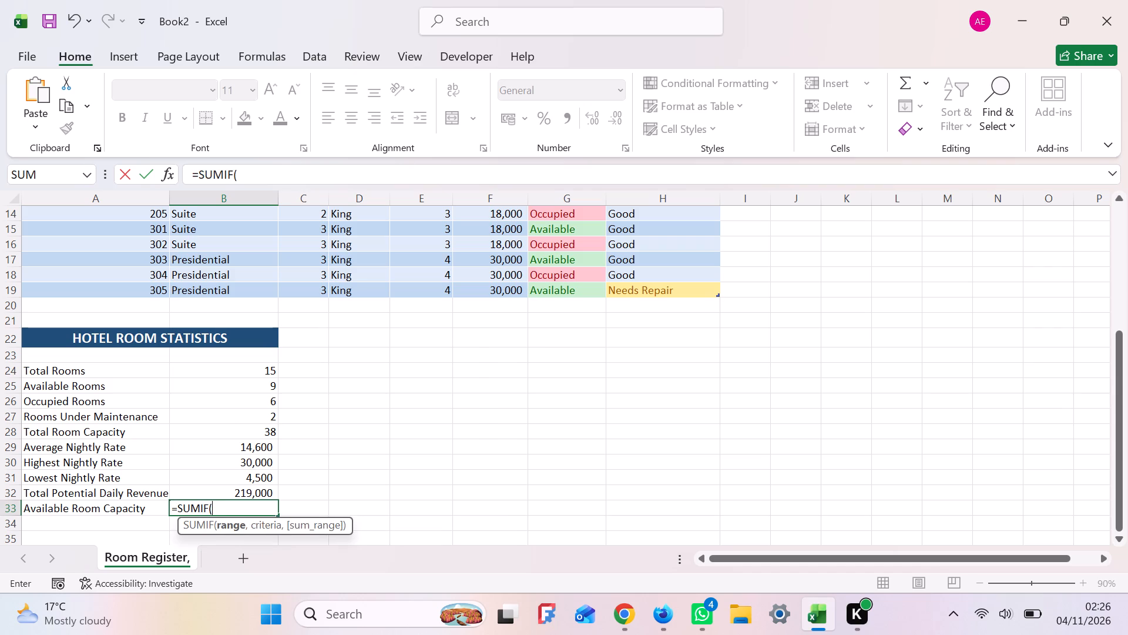
key(g)
key(5)
key(shift+colon)
key(g)
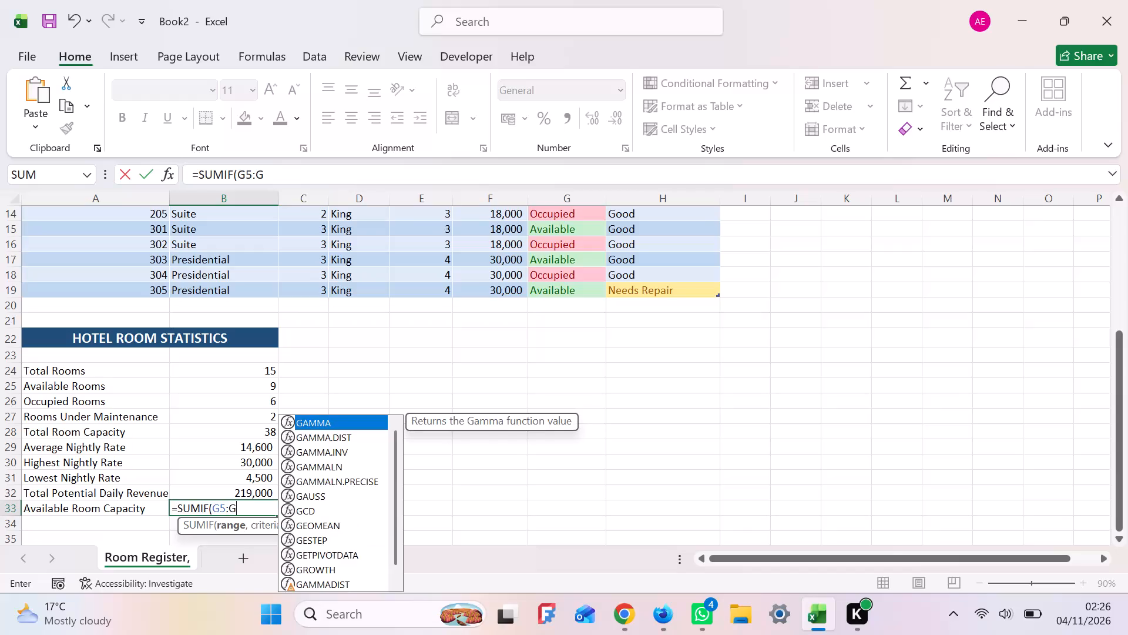
key(1)
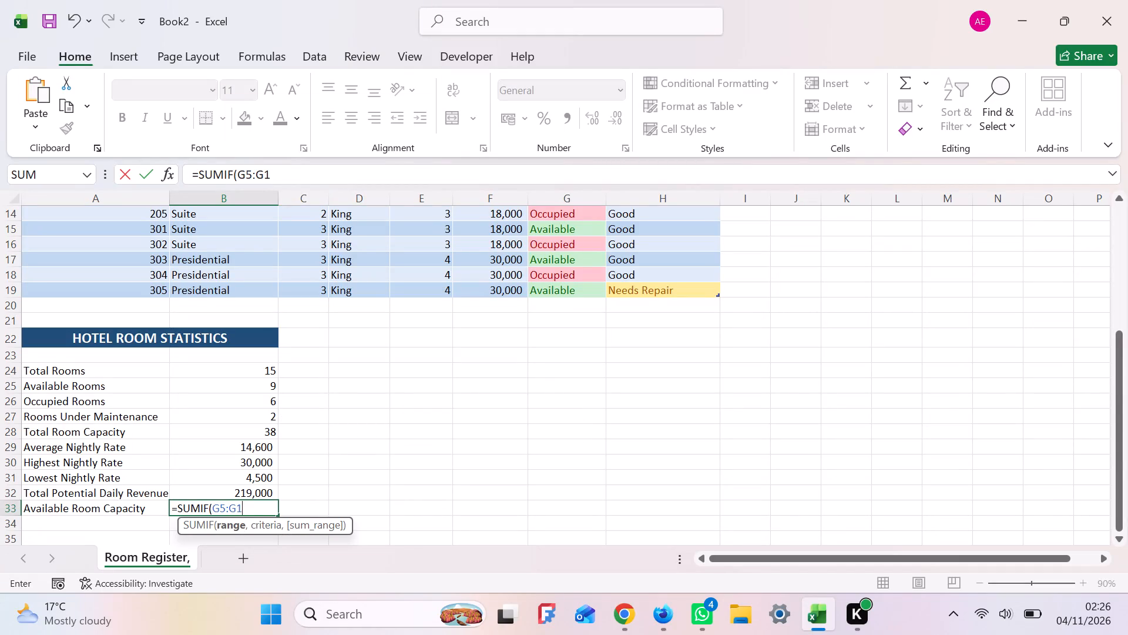
key(9)
key(comma)
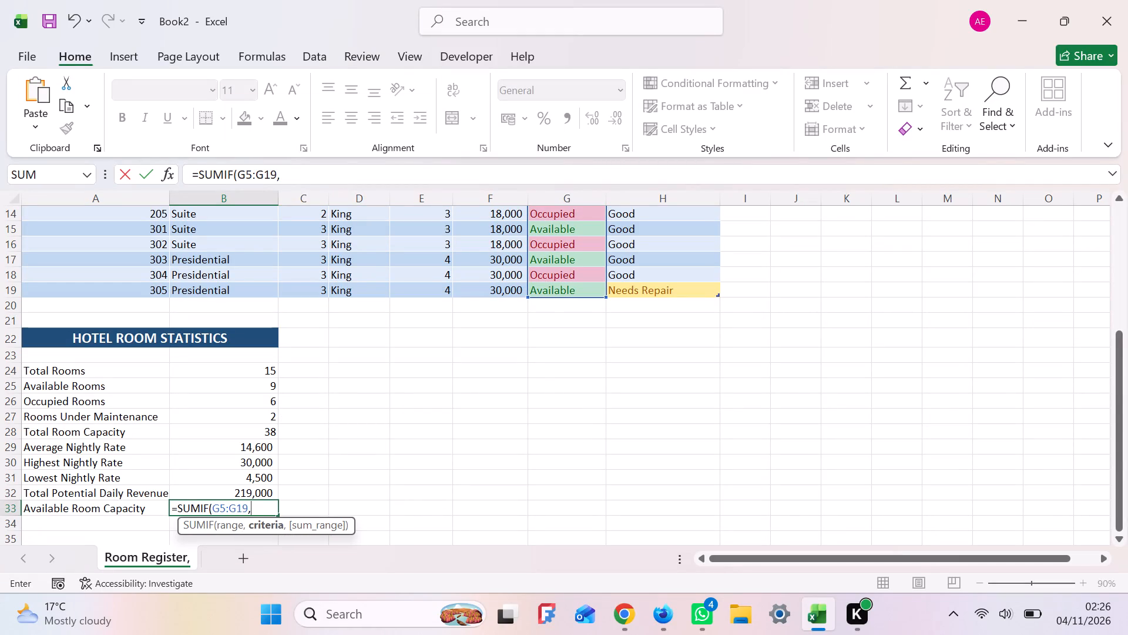
key(shift+quotedbl)
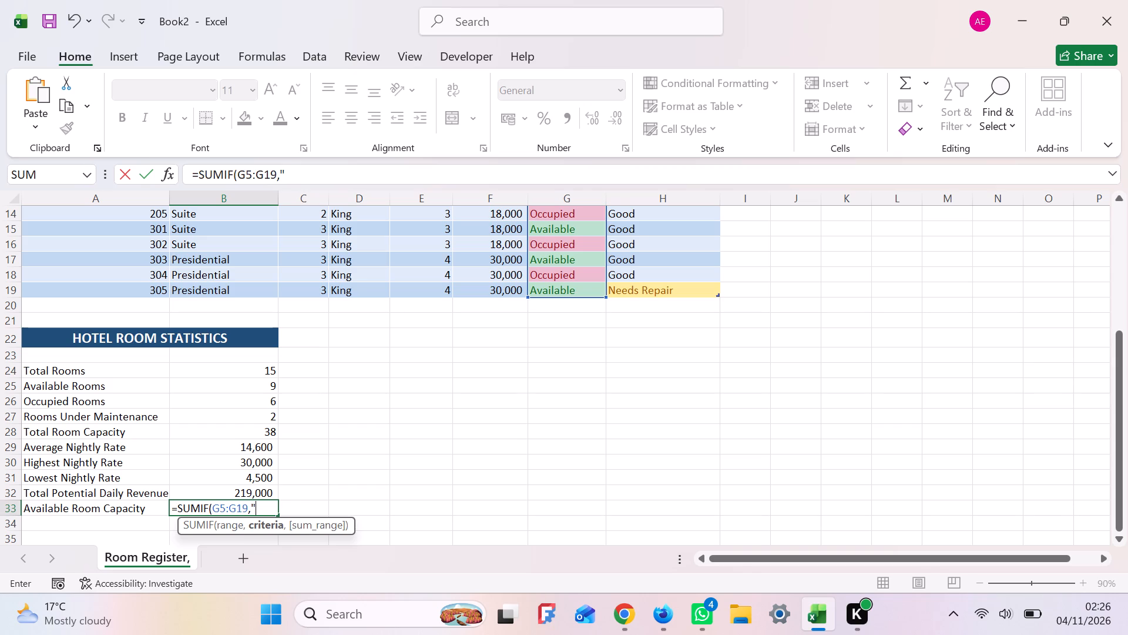
key(a)
text(va)
key(i)
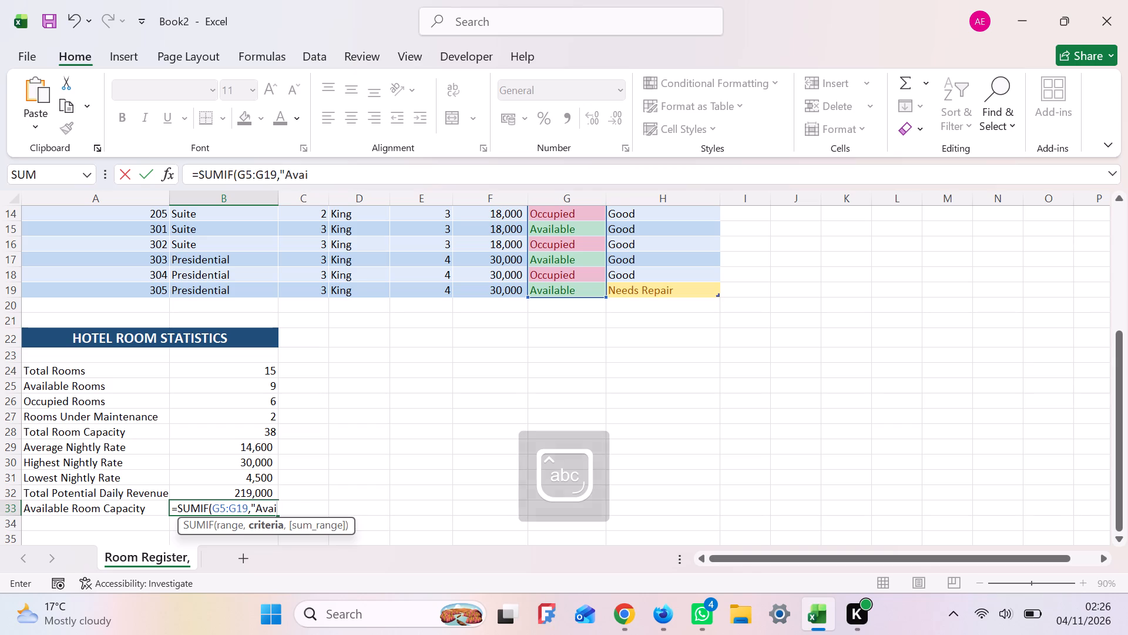
key(l)
text(abl)
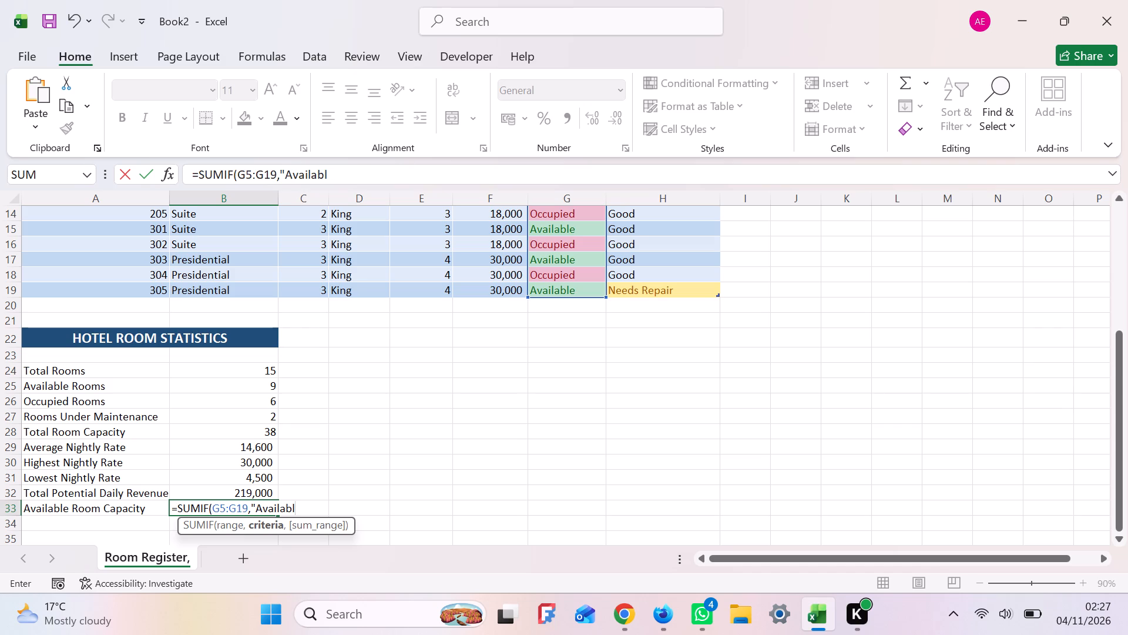
key(e)
key(shift+quotedbl)
key(comma)
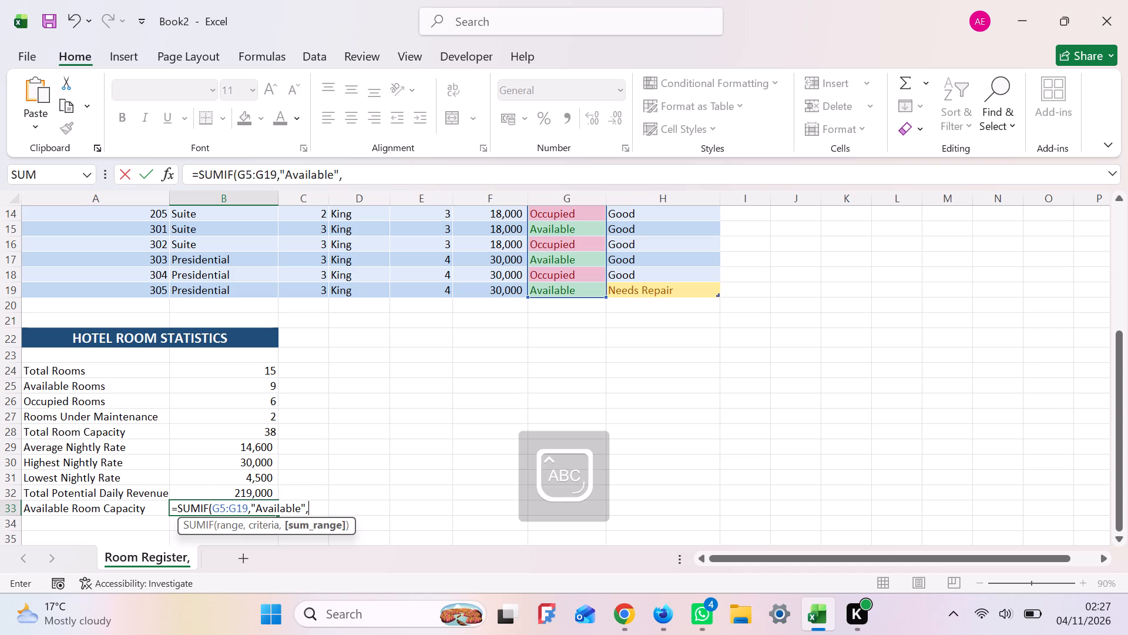
key(e)
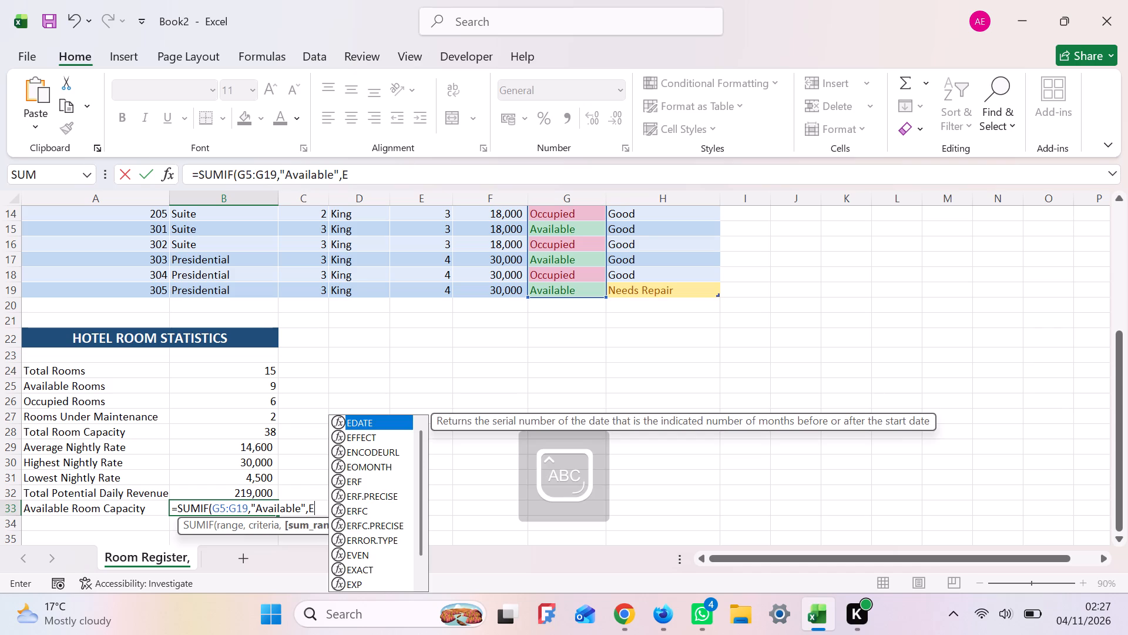
key(5)
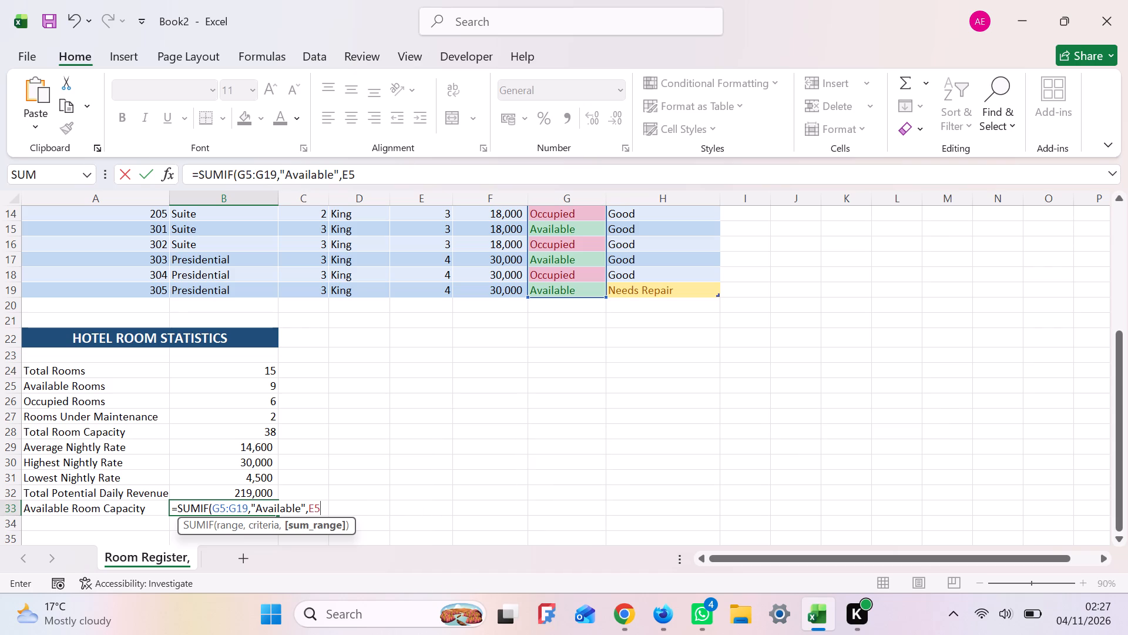
key(shift+colon)
key(e)
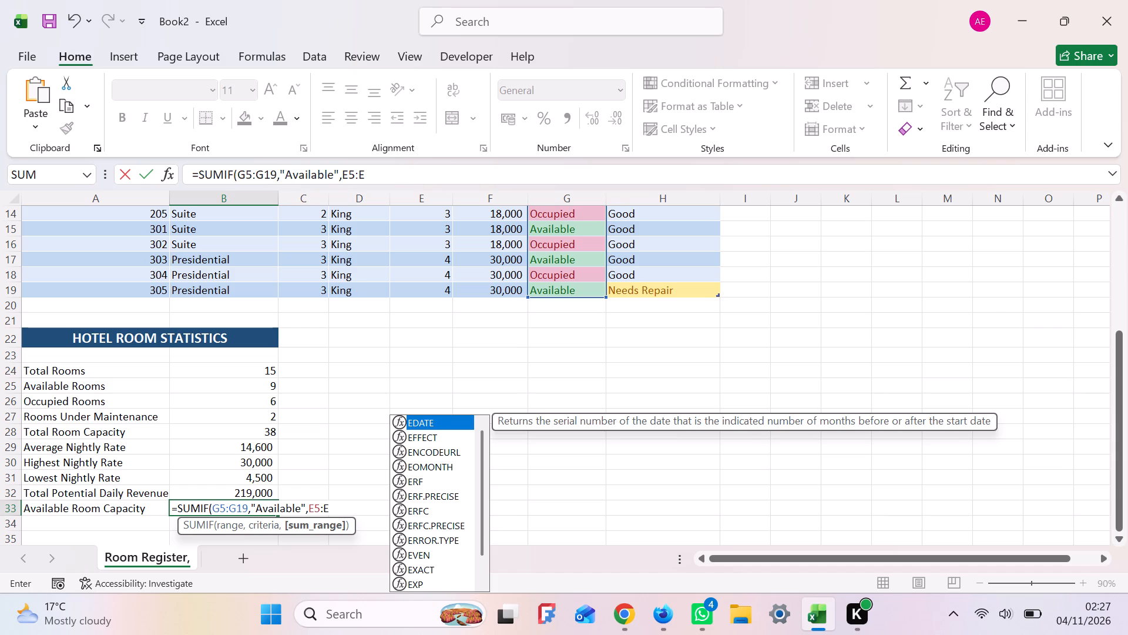
key(1)
key(9)
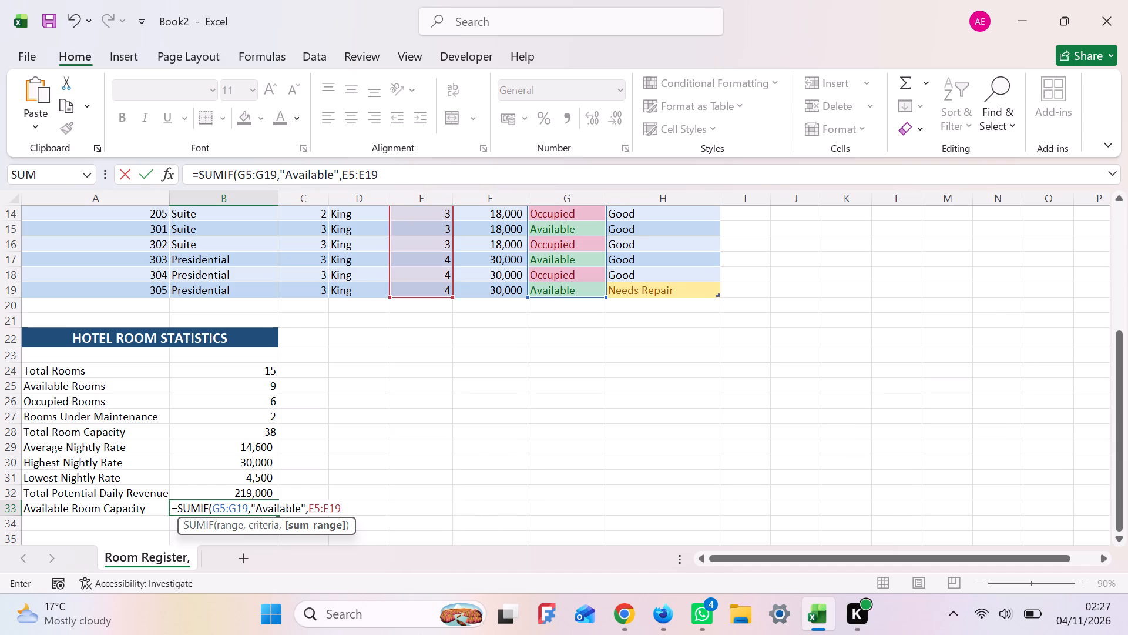
key(0)
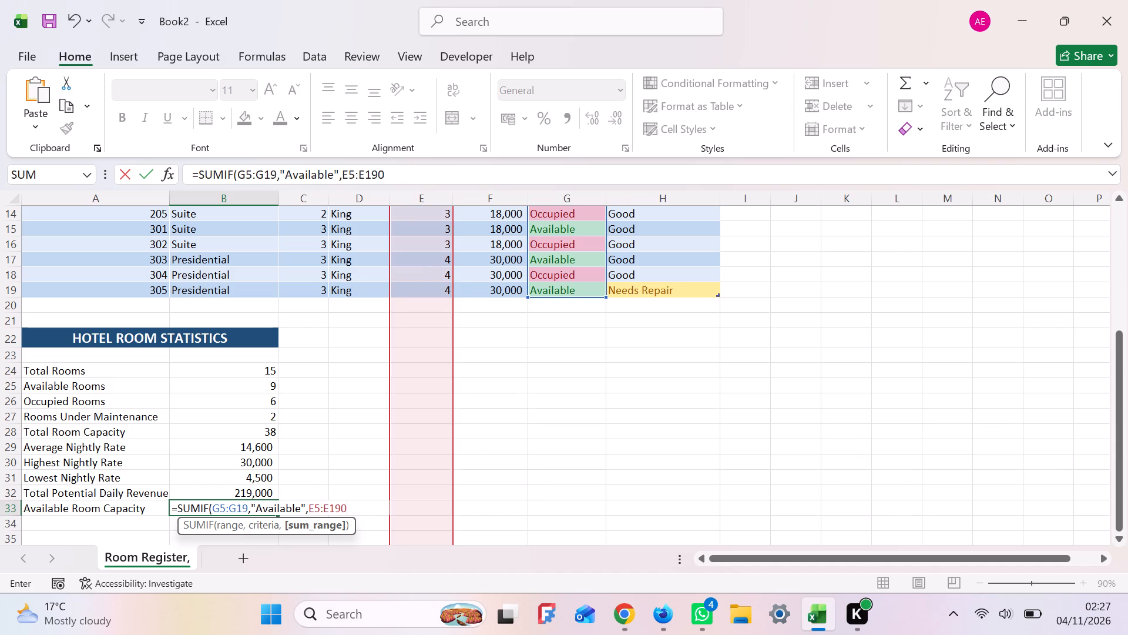
key(Return)
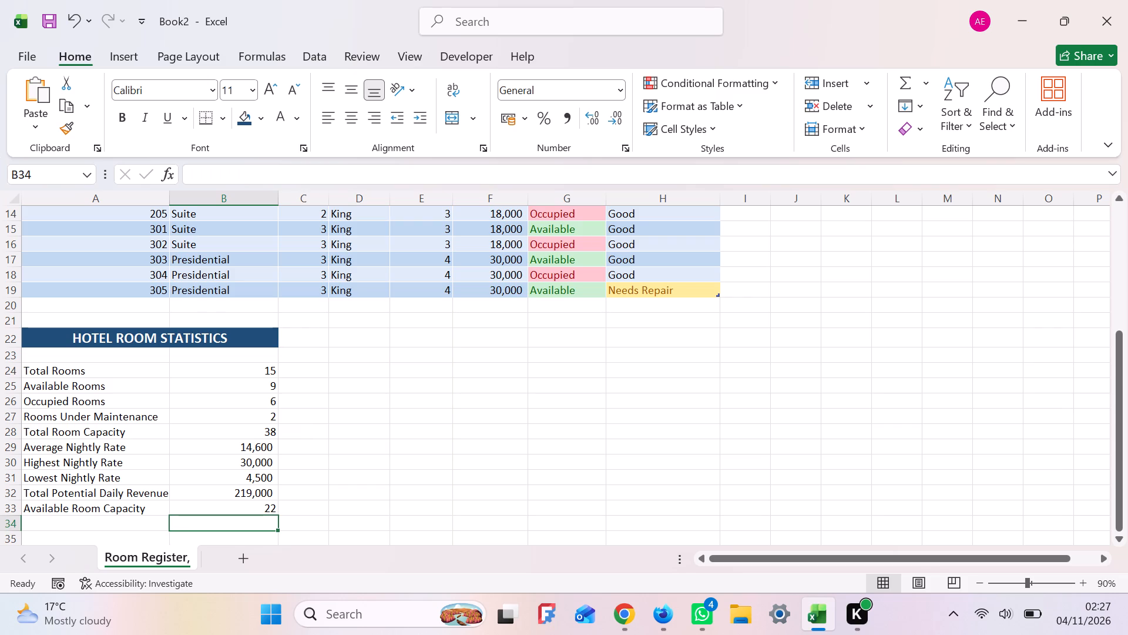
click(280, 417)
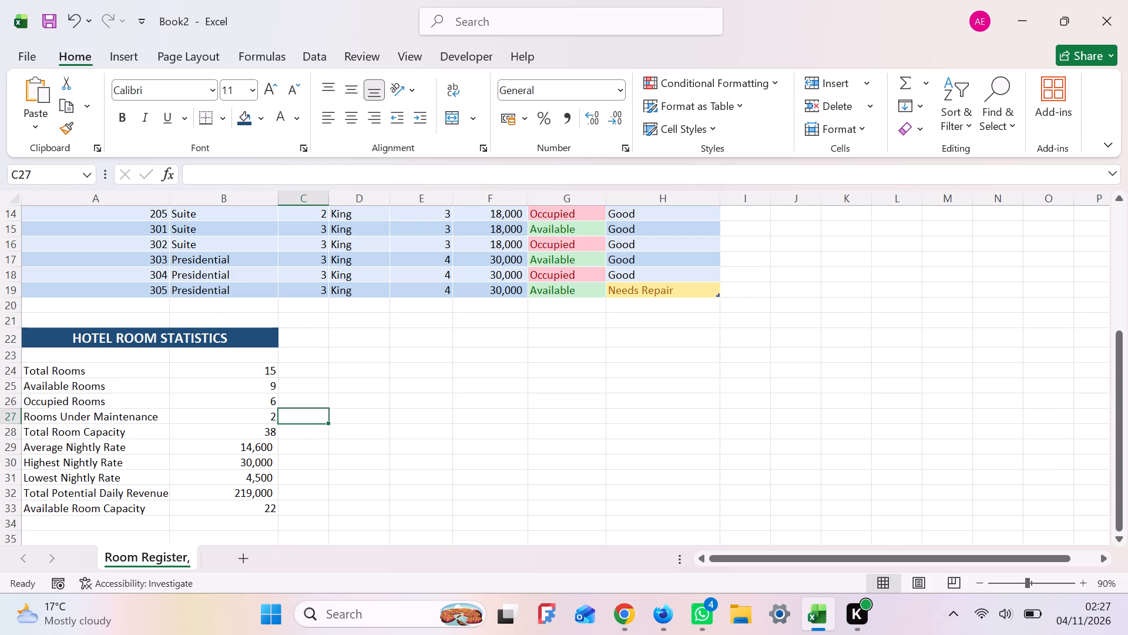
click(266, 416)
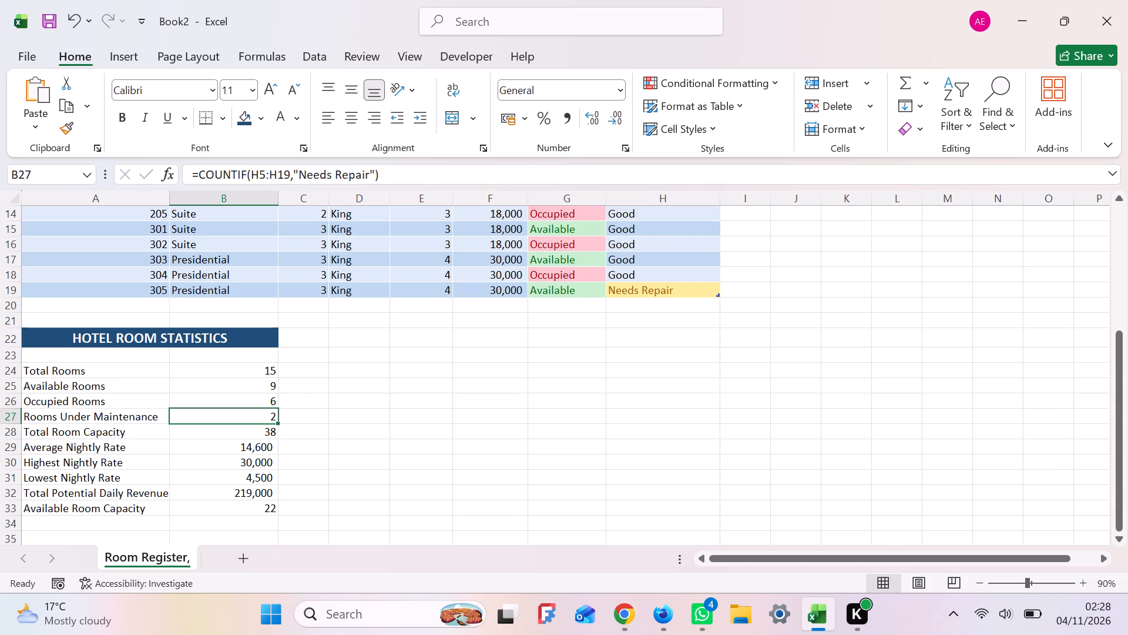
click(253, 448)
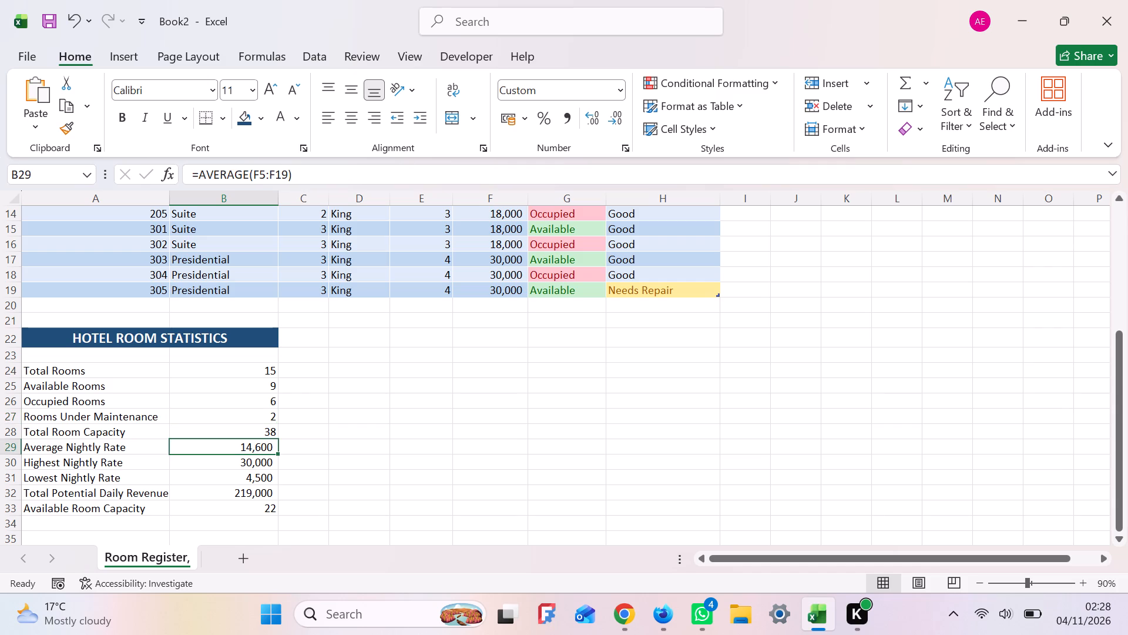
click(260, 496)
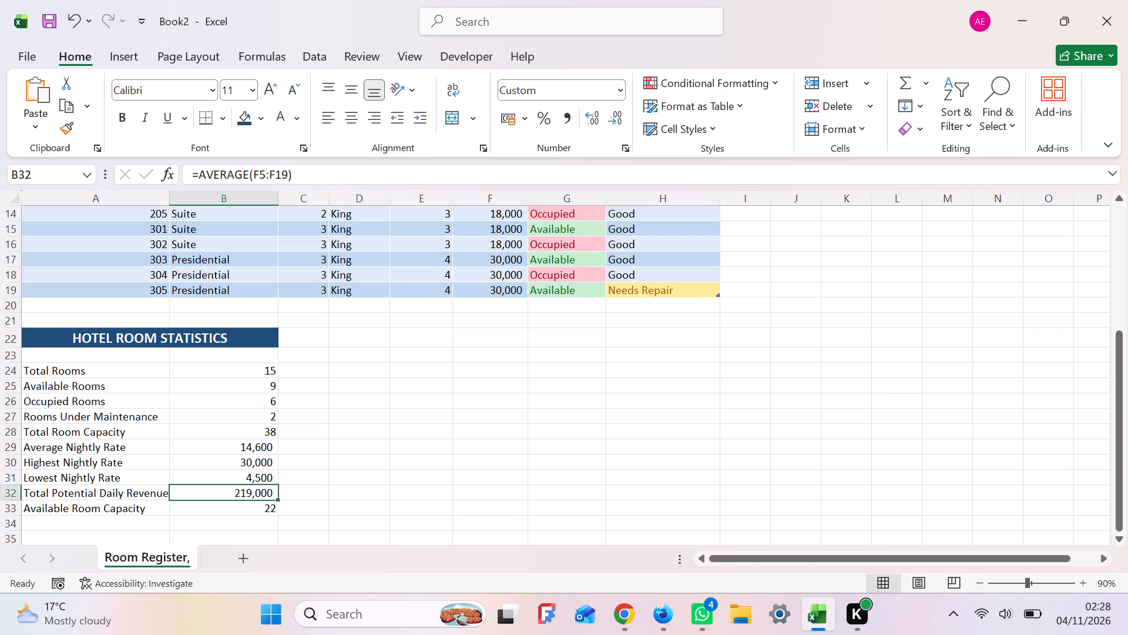
Apply All Borders to the hotel room statistics labels and values in A24:B33.
click(65, 375)
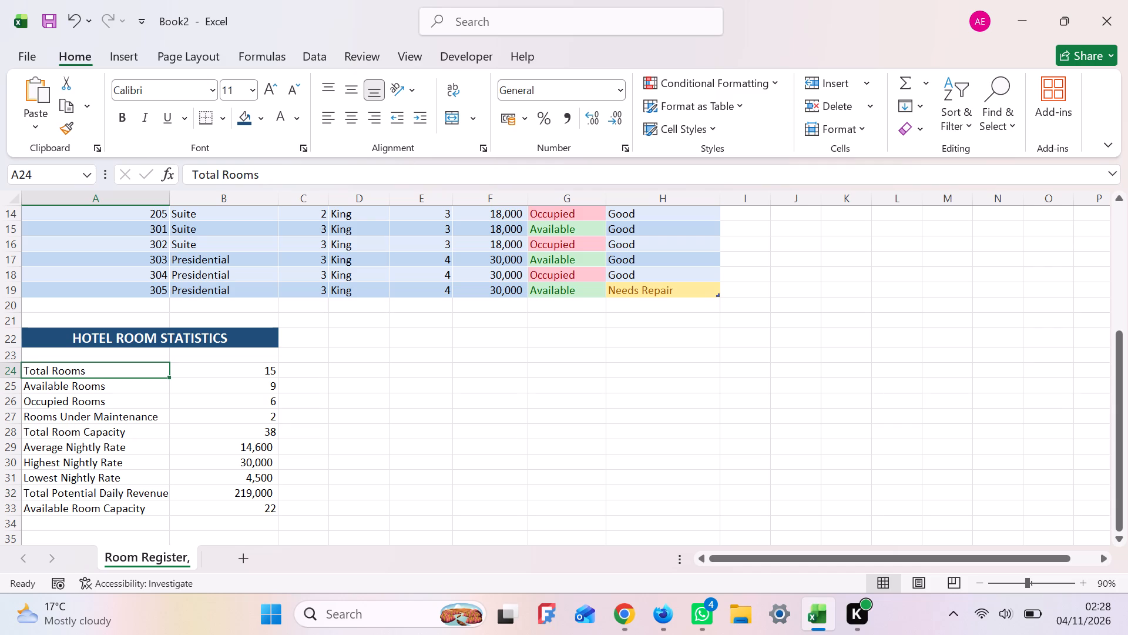
click(239, 506)
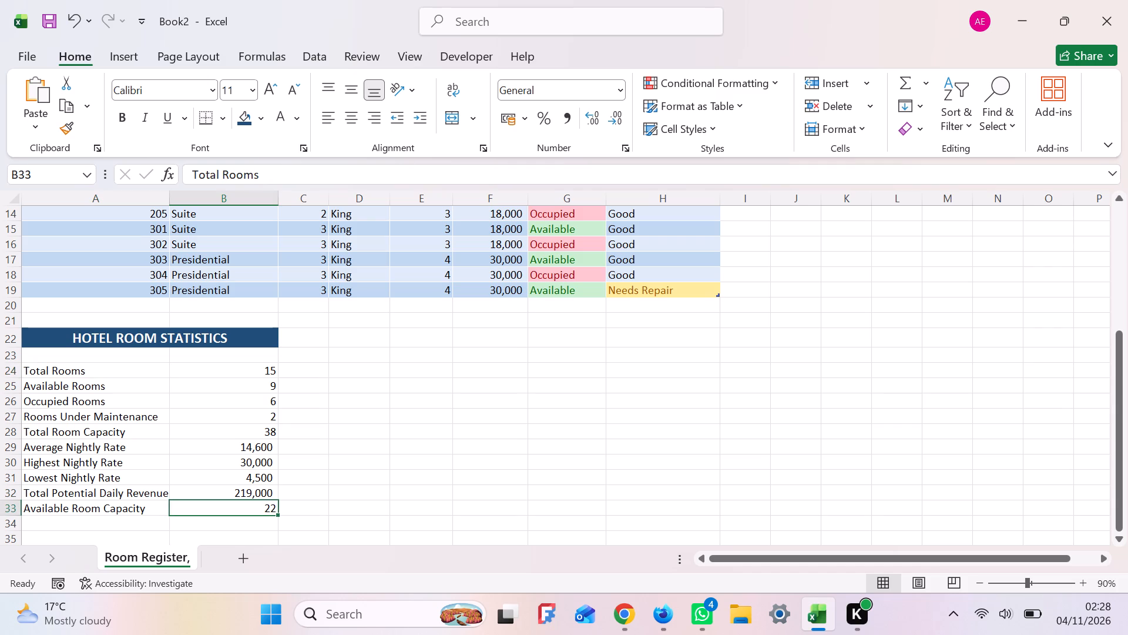
shift+click(85, 367)
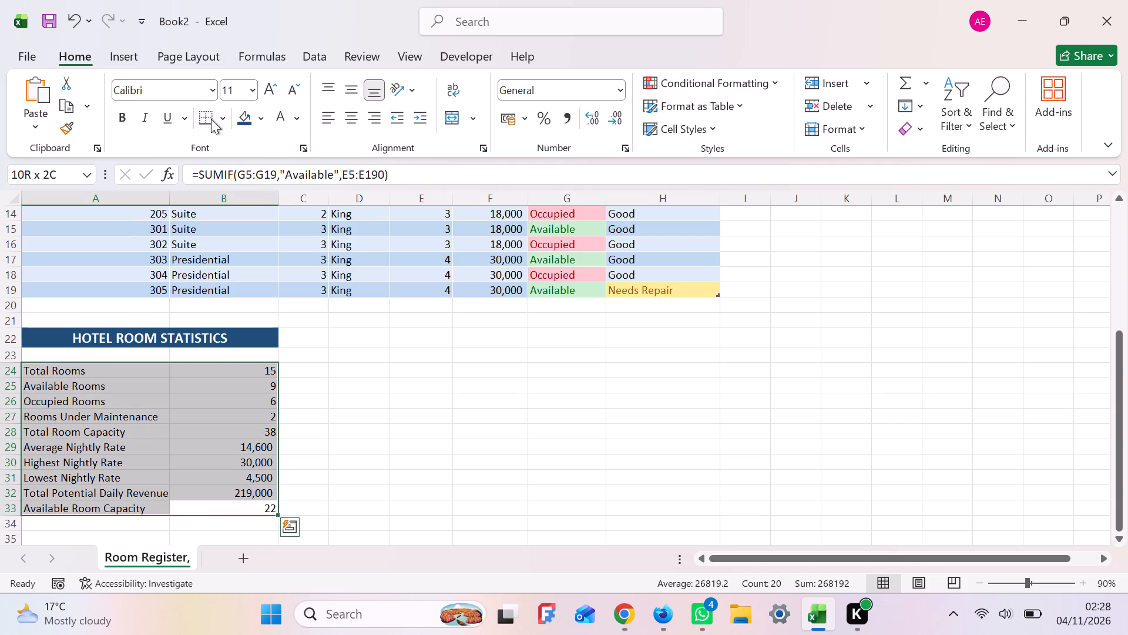
click(214, 119)
click(224, 125)
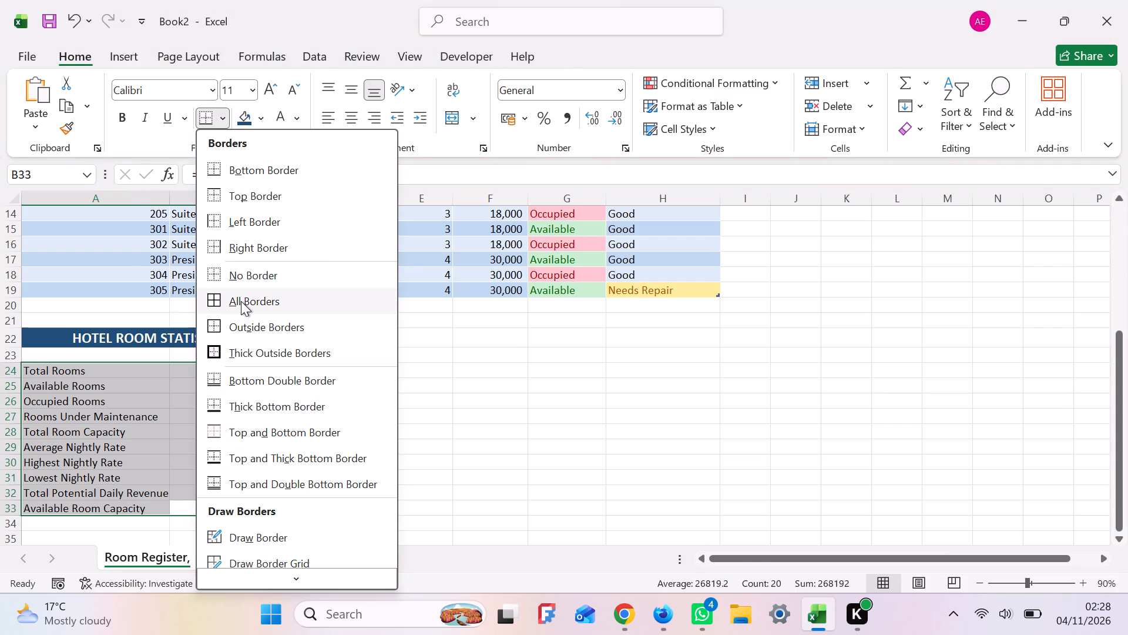
click(241, 301)
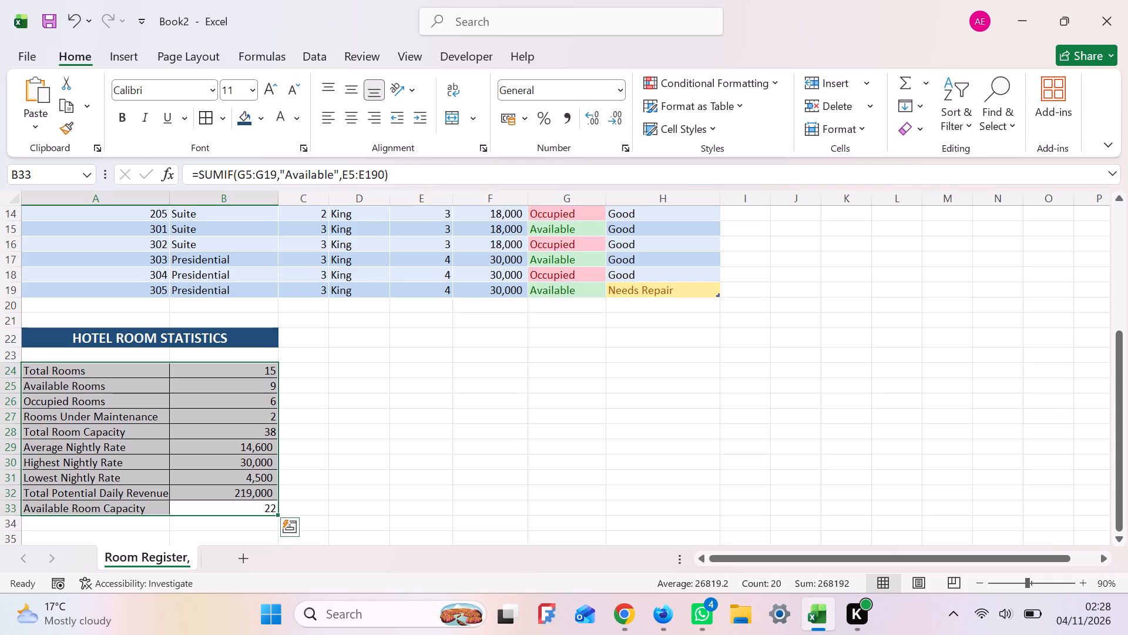
click(326, 489)
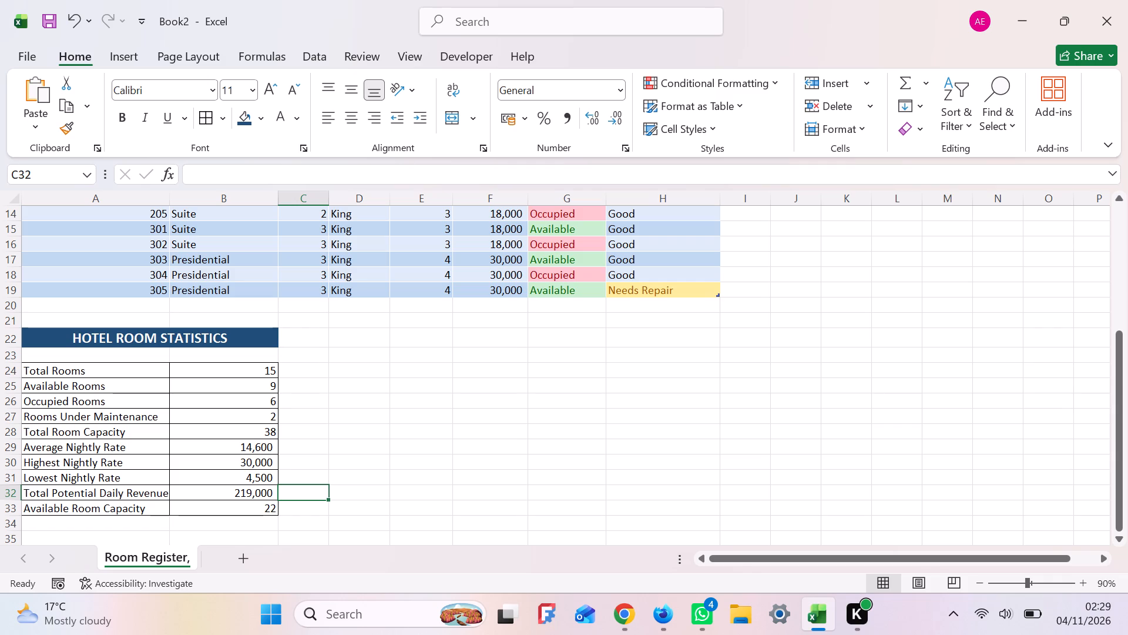
Bold the Hotel Room Statistics labels in A24:A33, from Total Rooms to Available Room Capacity.
click(102, 379)
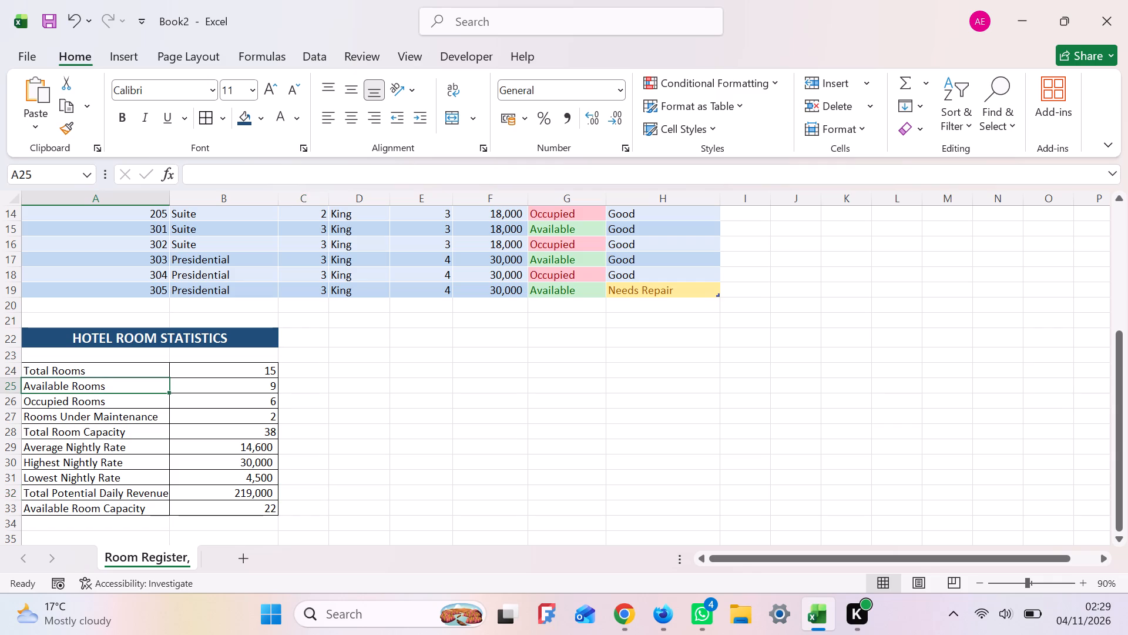
click(100, 377)
click(100, 369)
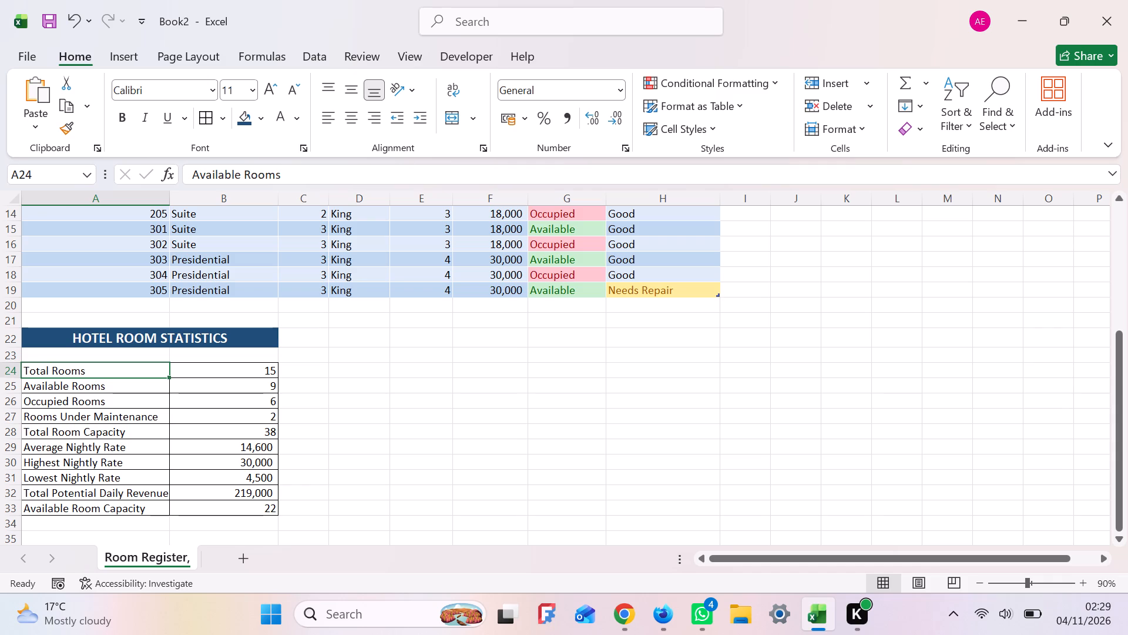
shift+click(219, 510)
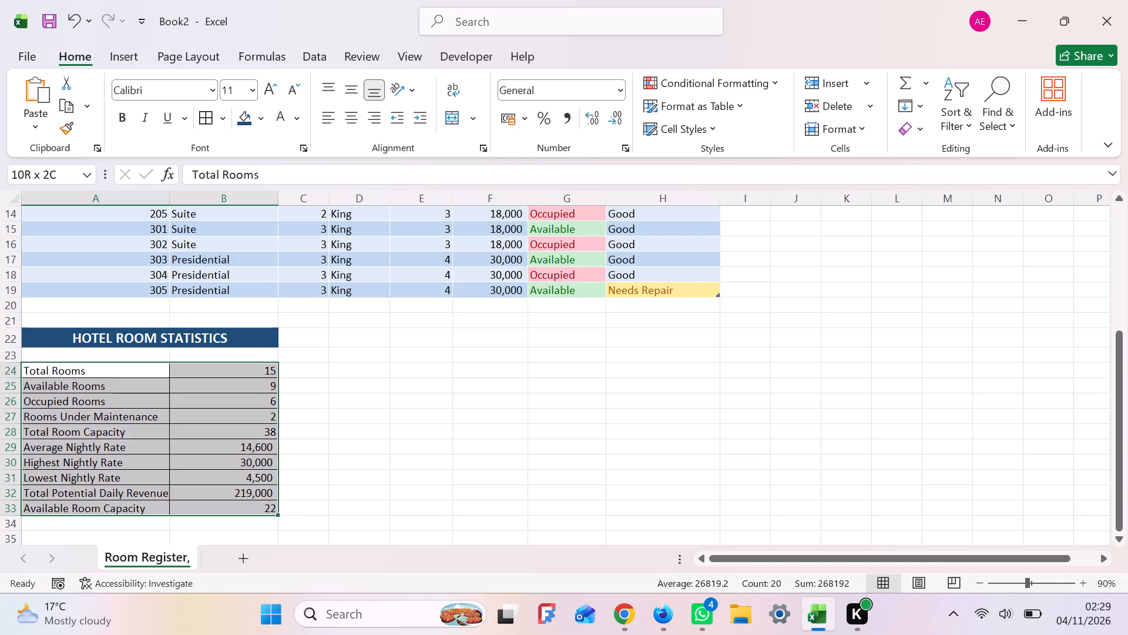
click(110, 510)
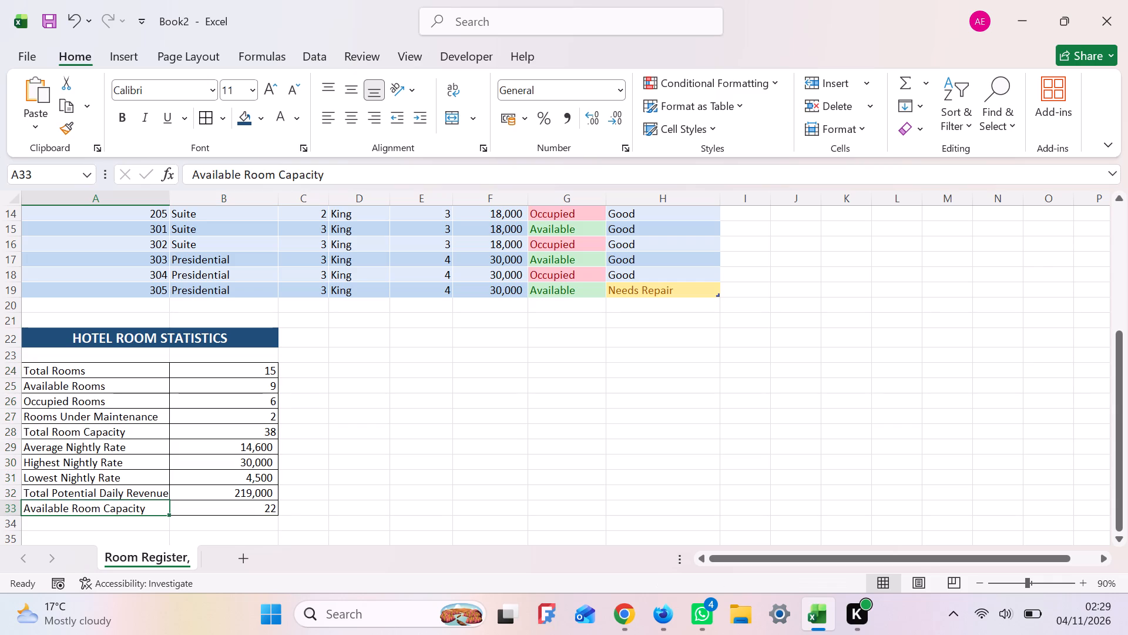
shift+click(96, 369)
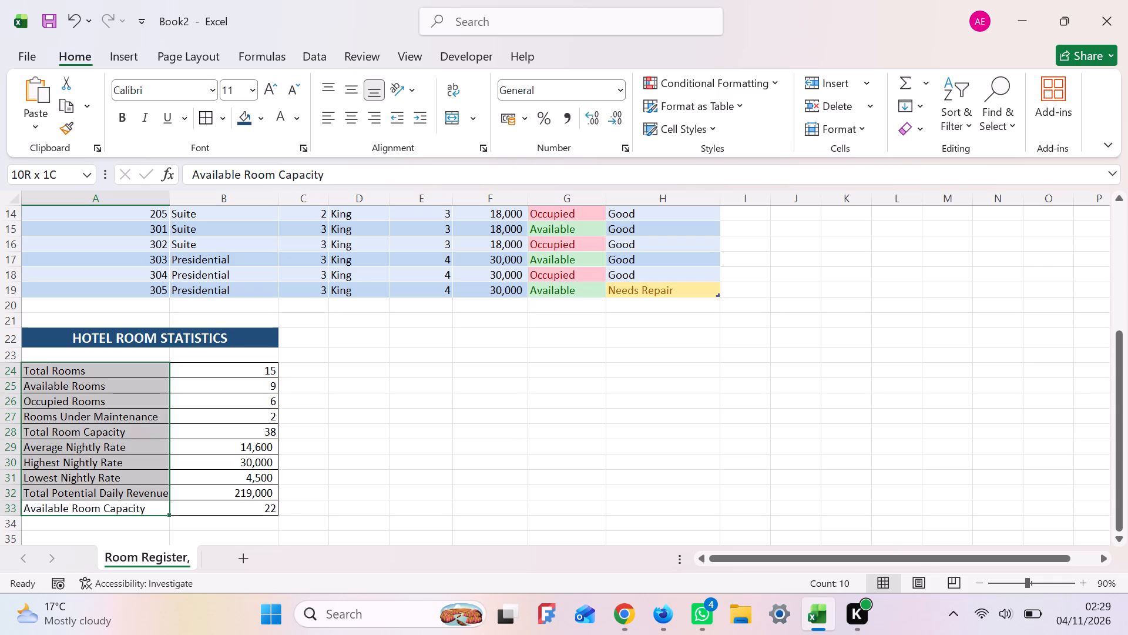
click(123, 120)
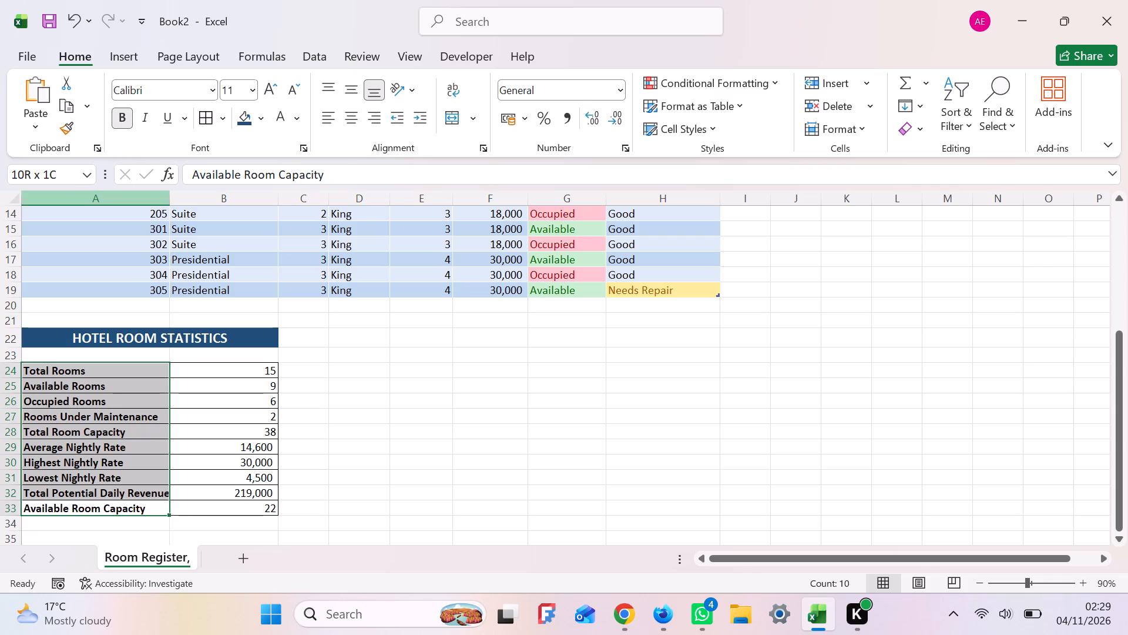
Fill the statistics labels and values in A24:B33 with the second-lightest tint of the blue theme colour.
click(115, 377)
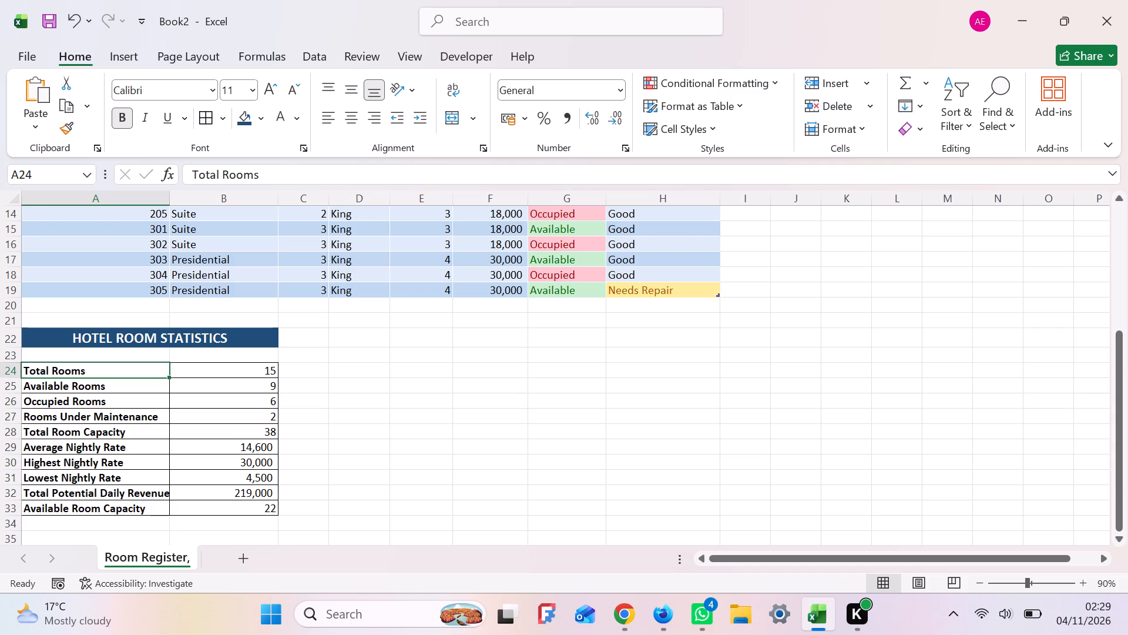
shift+click(246, 509)
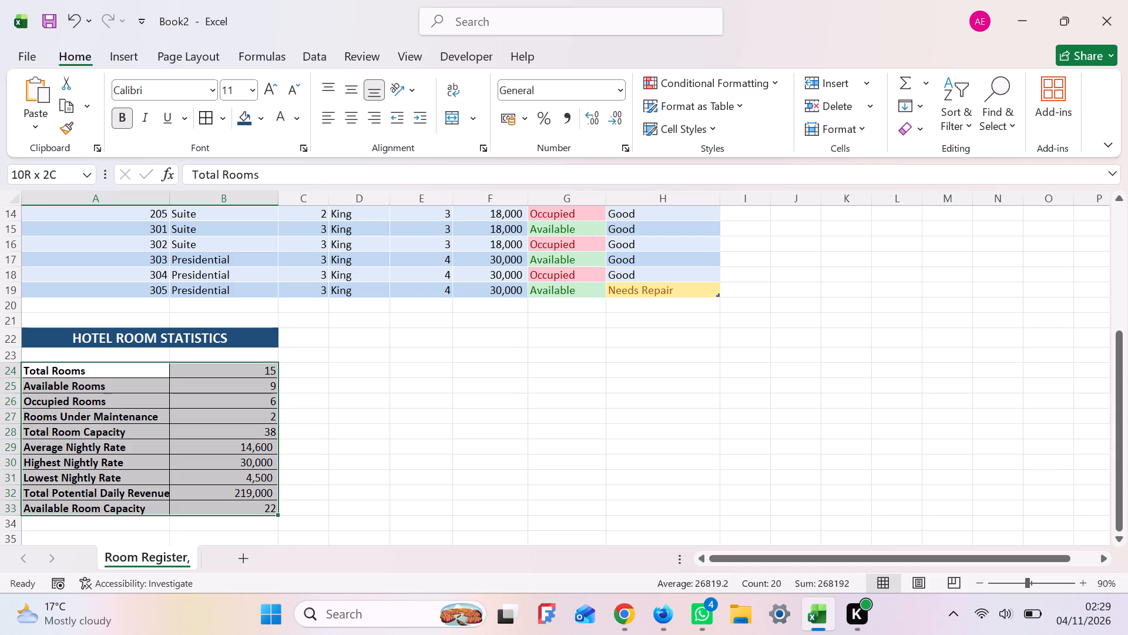
click(261, 123)
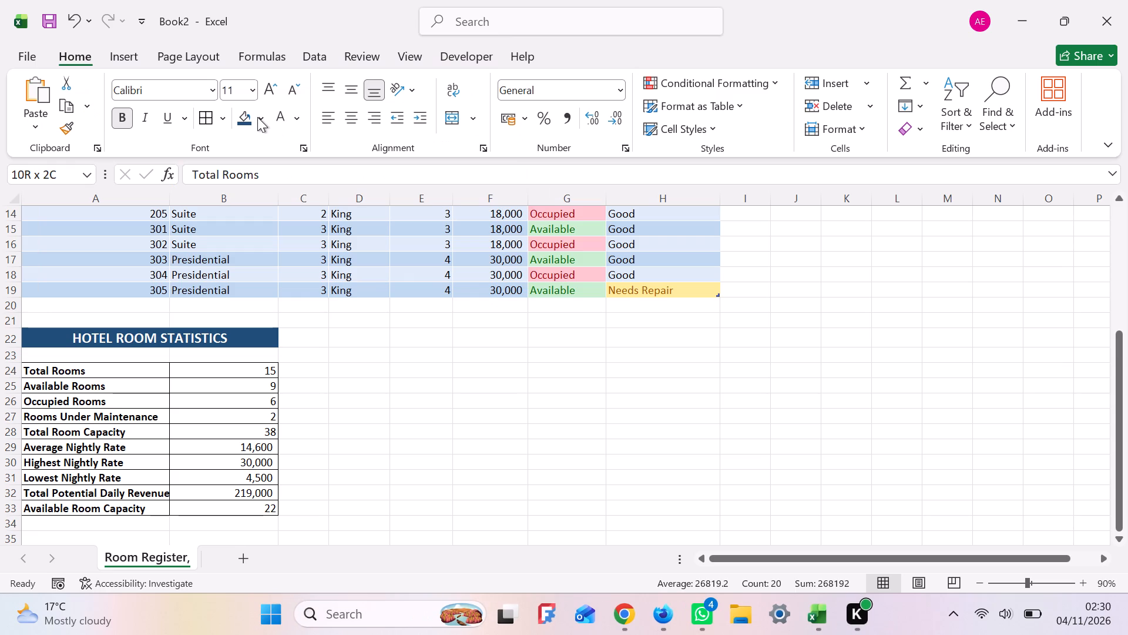
click(257, 117)
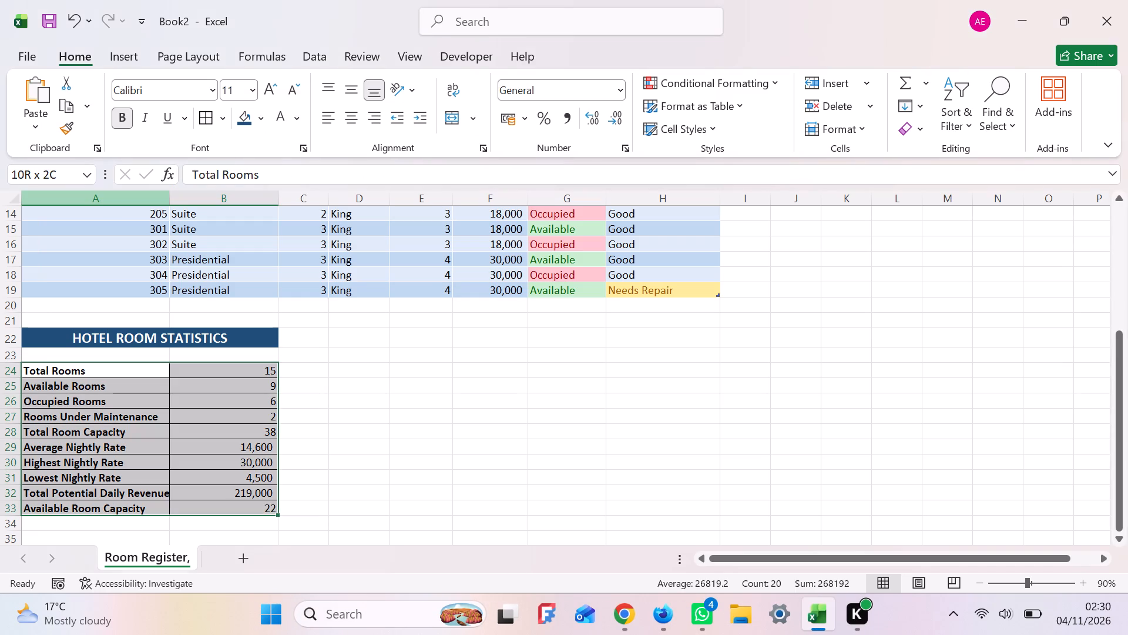
click(124, 369)
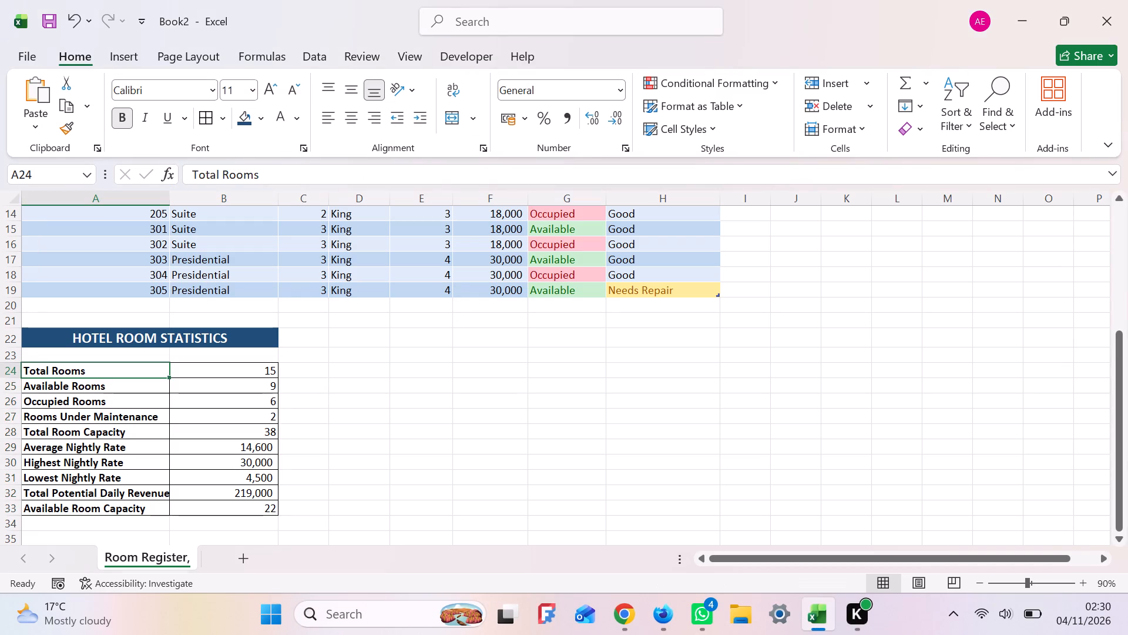
shift+click(239, 507)
click(265, 119)
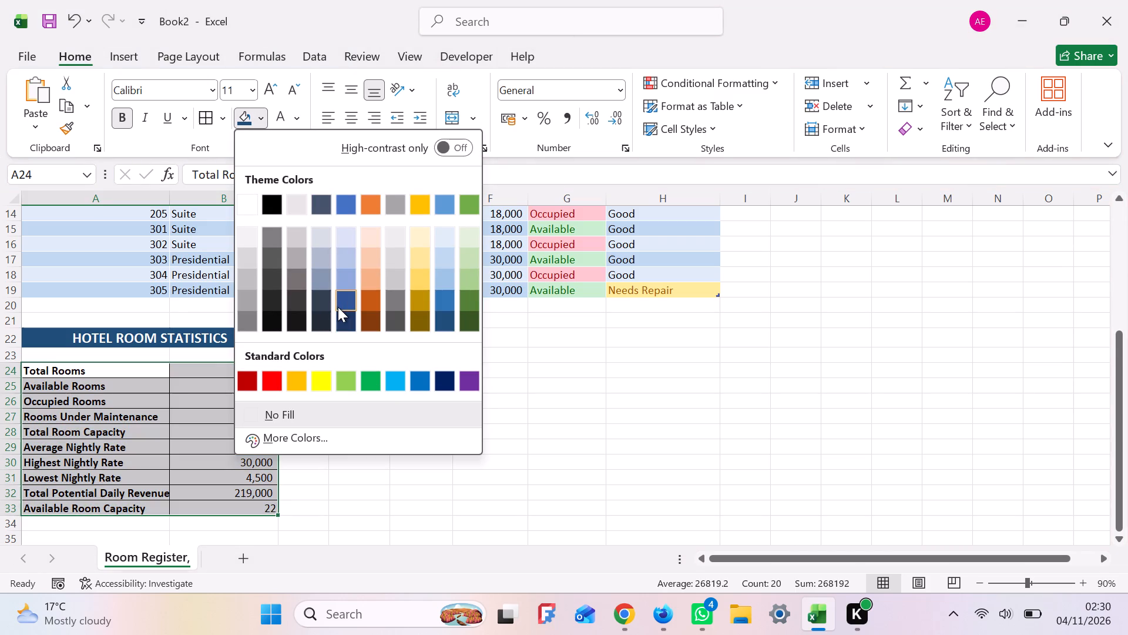
click(339, 256)
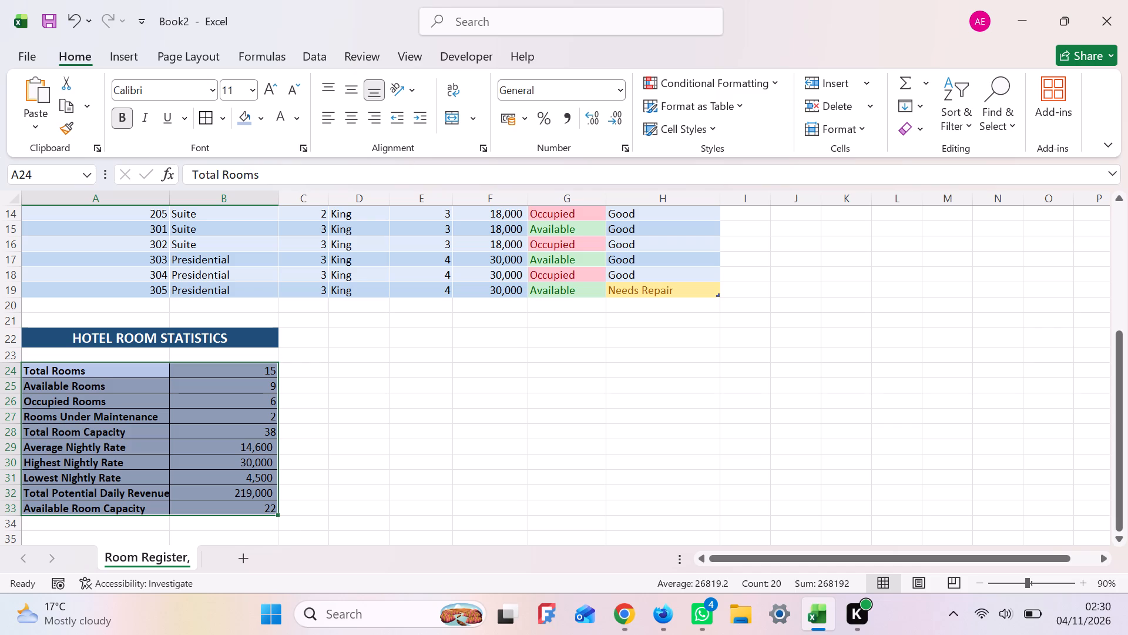
Show two decimal places for the nightly rate and daily revenue values in B29:B32.
click(232, 446)
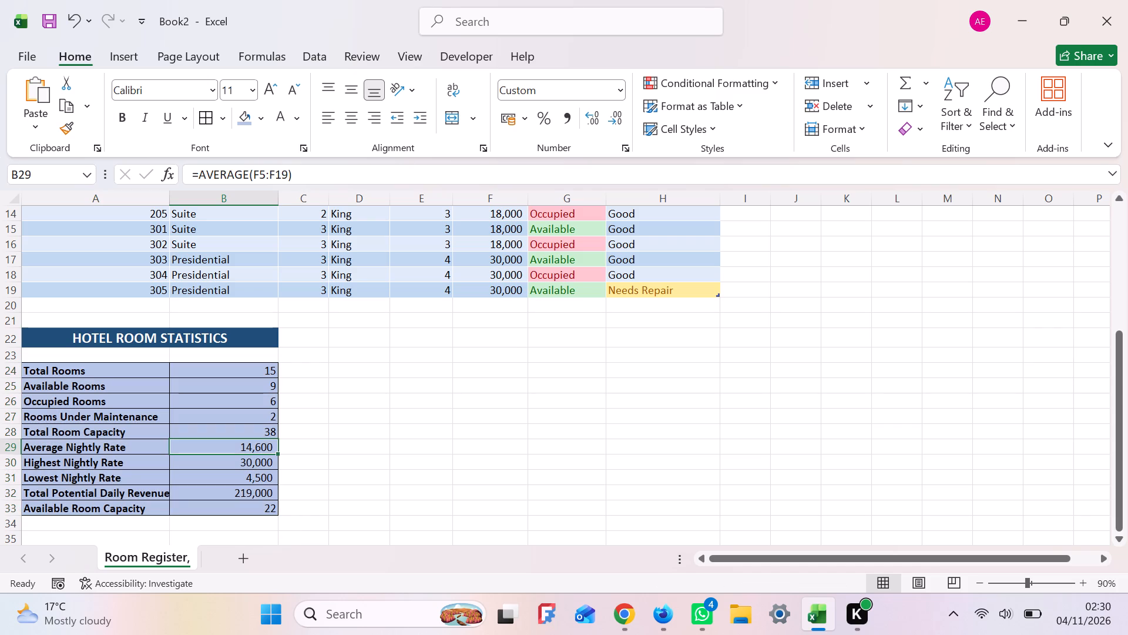
shift+click(243, 494)
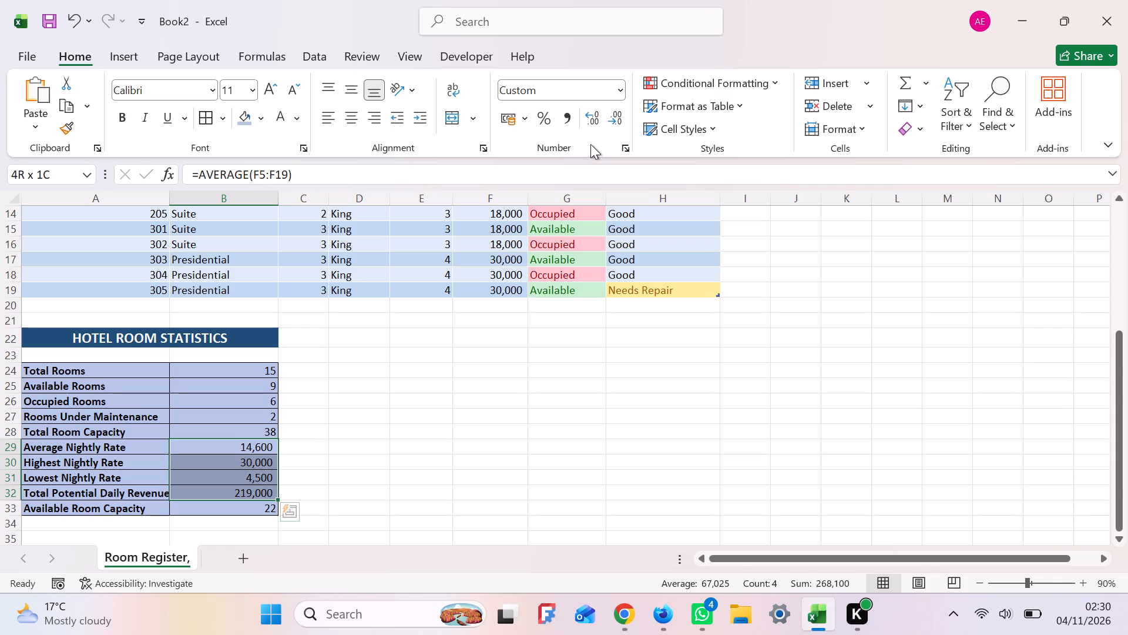
click(587, 116)
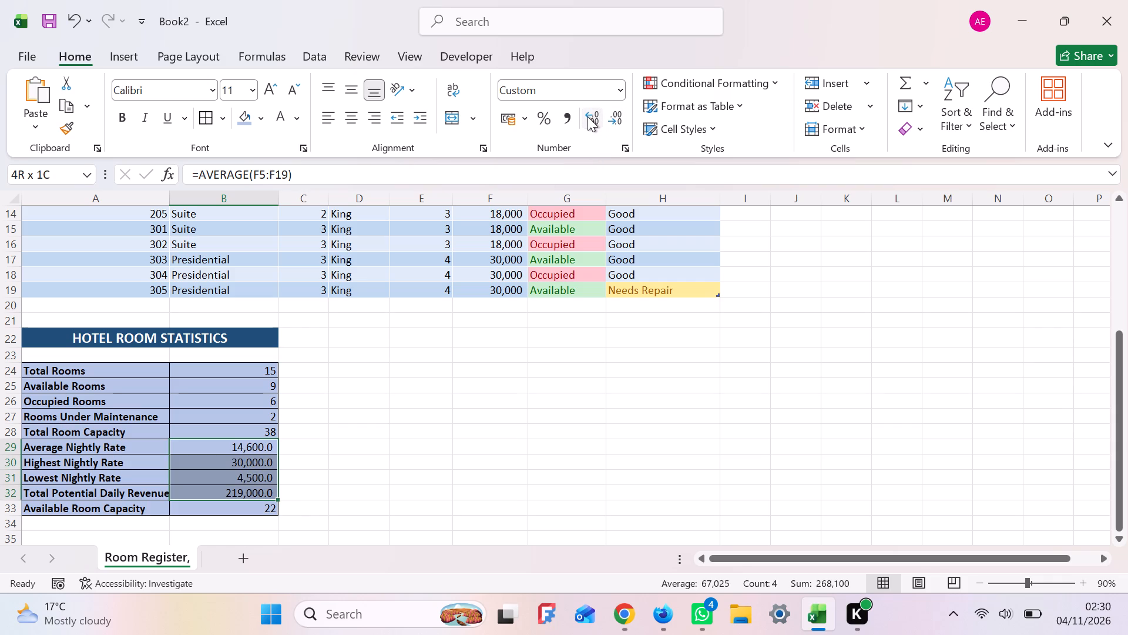
click(587, 116)
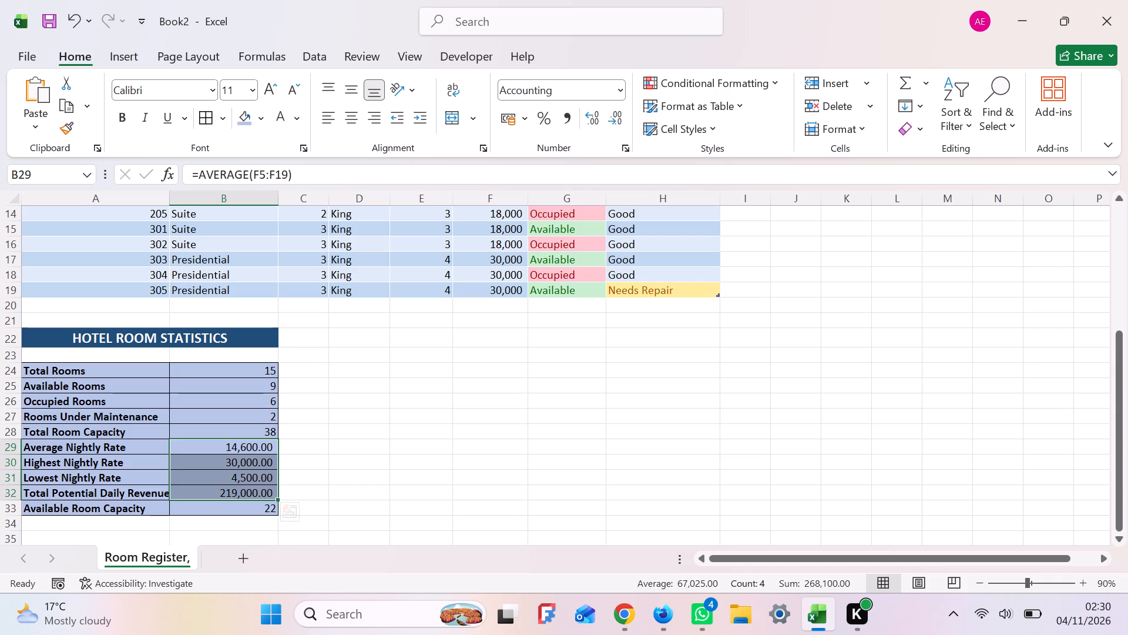
click(223, 464)
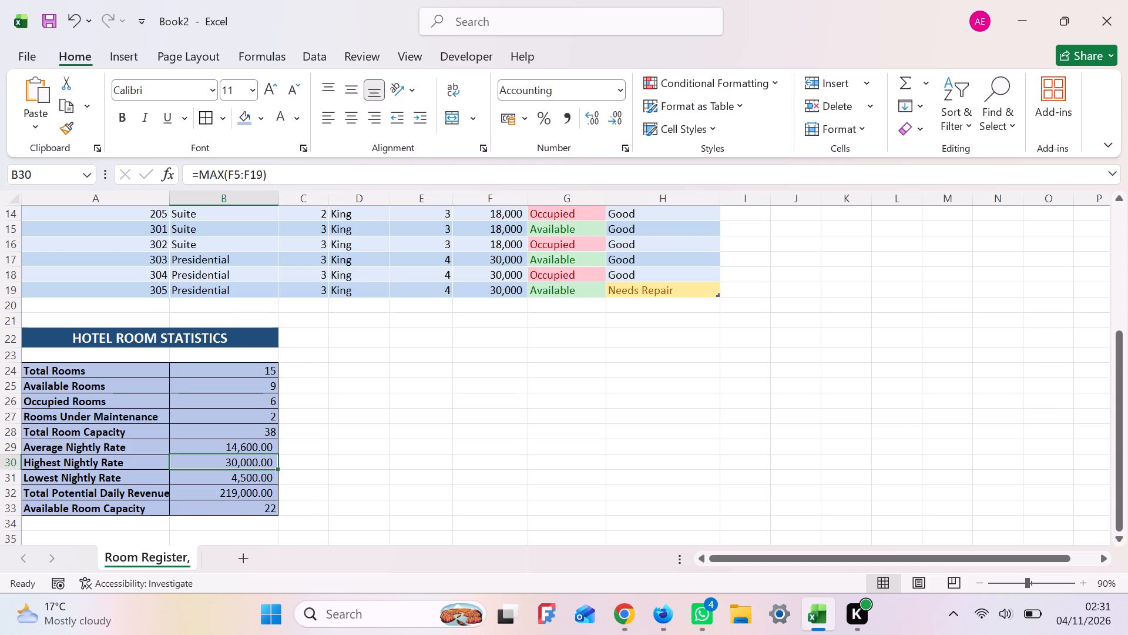
shift+click(228, 494)
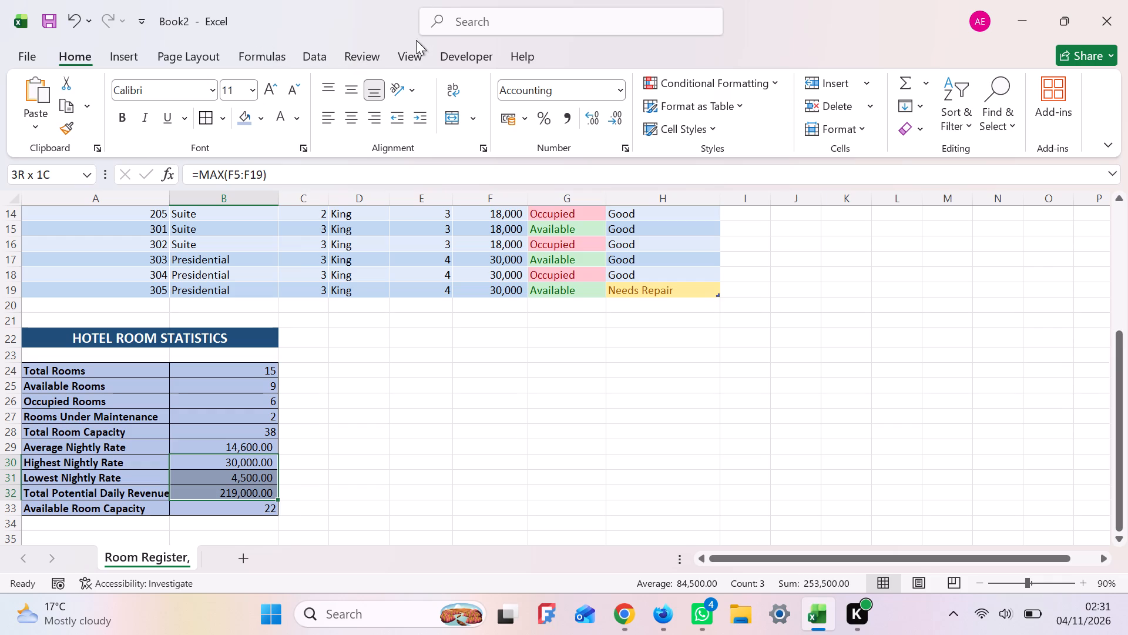
Hide the gridlines on the Room Register worksheet.
click(404, 54)
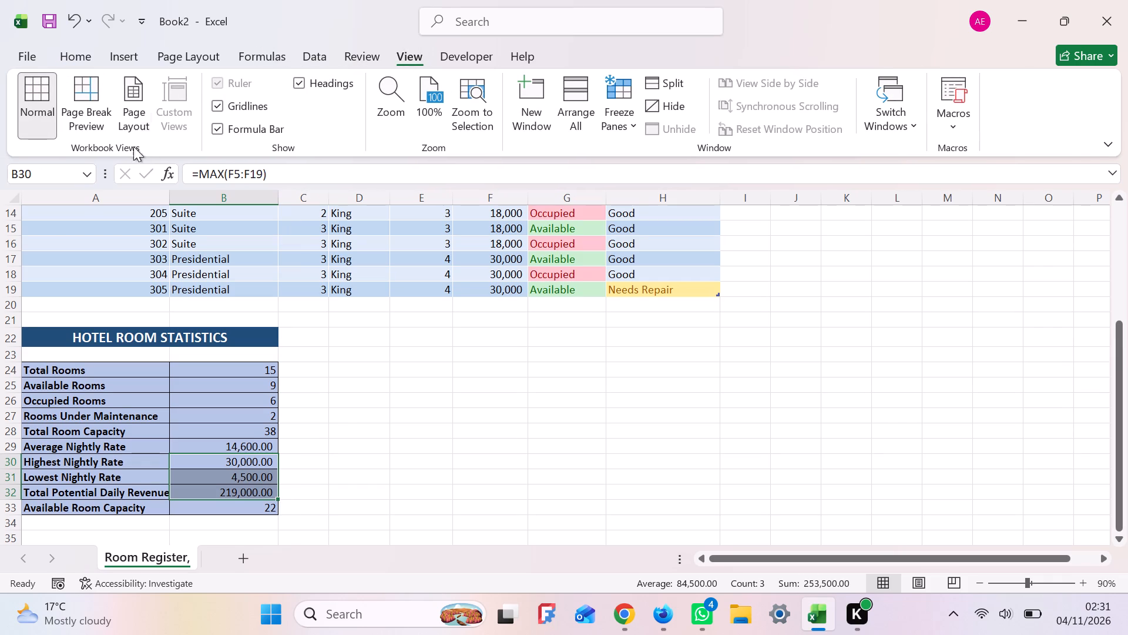
click(219, 109)
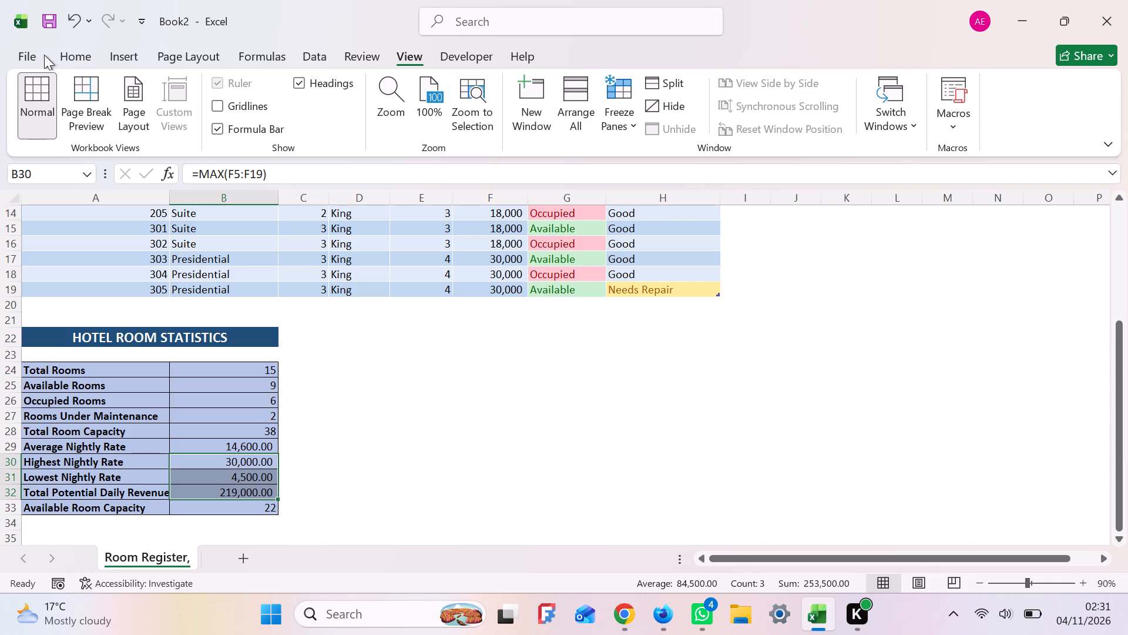
Save the workbook in the Documents folder as an Excel Workbook named "Royal_Crest_Hotel_Management.", including the trailing period.
click(15, 69)
click(18, 62)
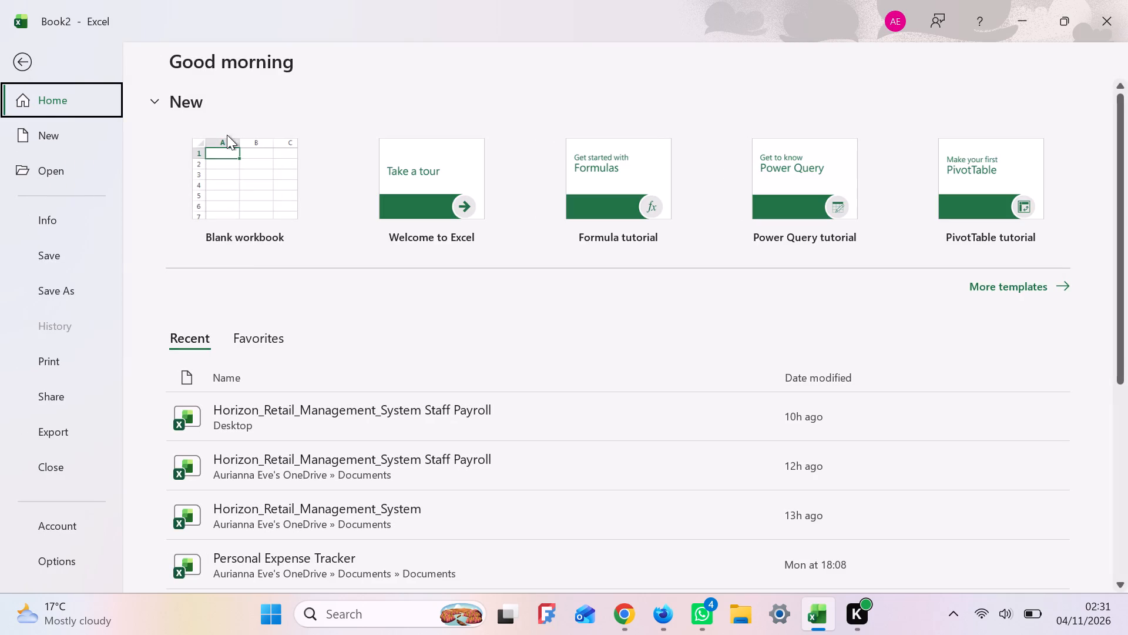
click(51, 289)
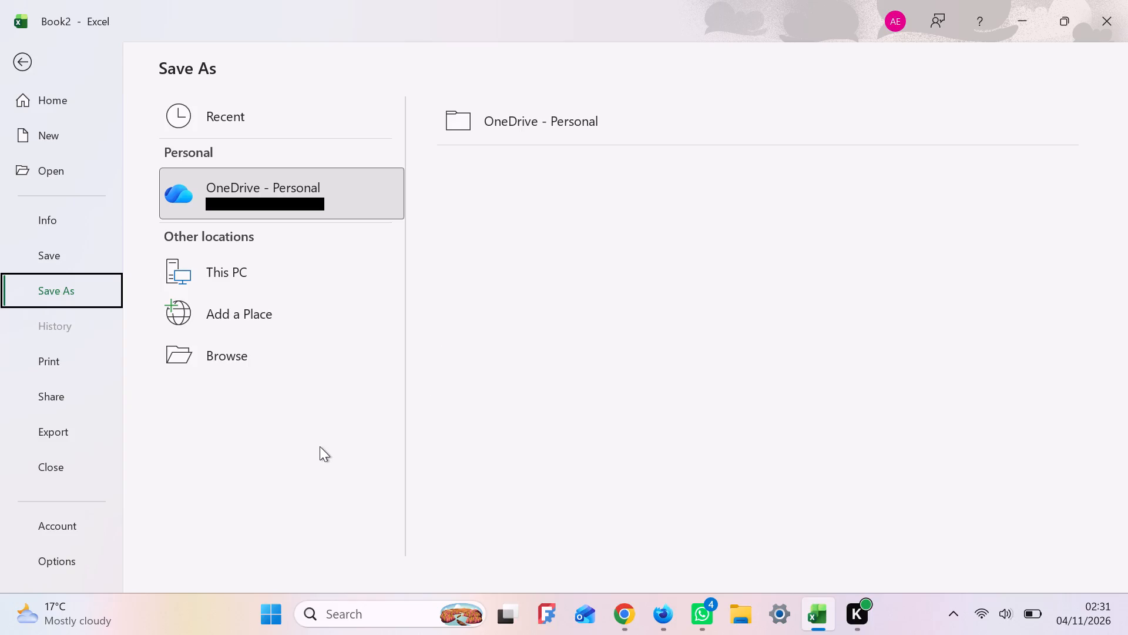
click(293, 346)
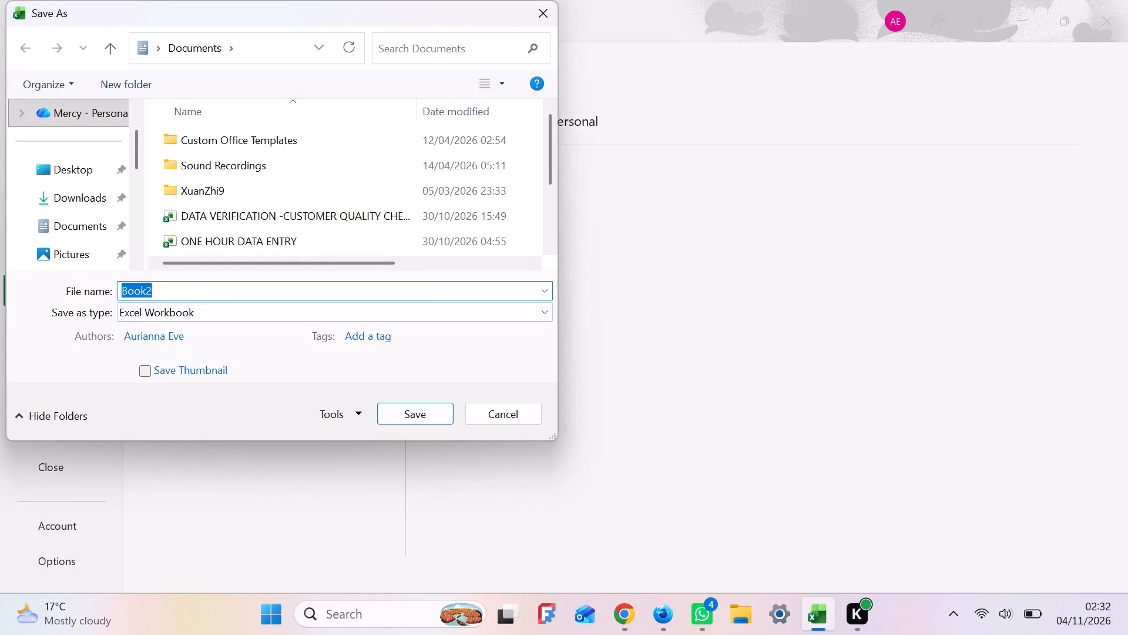
click(237, 290)
key(BackSpace)
key(BackSpace)
key(BackSpace)
key(BackSpace)
key(BackSpace)
key(BackSpace)
key(BackSpace)
key(BackSpace)
key(BackSpace)
key(BackSpace)
key(BackSpace)
key(BackSpace)
key(BackSpace)
key(BackSpace)
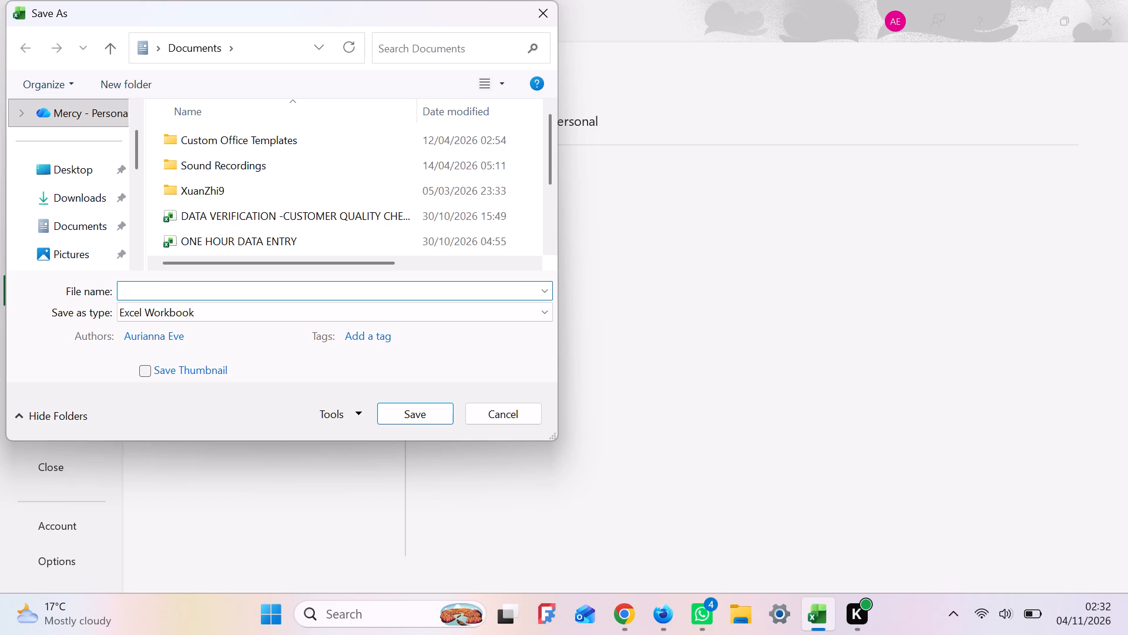
key(r)
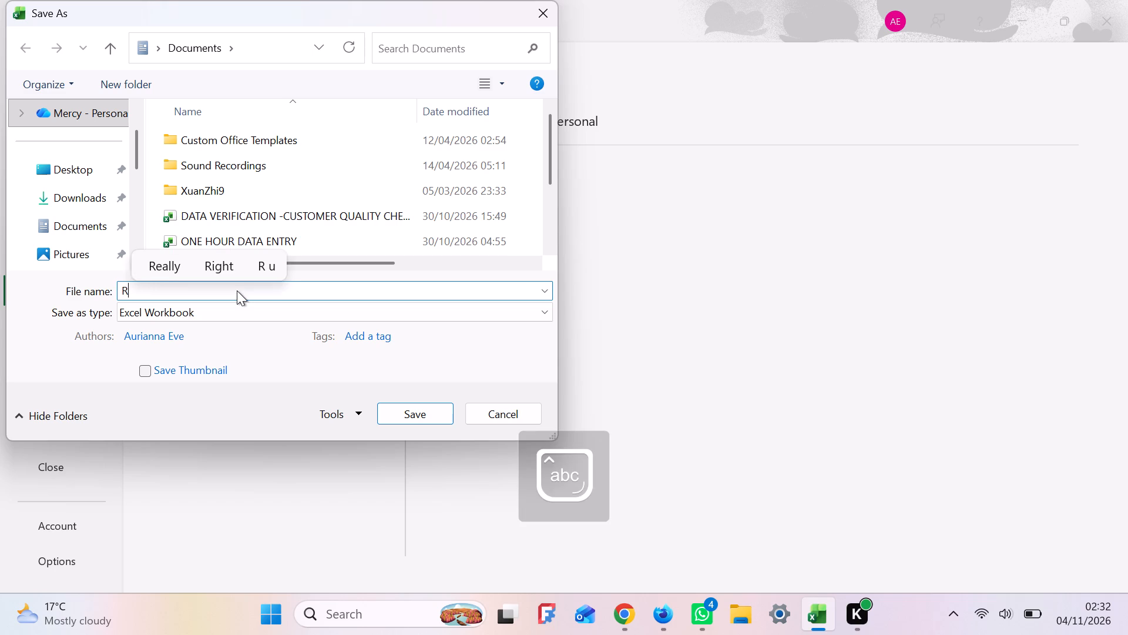
key(o)
text(ya)
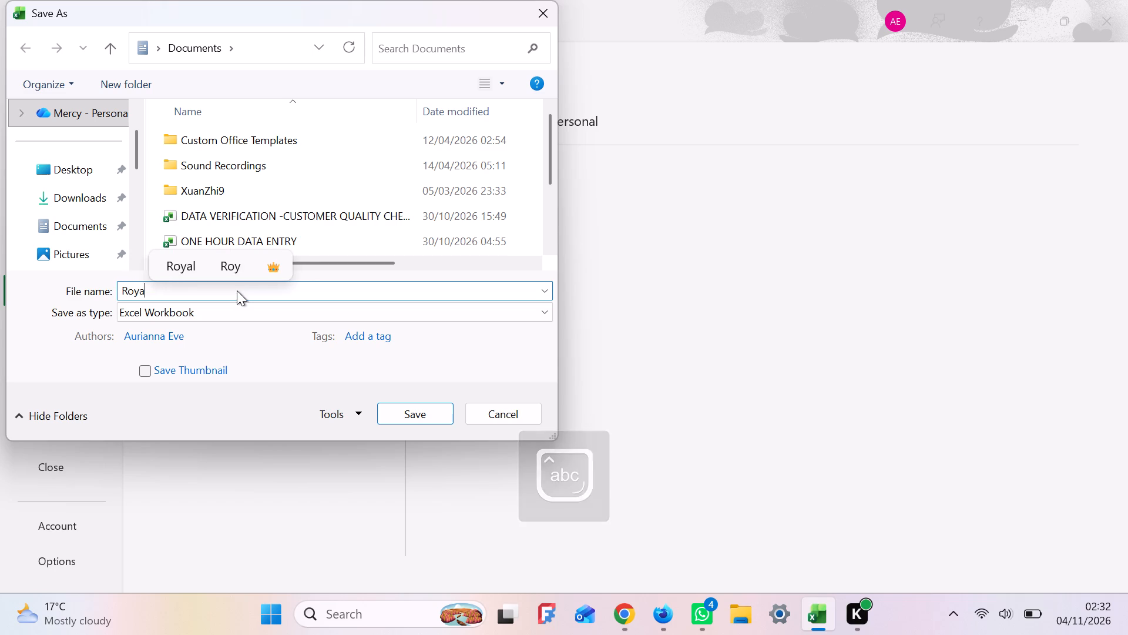
key(l)
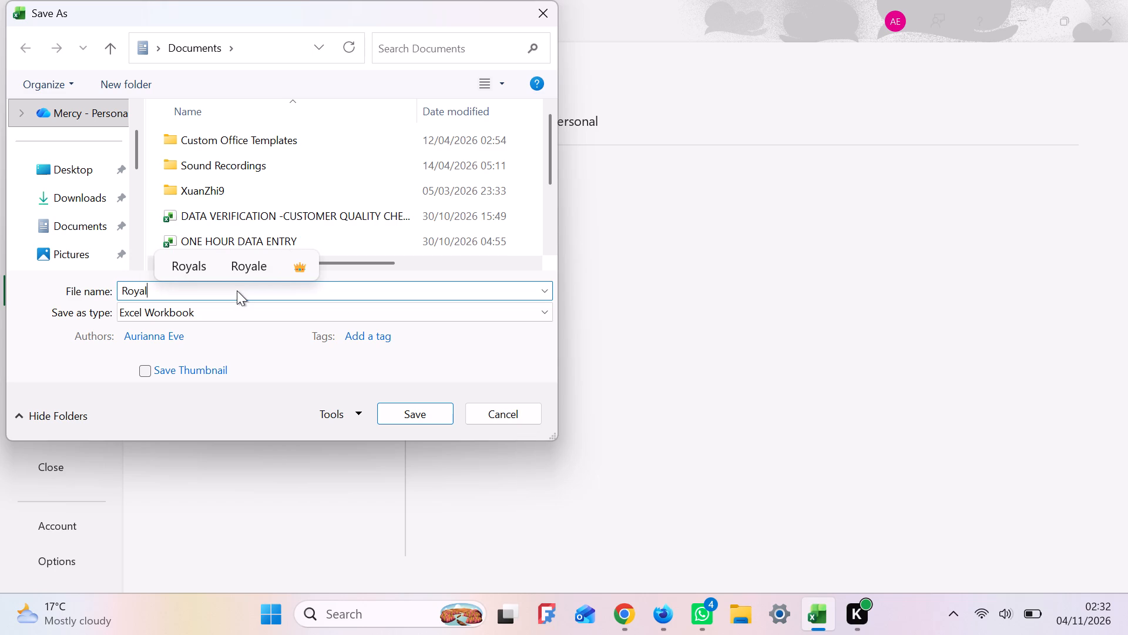
key(shift+underscore)
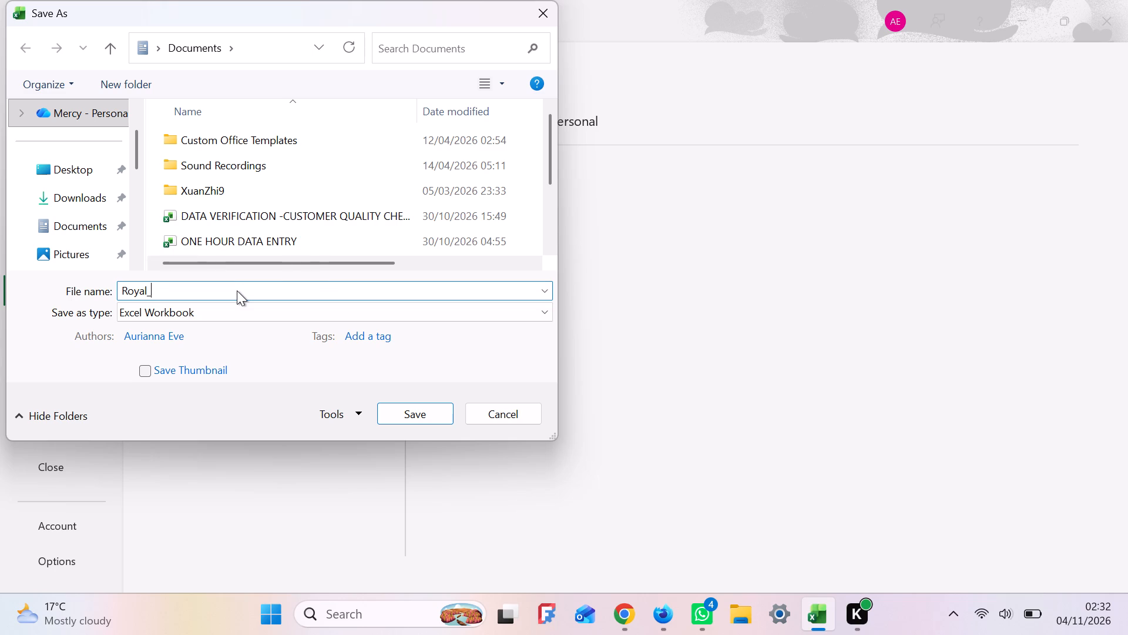
key(c)
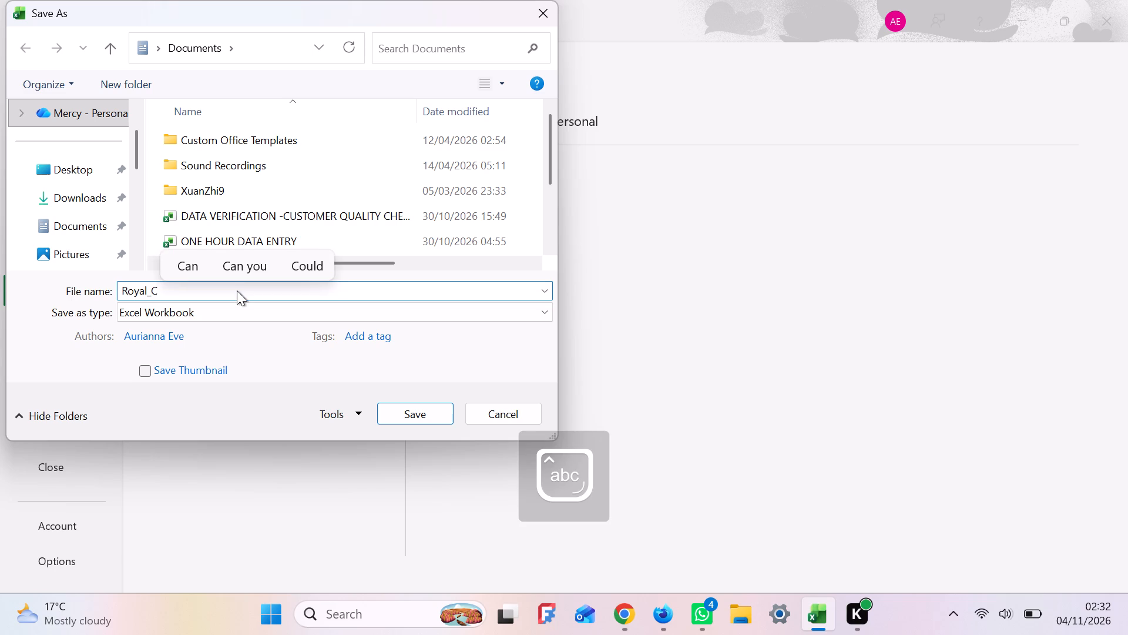
text(re)
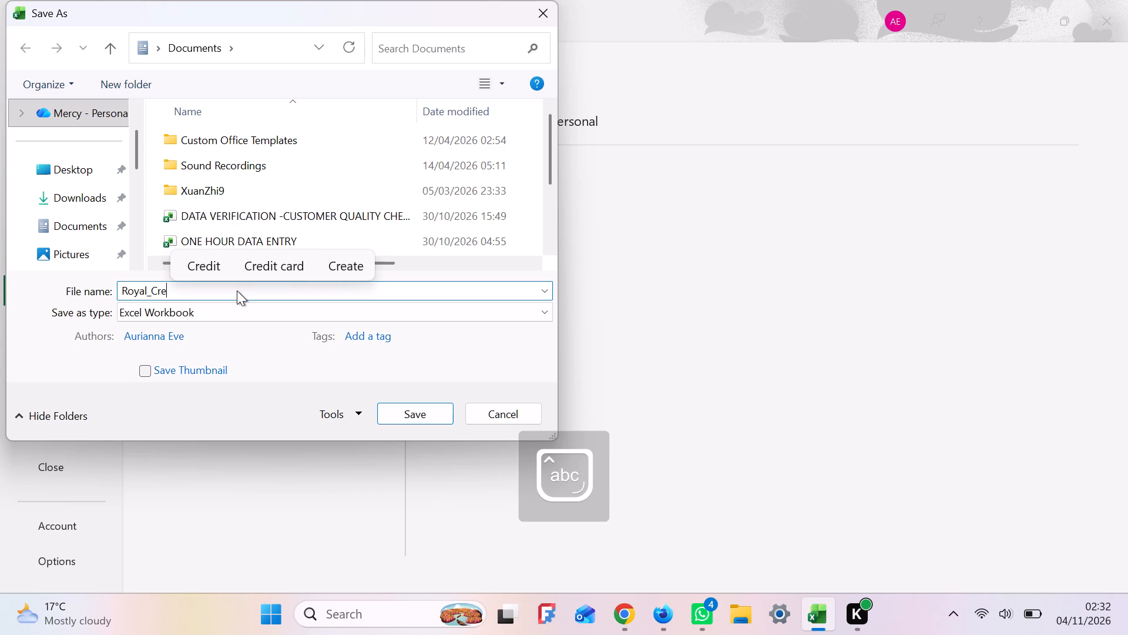
key(s)
key(t)
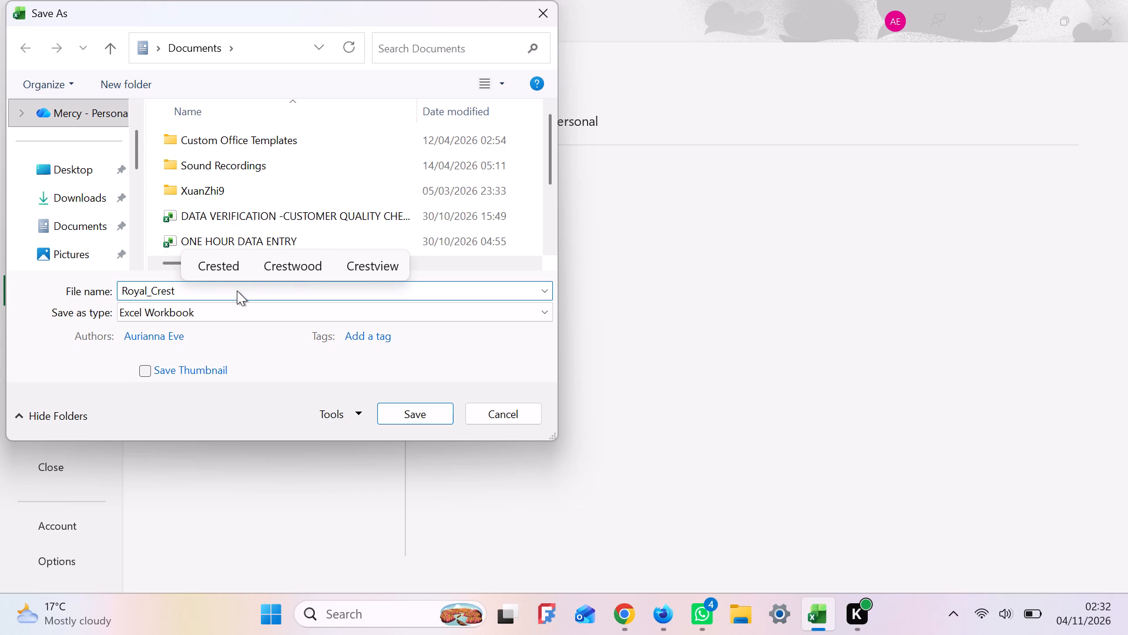
key(shift+underscore)
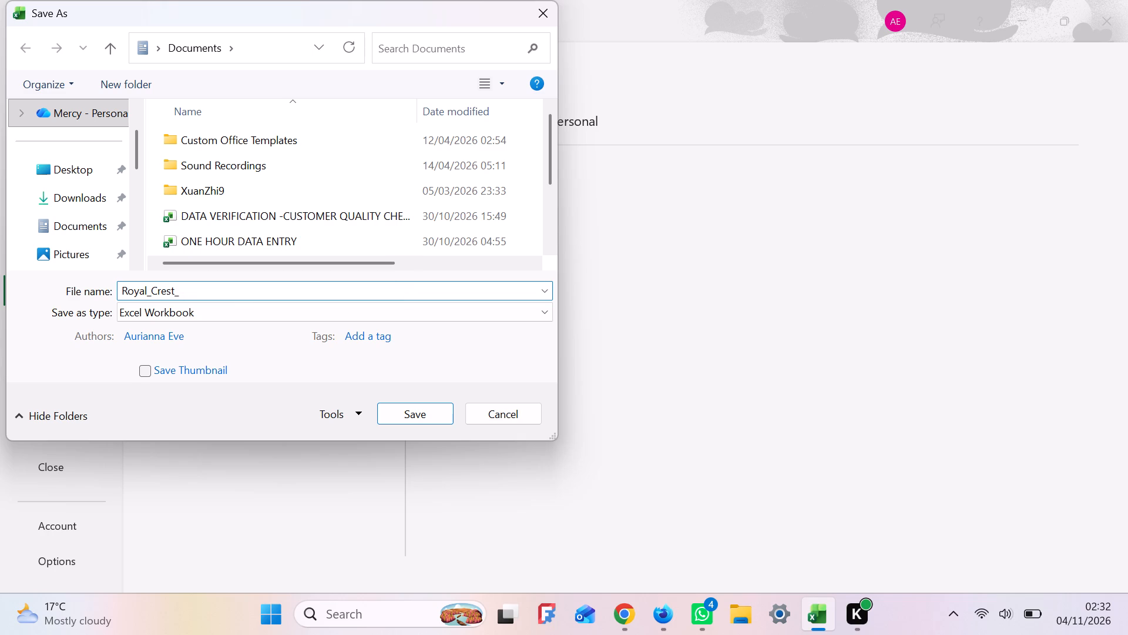
key(h)
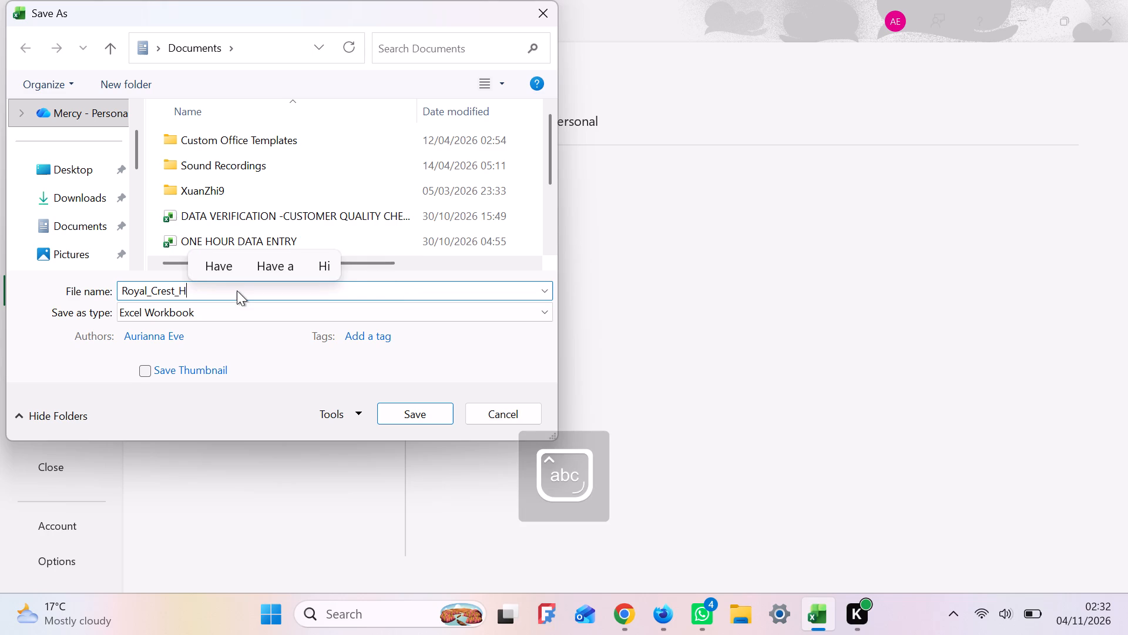
text(ote)
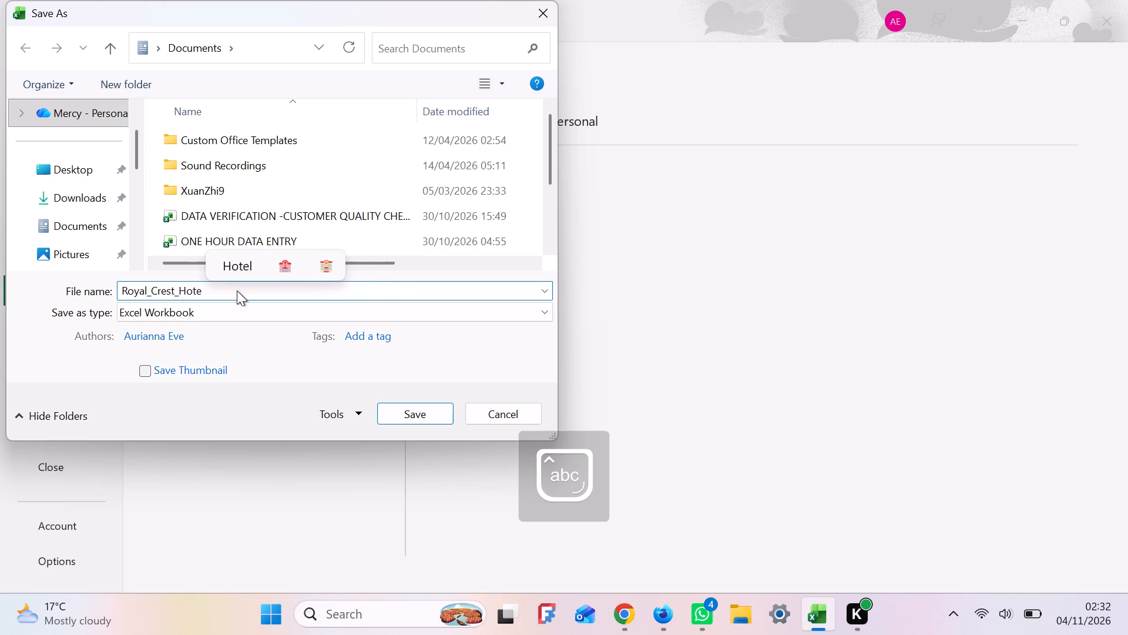
key(l)
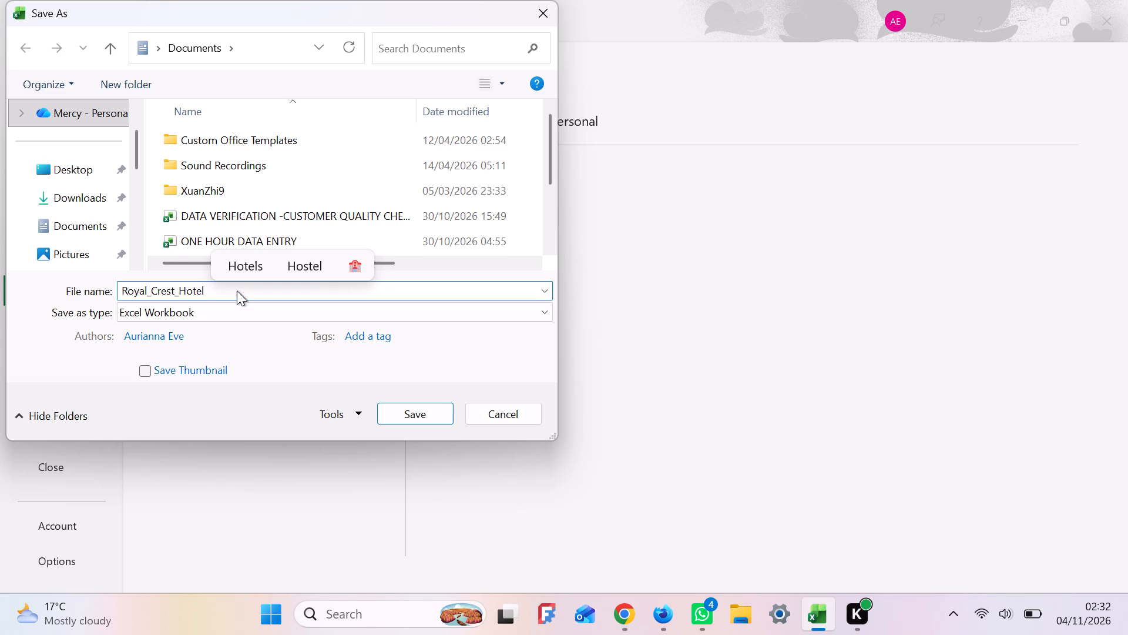
key(shift+underscore)
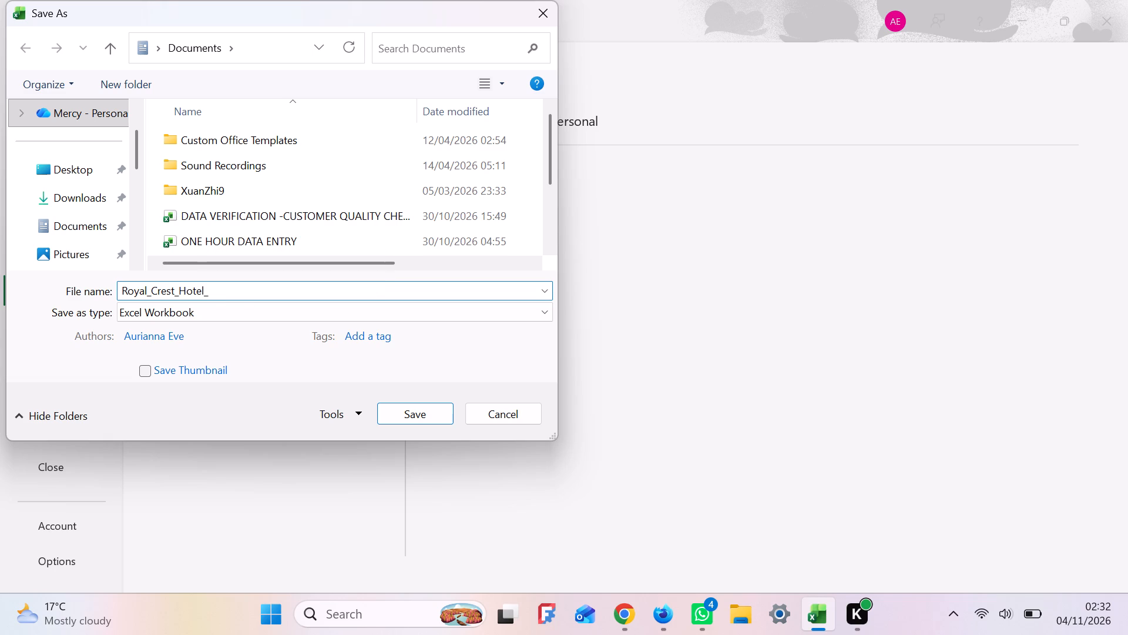
key(m)
text(ana)
key(g)
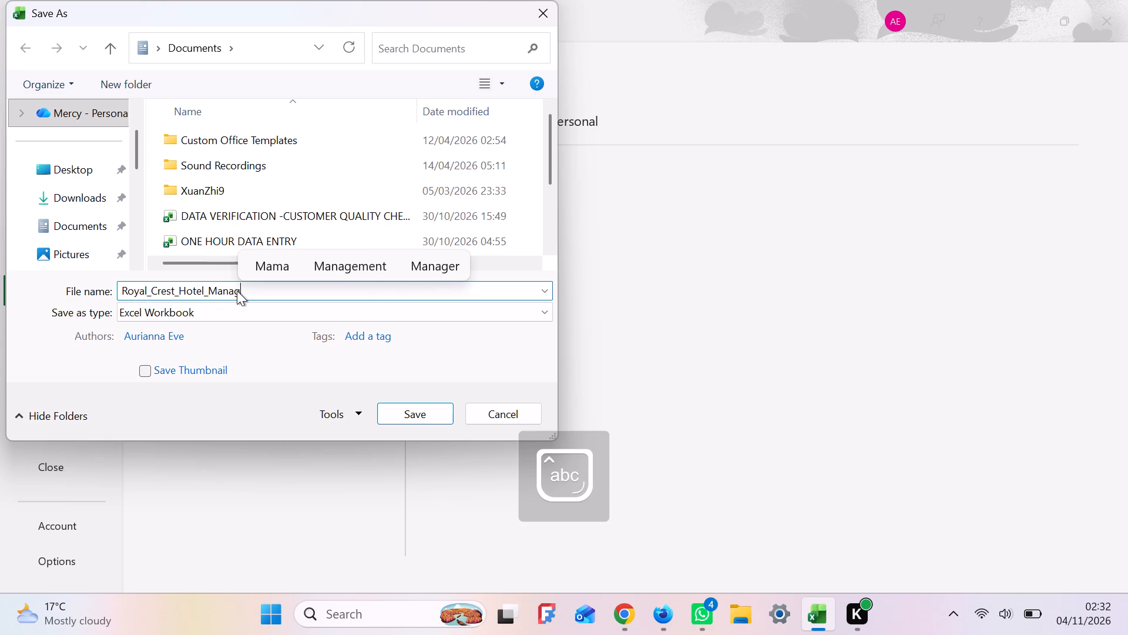
key(e)
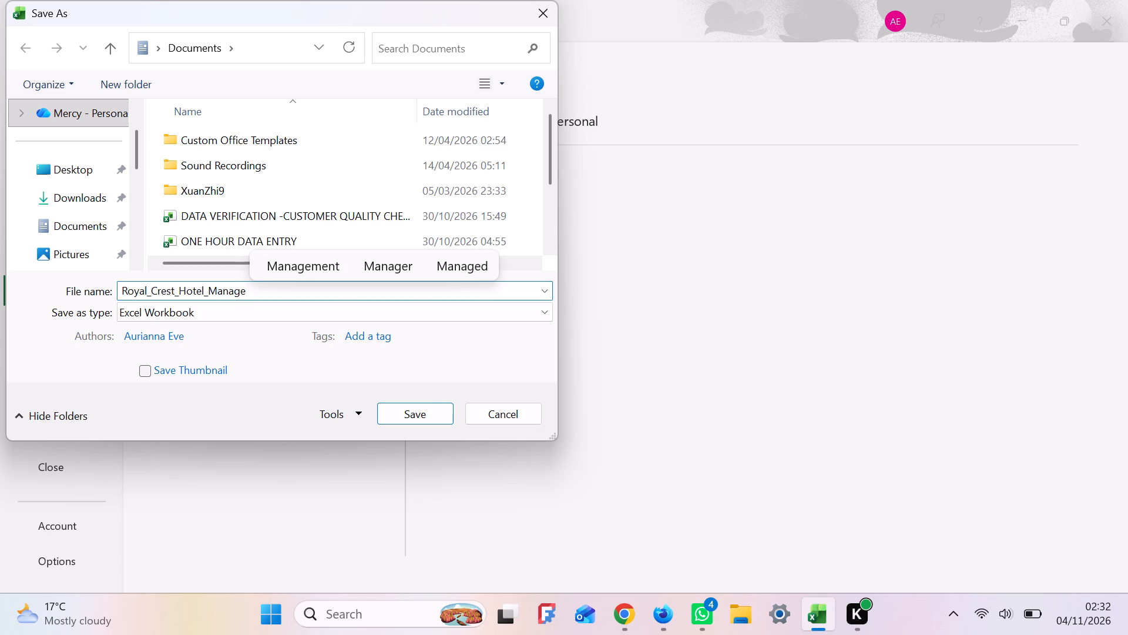
key(m)
key(e)
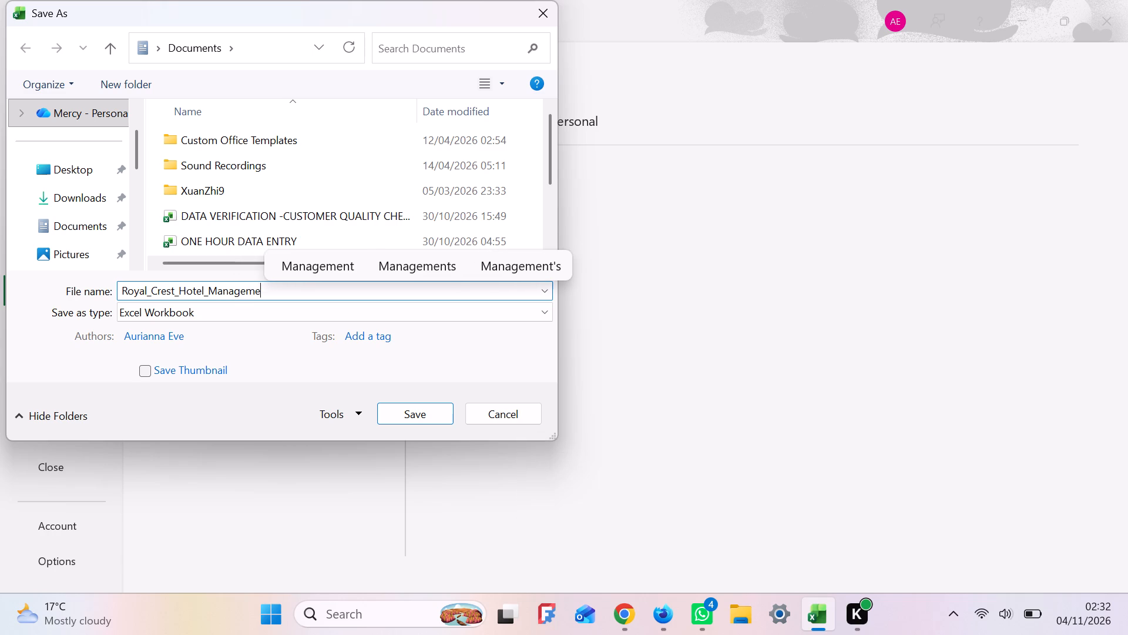
text(nt)
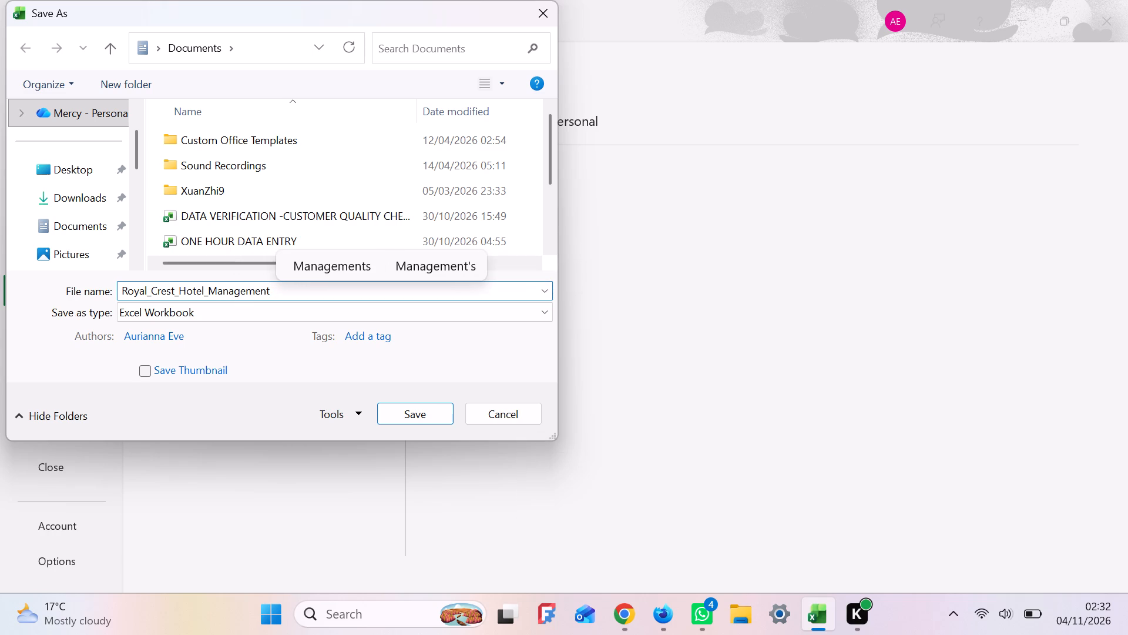
key(period)
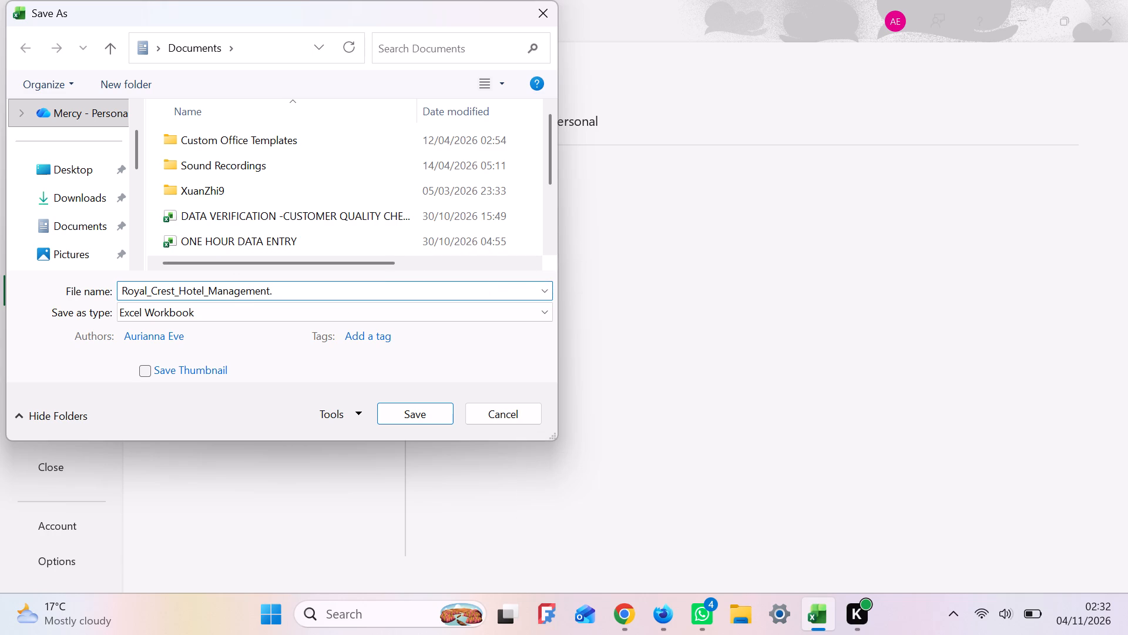
click(423, 417)
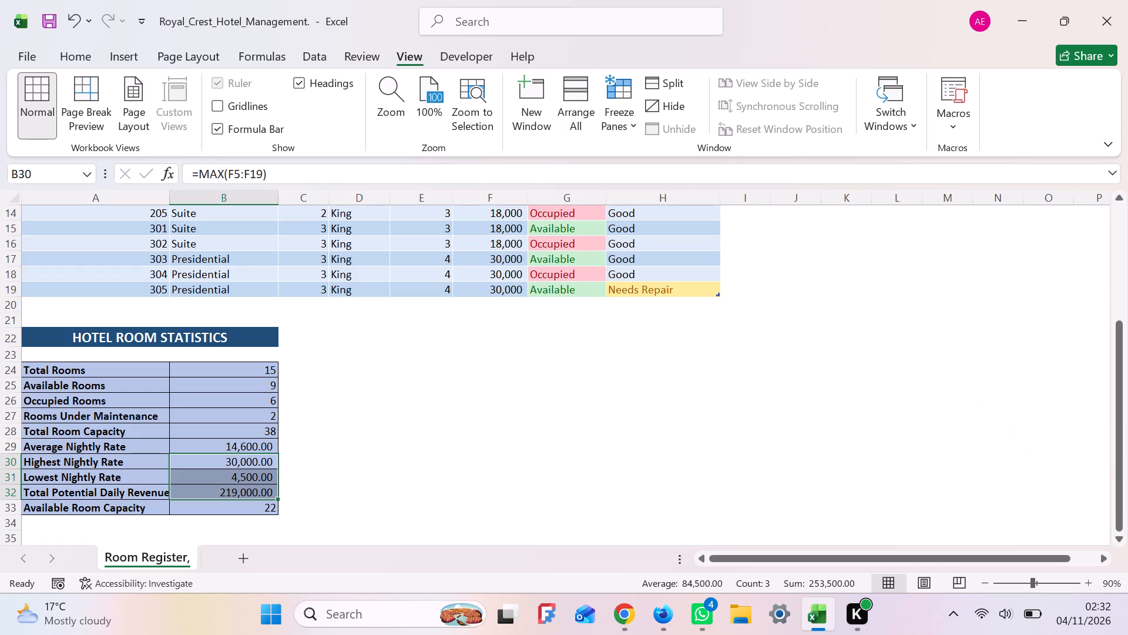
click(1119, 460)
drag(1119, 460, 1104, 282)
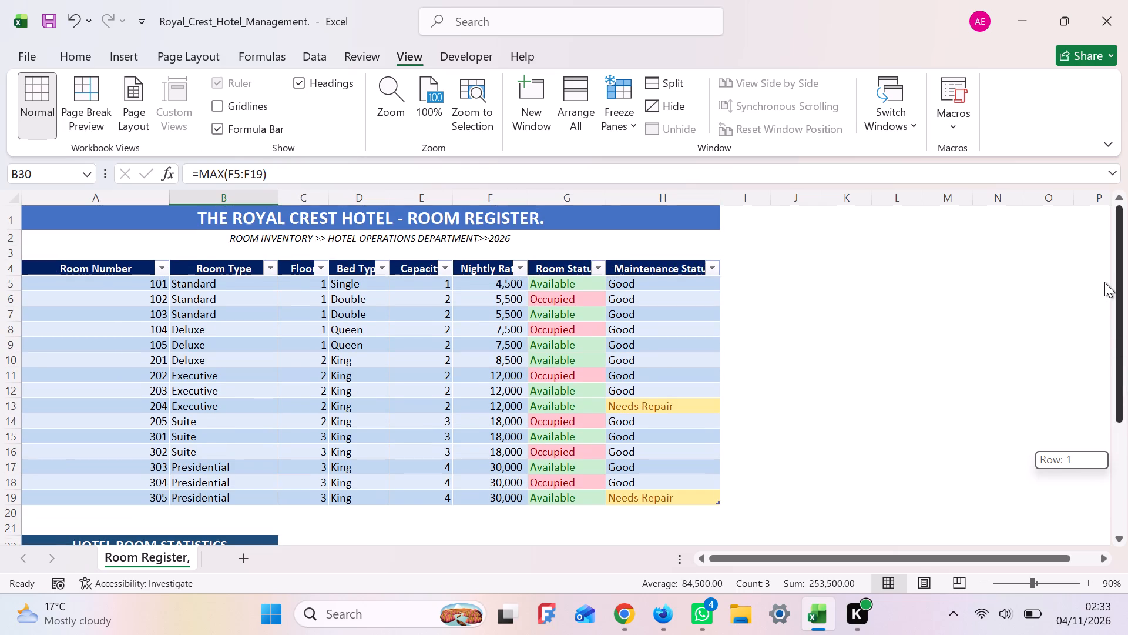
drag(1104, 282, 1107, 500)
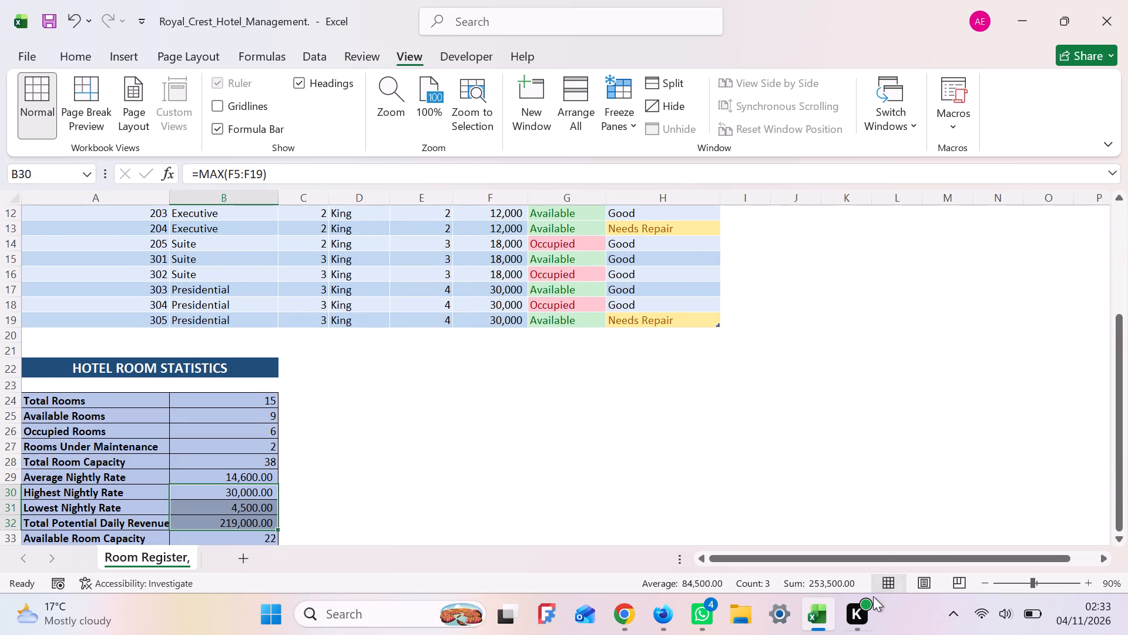